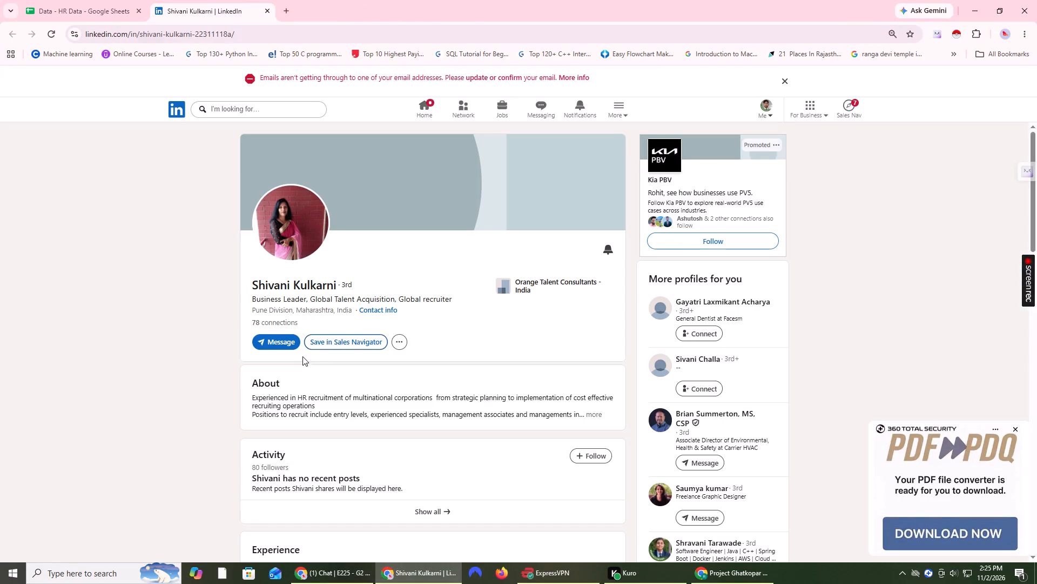
Copy the job title Talent Acquisition Manager from the LinkedIn profile's experience into the Designation cell of row 636.
scroll(302, 354, down, 9)
scroll(302, 354, up, 3)
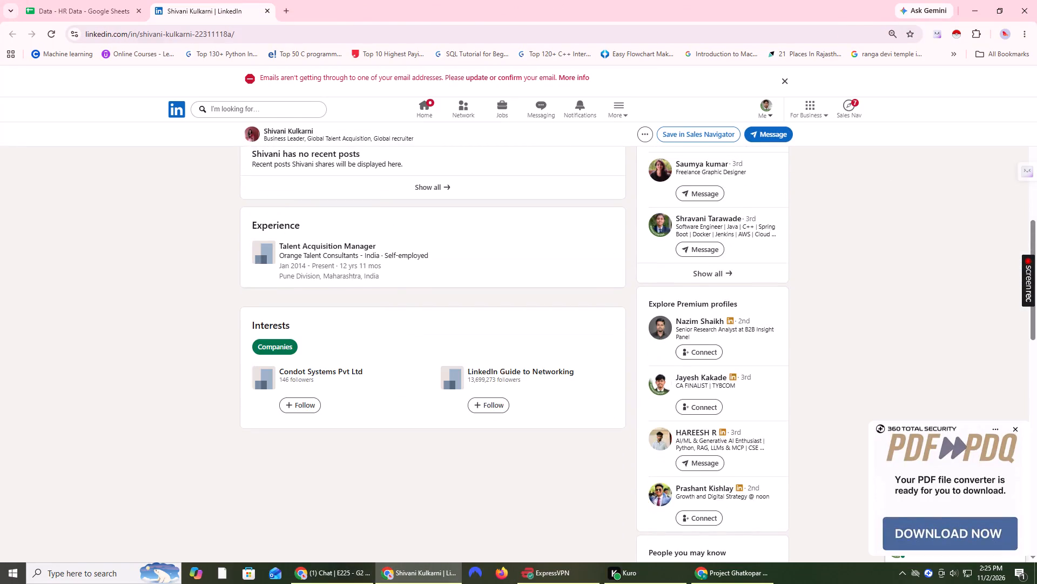
drag(277, 244, 385, 246)
key(ctrl+c)
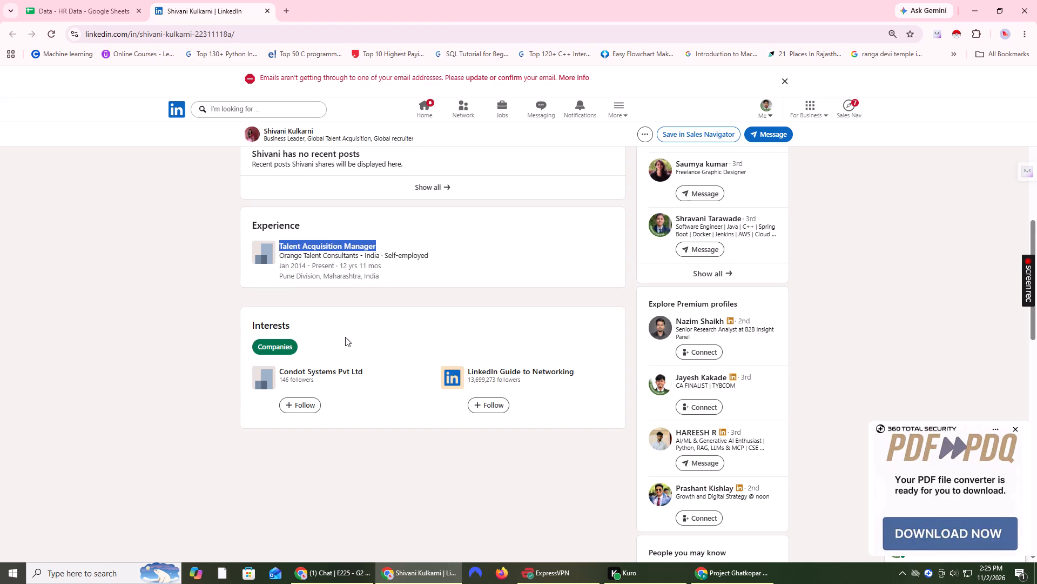
click(90, 273)
click(101, 0)
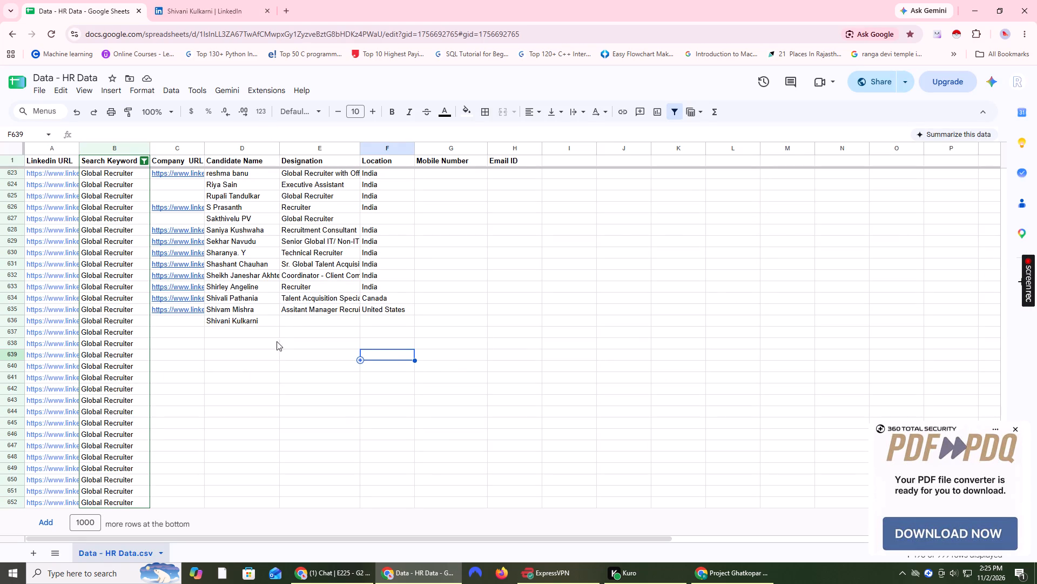
double_click(286, 318)
key(ctrl+v)
click(391, 318)
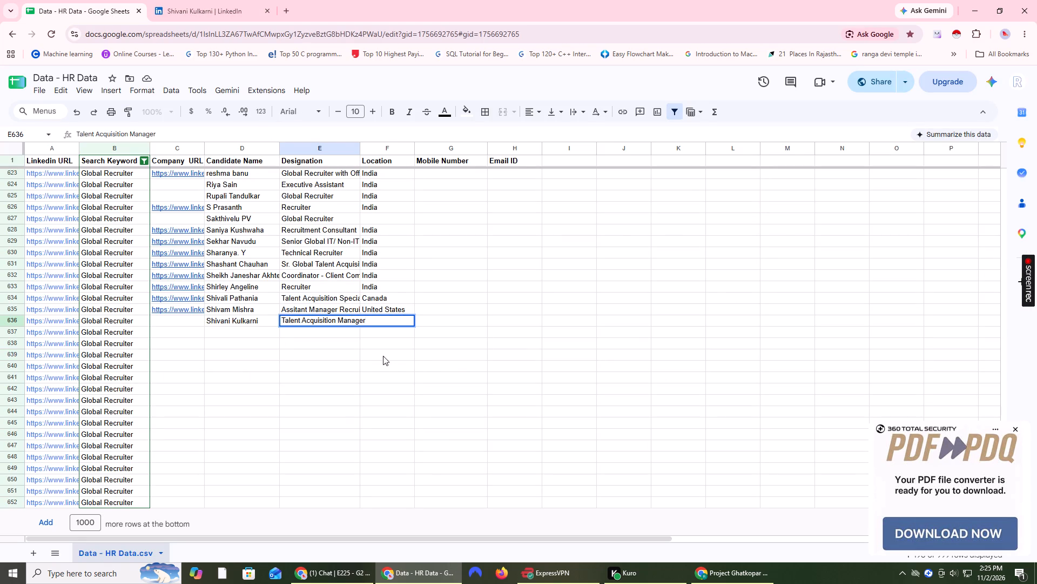
click(383, 356)
Set the Location of row 636 to India.
click(382, 319)
text(India)
key(space)
key(Return)
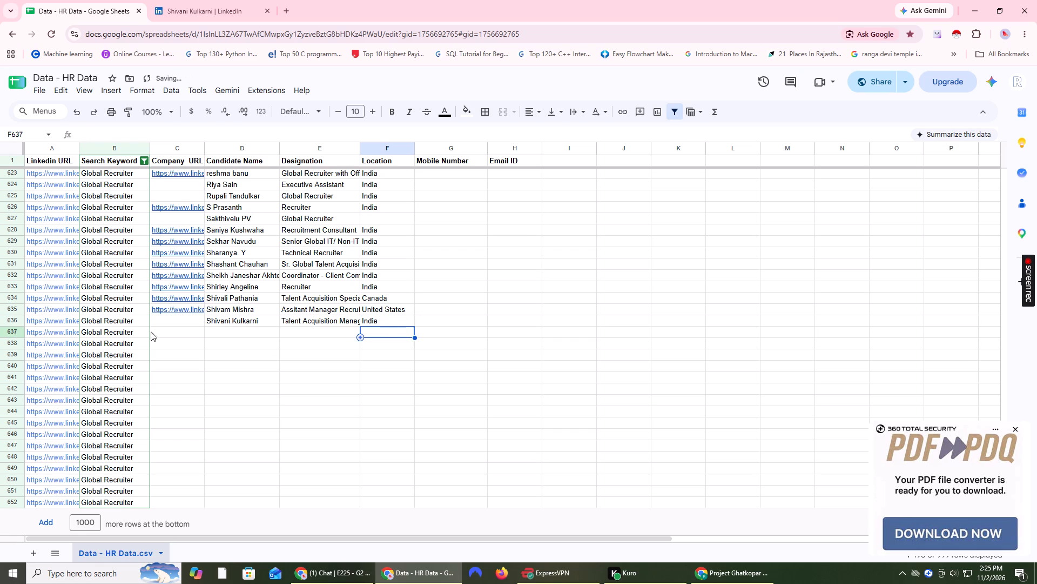
Open the LinkedIn profile linked in row 637.
triple_click(66, 333)
right_click(66, 333)
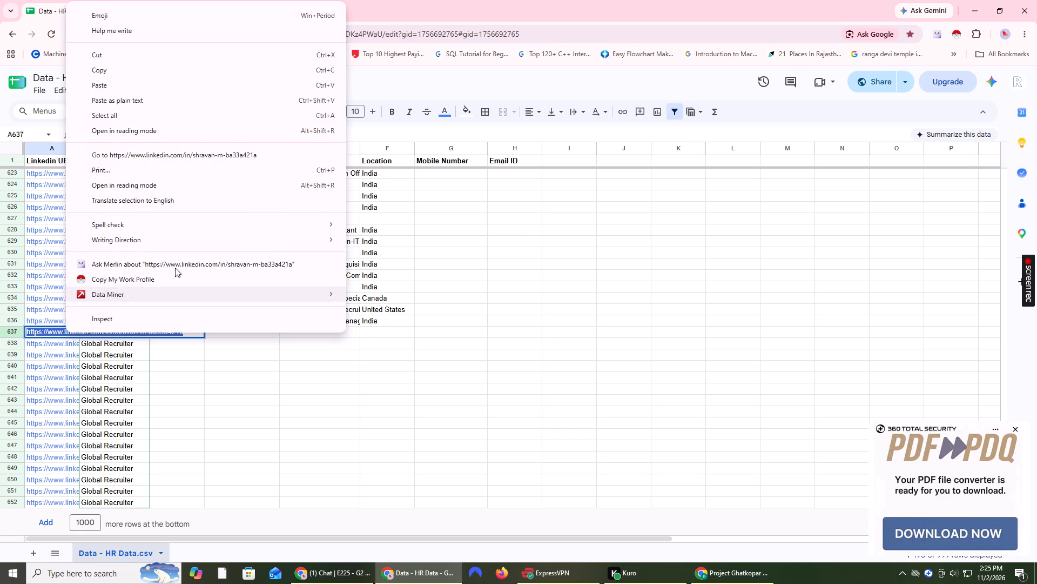
click(215, 154)
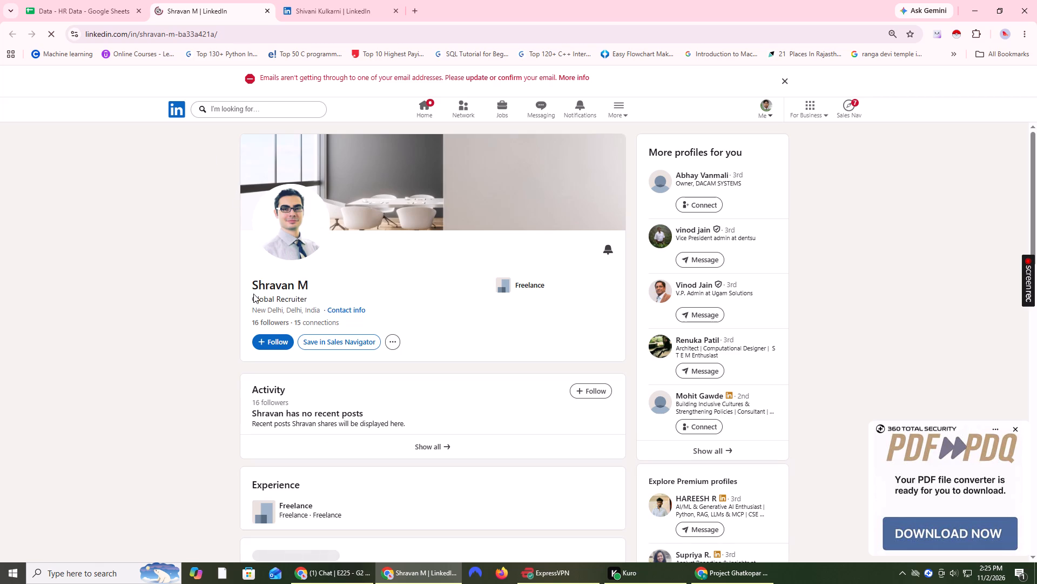
Copy the candidate's name from the opened profile into the Candidate Name cell of row 637.
drag(250, 289, 325, 284)
key(ctrl+c)
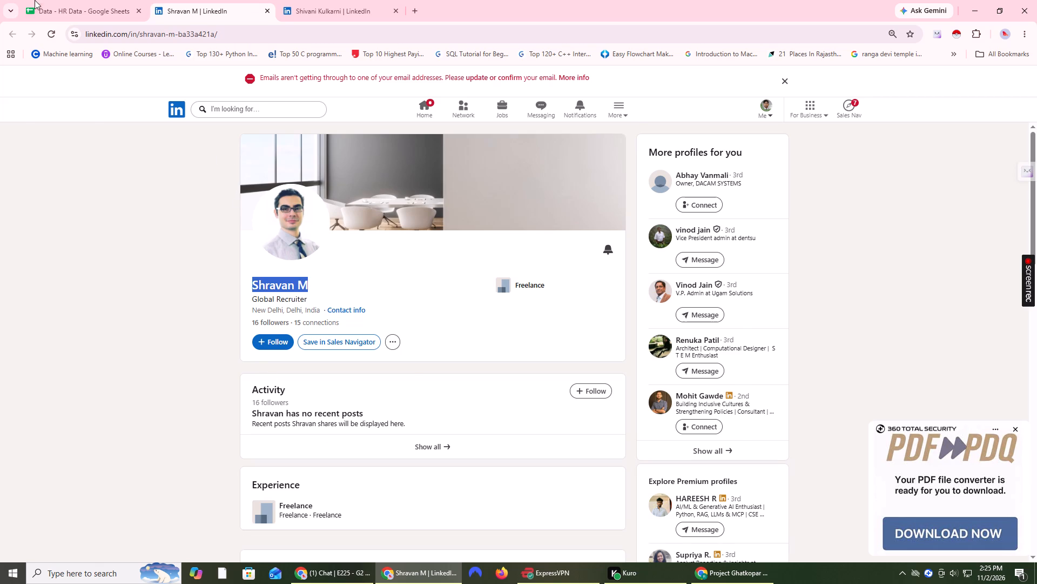
click(38, 0)
double_click(254, 331)
key(ctrl+v)
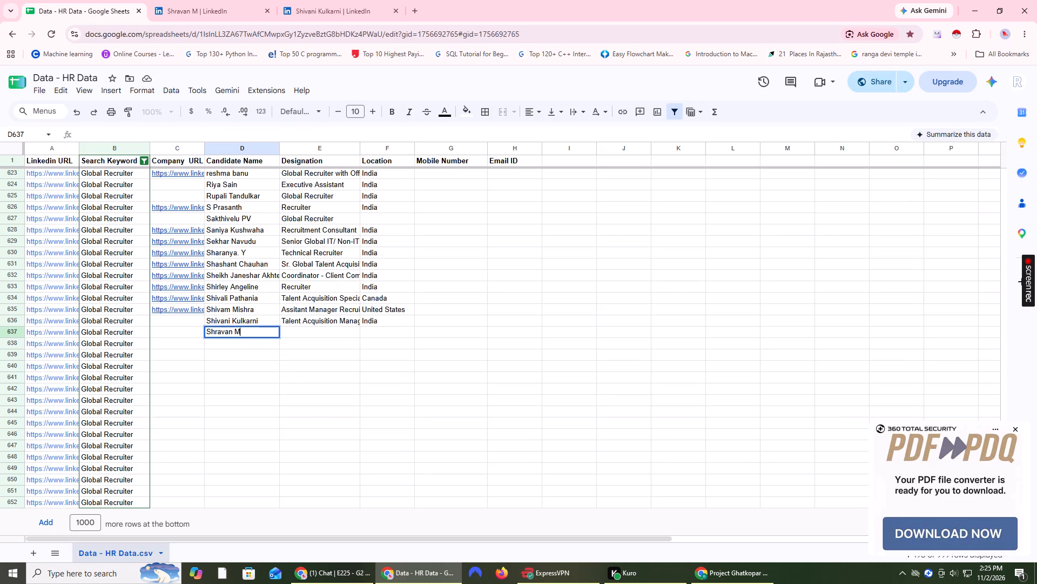
click(221, 354)
Close the row 636 candidate's profile and check the row 637 candidate's experience for a job title.
click(240, 0)
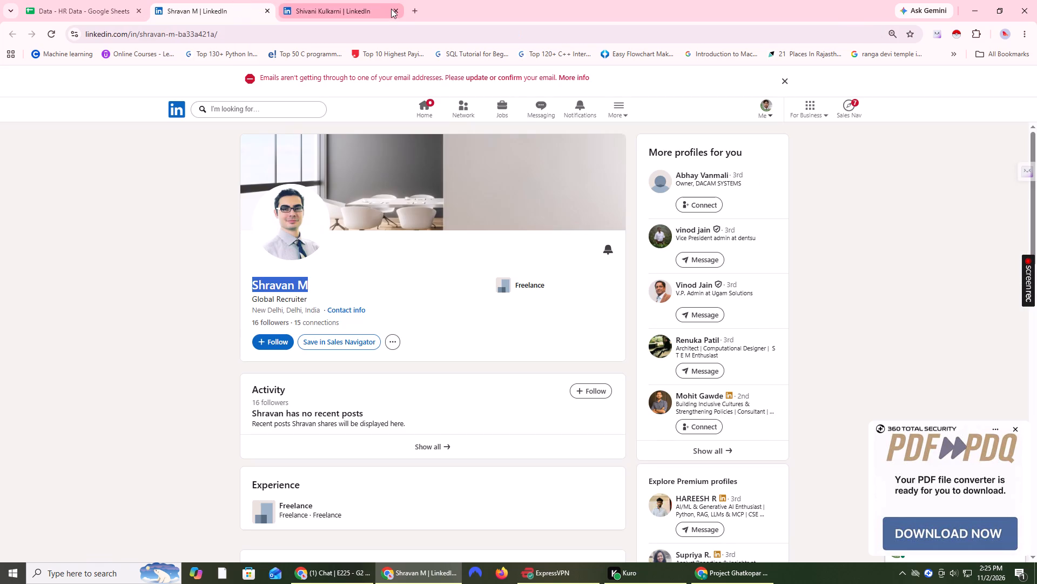
click(395, 7)
scroll(306, 339, down, 3)
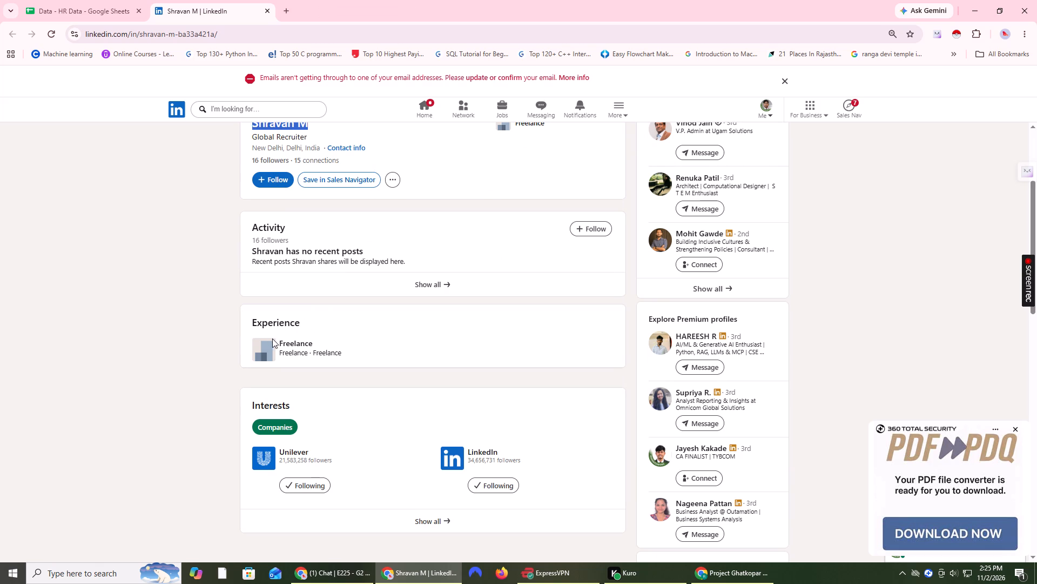
click(83, 0)
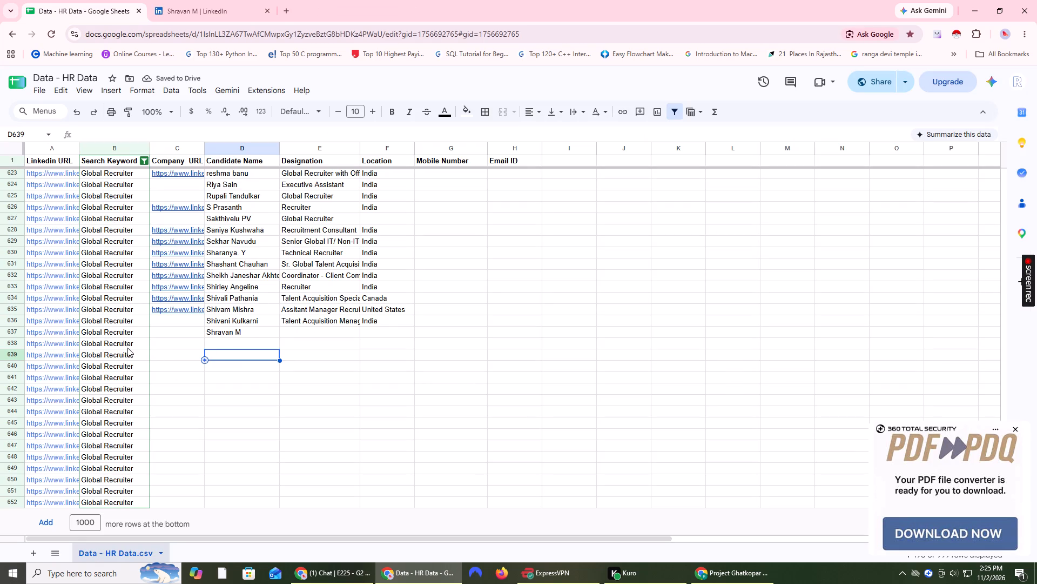
Open the LinkedIn profile linked in row 638 and close the previous candidate's profile.
click(64, 339)
double_click(58, 341)
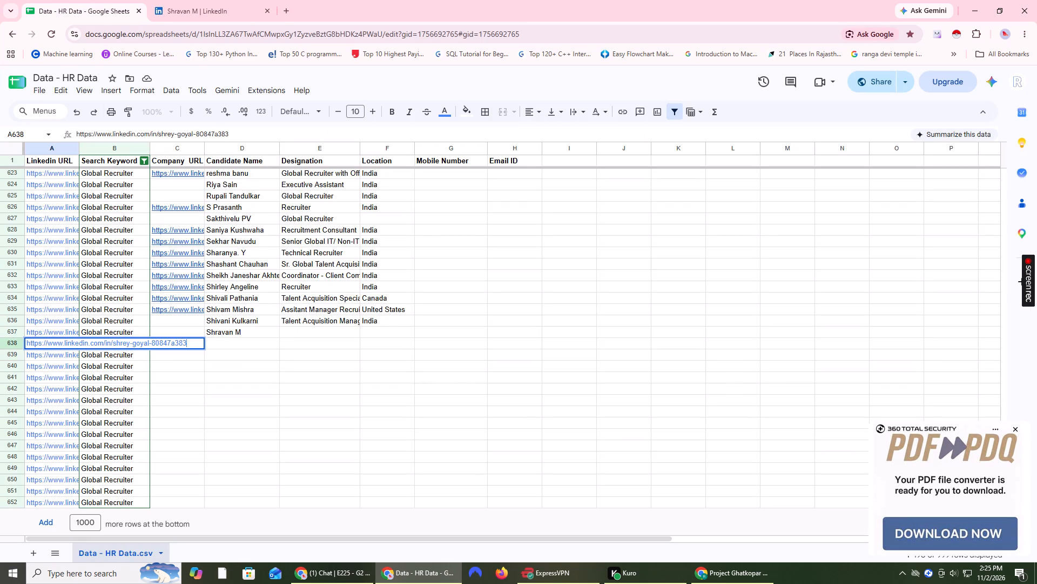
right_click(58, 341)
right_click(58, 341)
triple_click(58, 341)
right_click(58, 341)
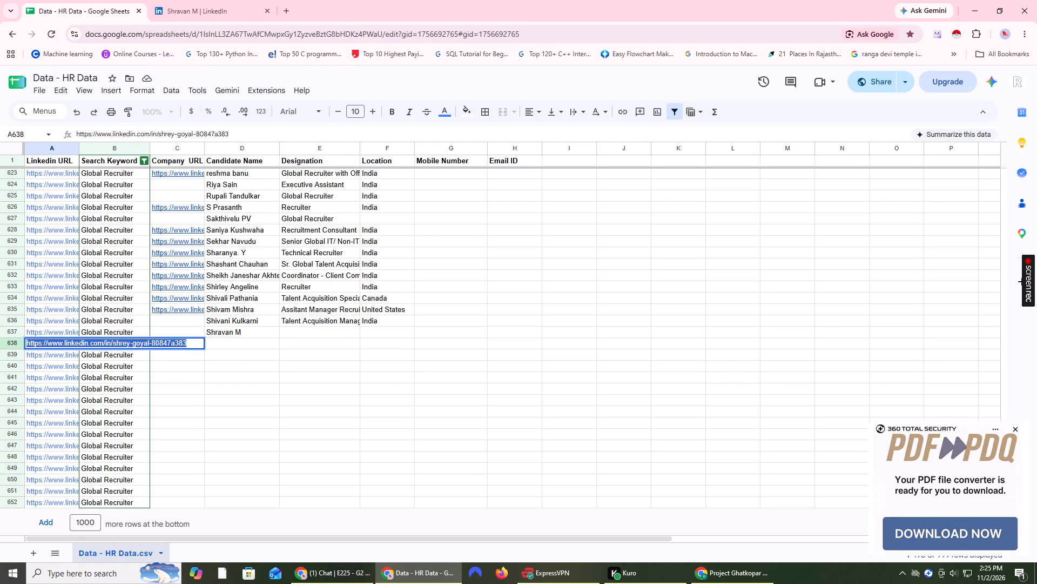
click(197, 163)
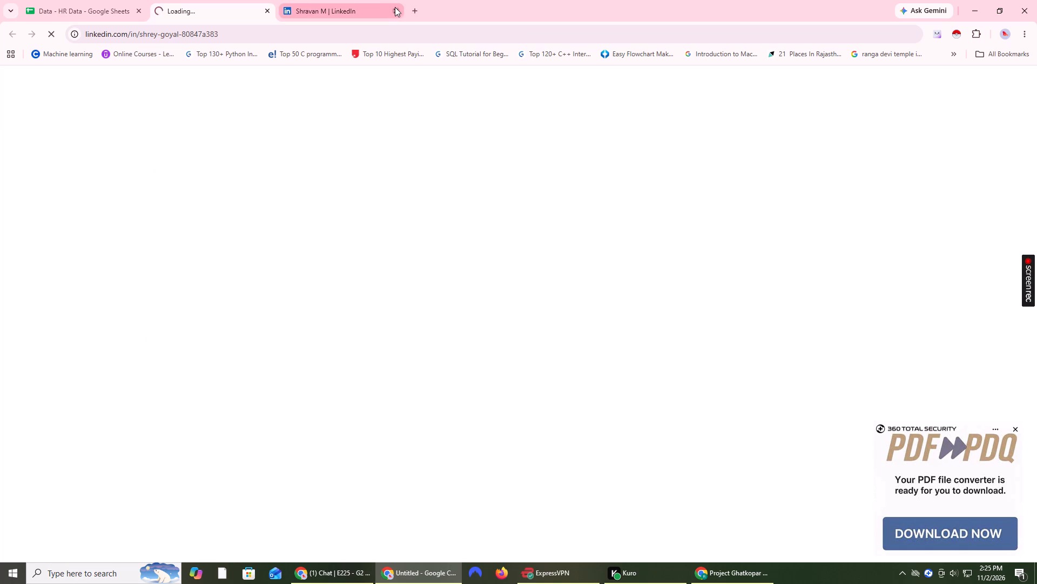
click(397, 9)
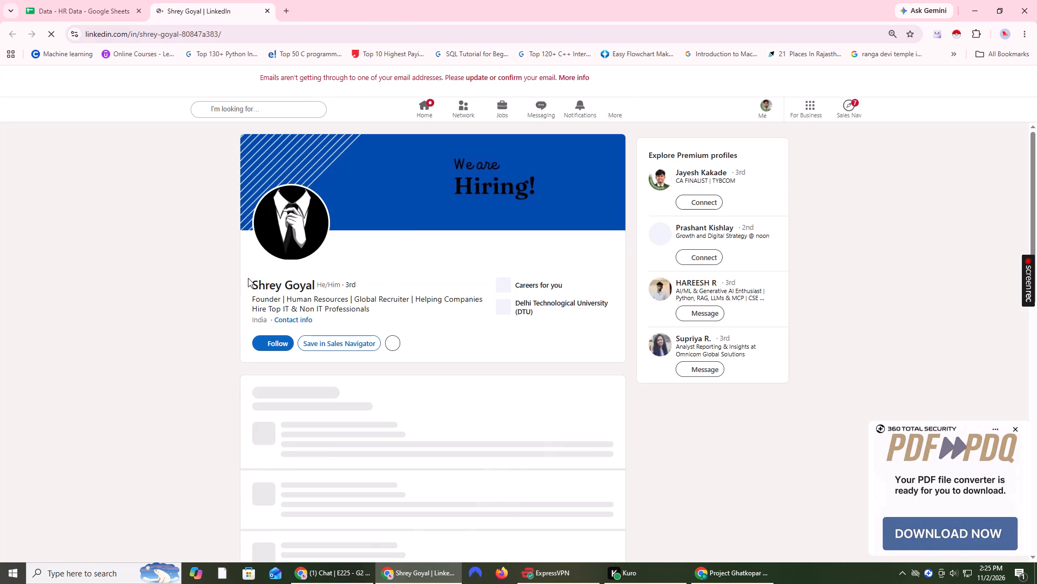
Copy the candidate's name from the opened profile into the Candidate Name cell of row 638.
drag(248, 278, 317, 278)
key(ctrl+c)
click(12, 0)
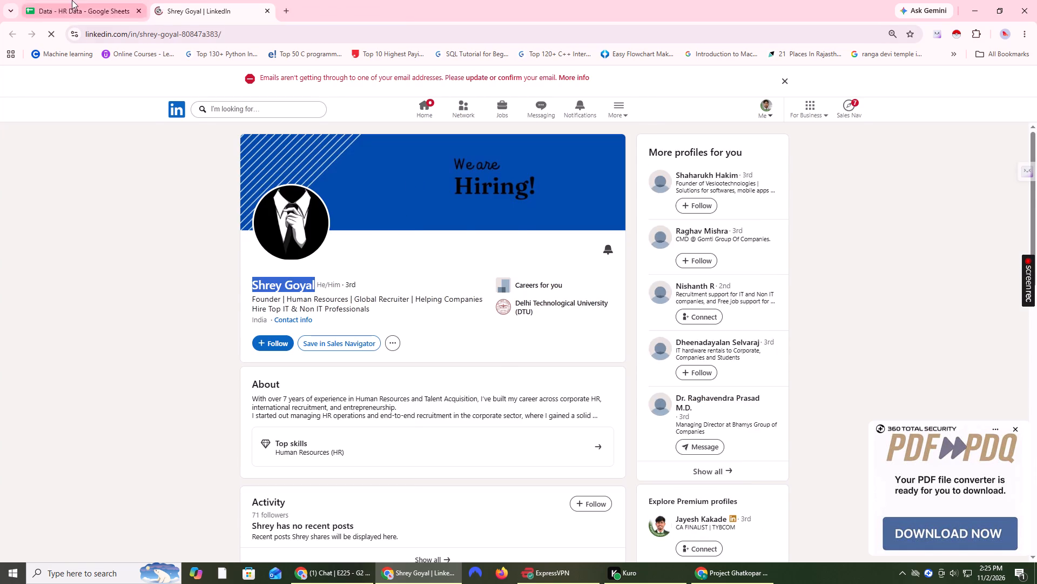
click(72, 0)
double_click(296, 364)
double_click(233, 339)
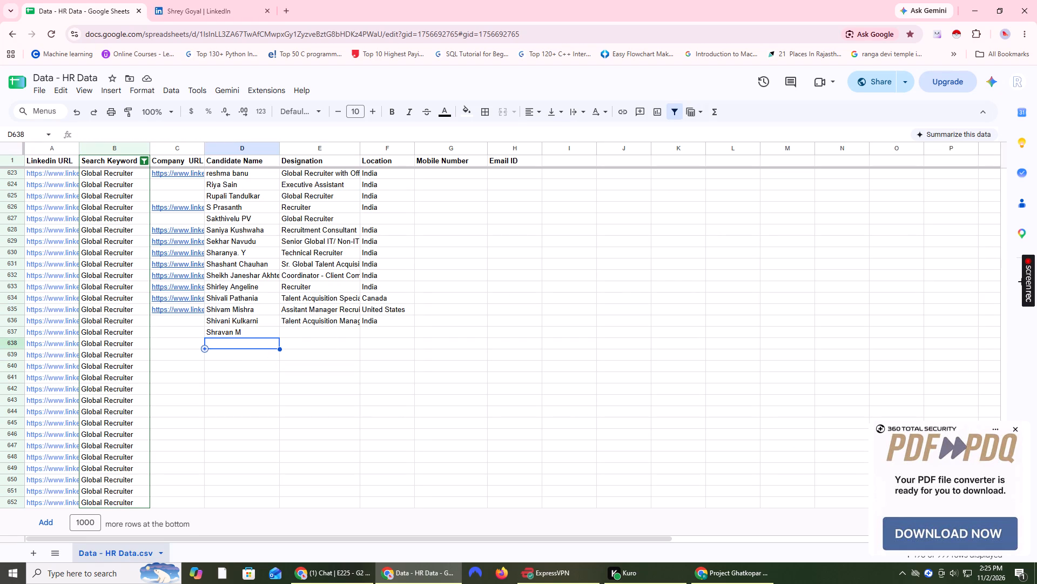
key(ctrl+v)
key(ctrl+z)
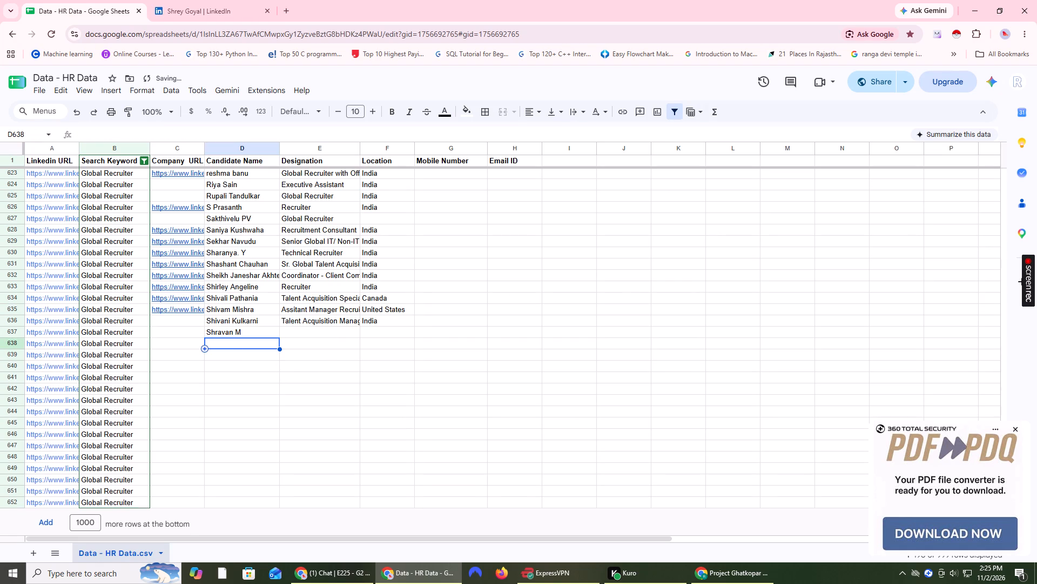
double_click(233, 342)
key(ctrl+v)
key(Return)
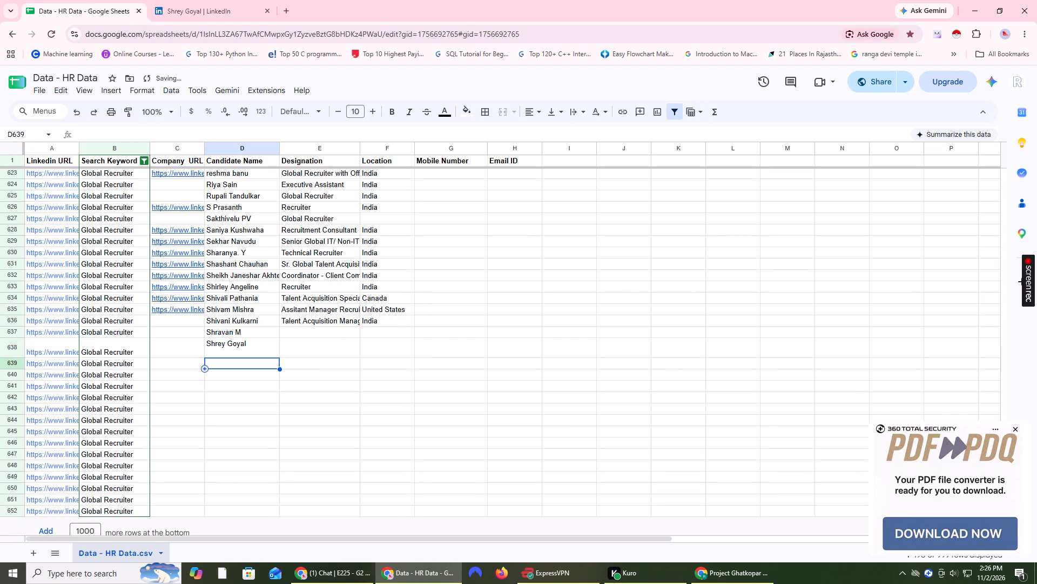
Remove the trailing line break from the candidate name in row 638.
double_click(225, 347)
key(BackSpace)
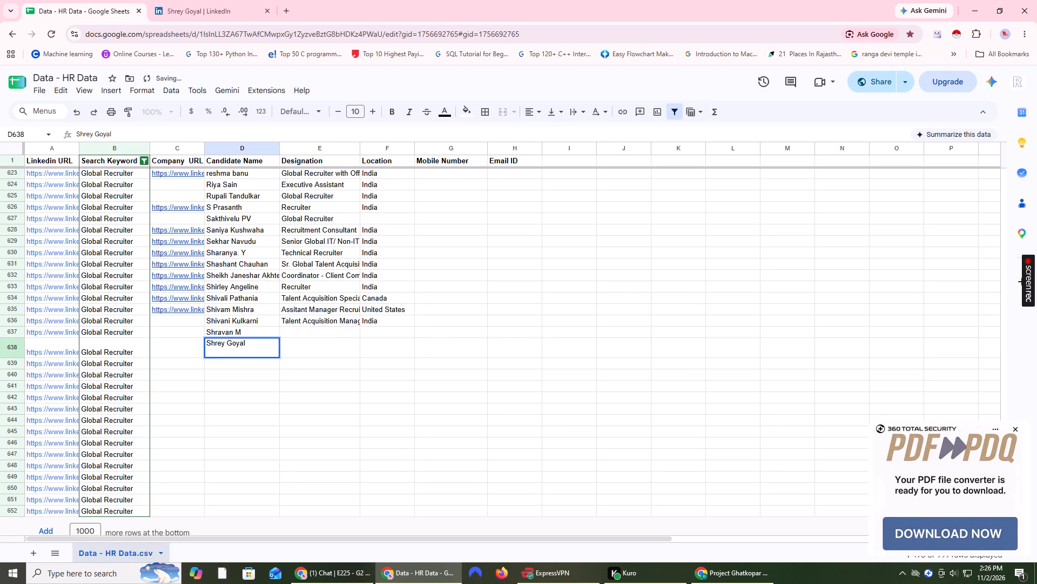
key(Return)
click(233, 380)
Copy the job title Human Resources Manager from the profile's experience into the Designation cell of row 638.
click(190, 0)
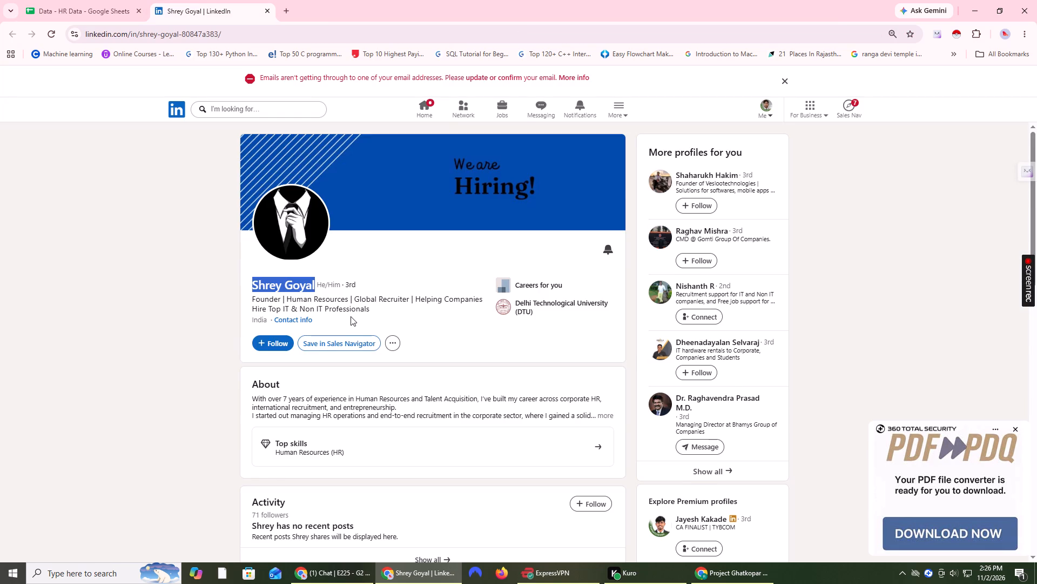
scroll(351, 316, down, 6)
scroll(349, 318, up, 6)
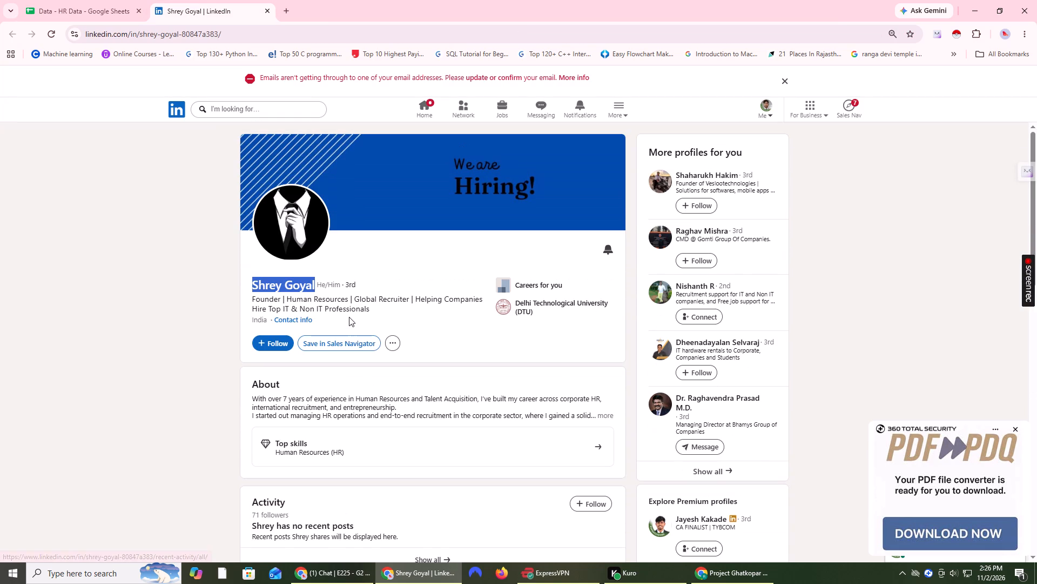
scroll(349, 317, down, 5)
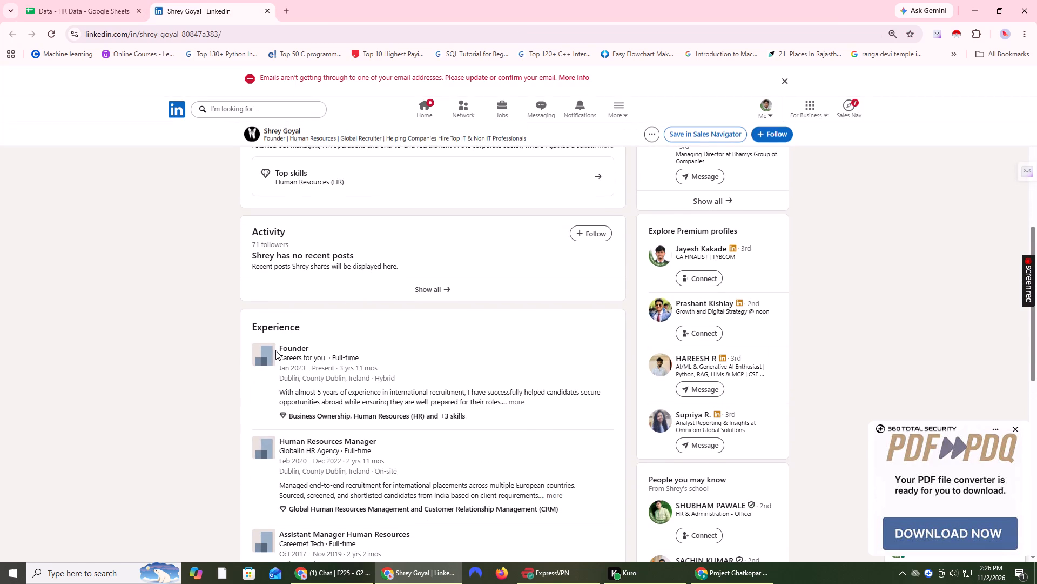
drag(277, 442, 332, 441)
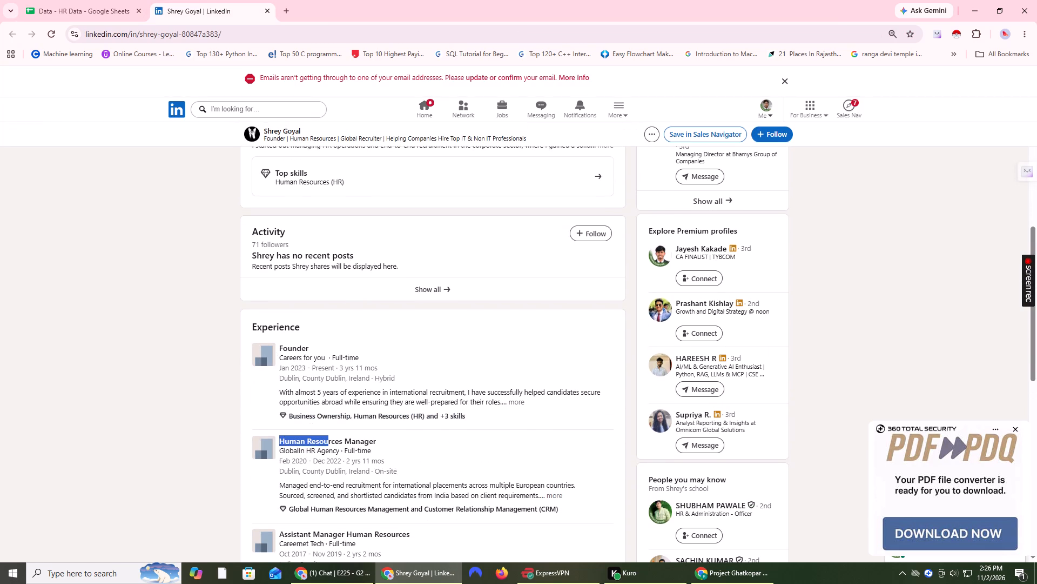
drag(332, 441, 420, 440)
key(ctrl+c)
click(106, 0)
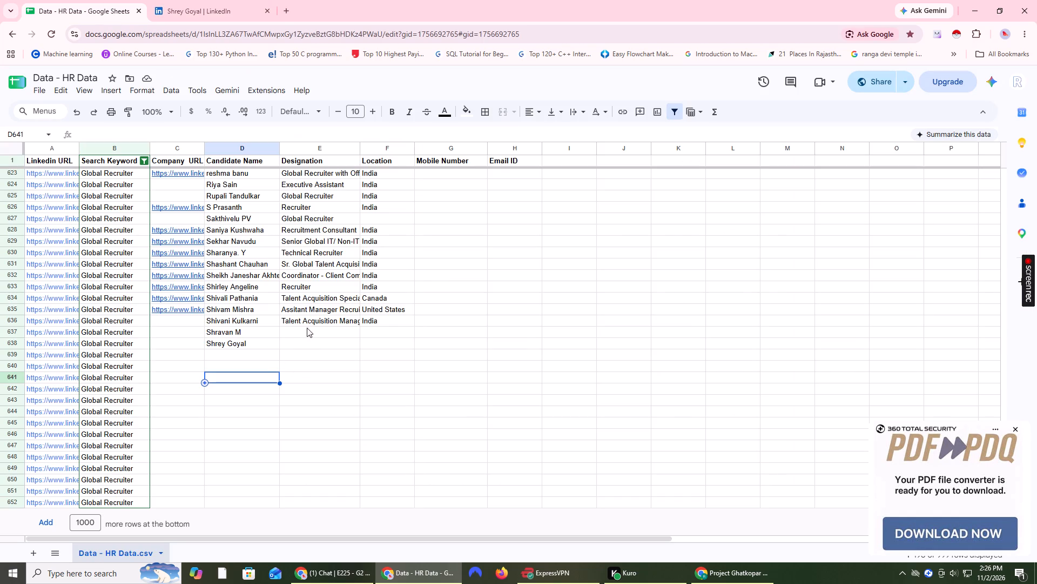
double_click(301, 342)
key(ctrl+v)
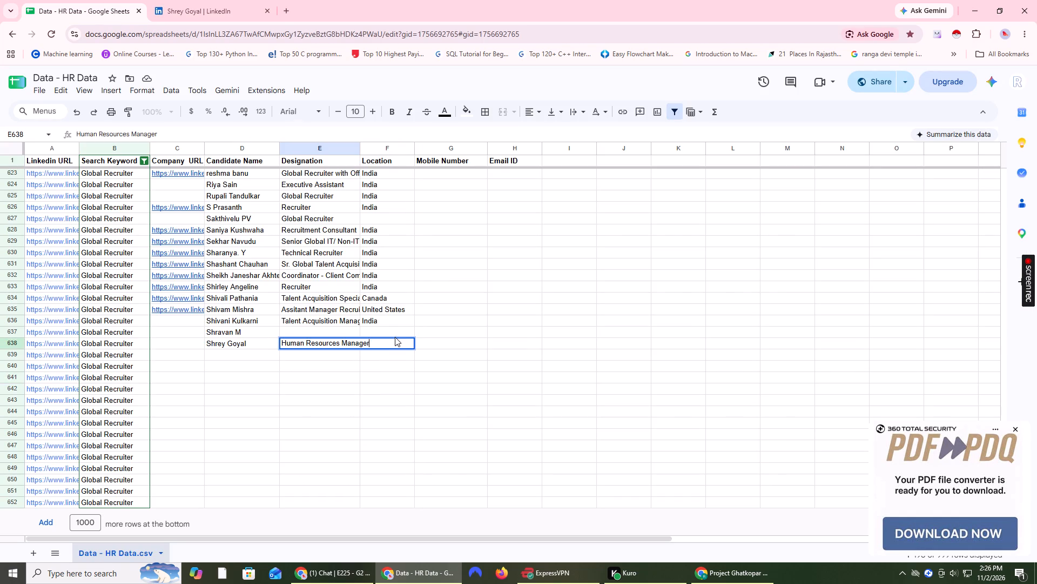
click(395, 337)
Set the Location of row 638 to India.
click(374, 341)
text(India)
key(space)
key(Return)
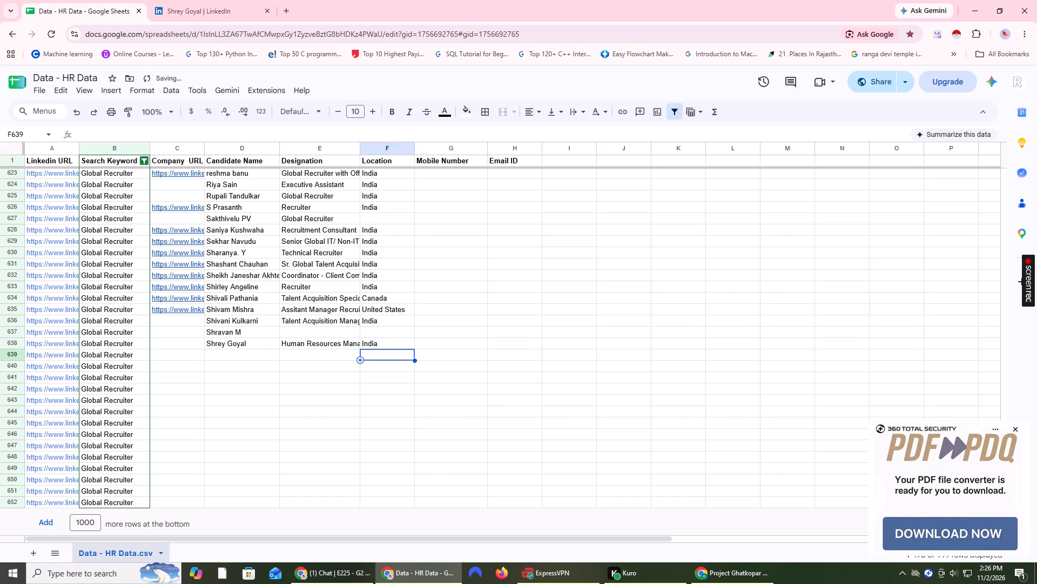
click(264, 376)
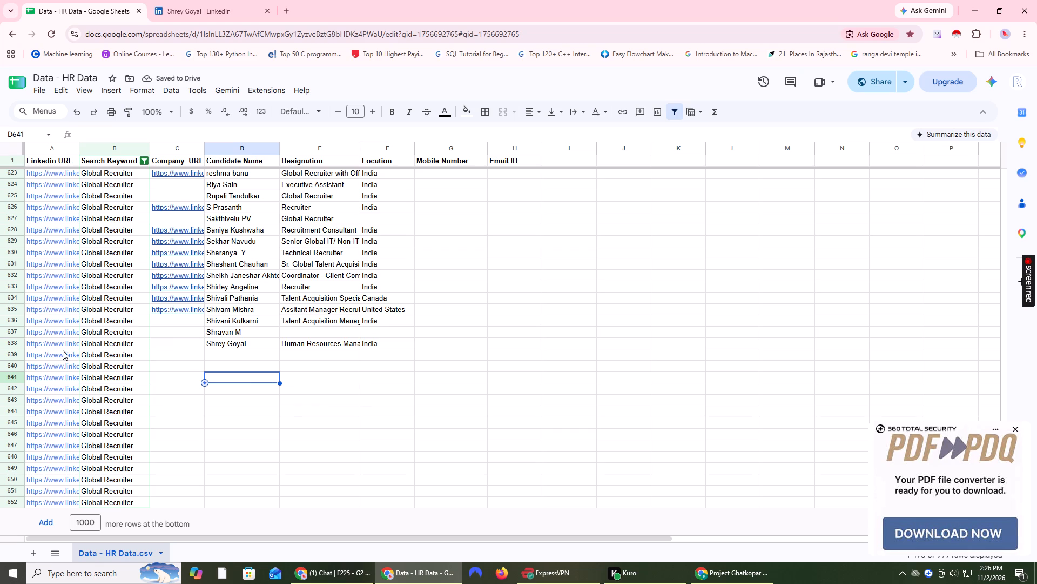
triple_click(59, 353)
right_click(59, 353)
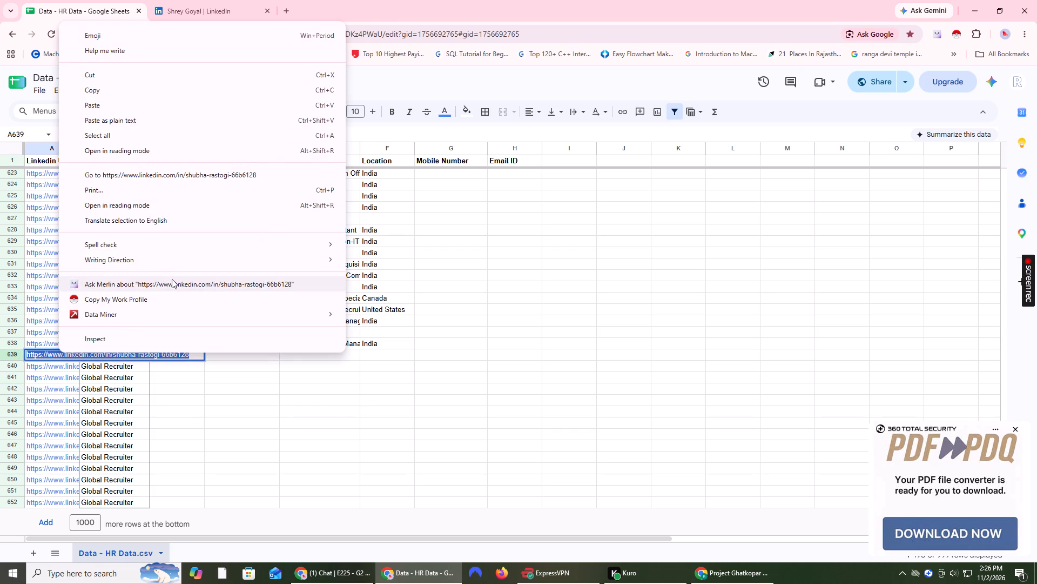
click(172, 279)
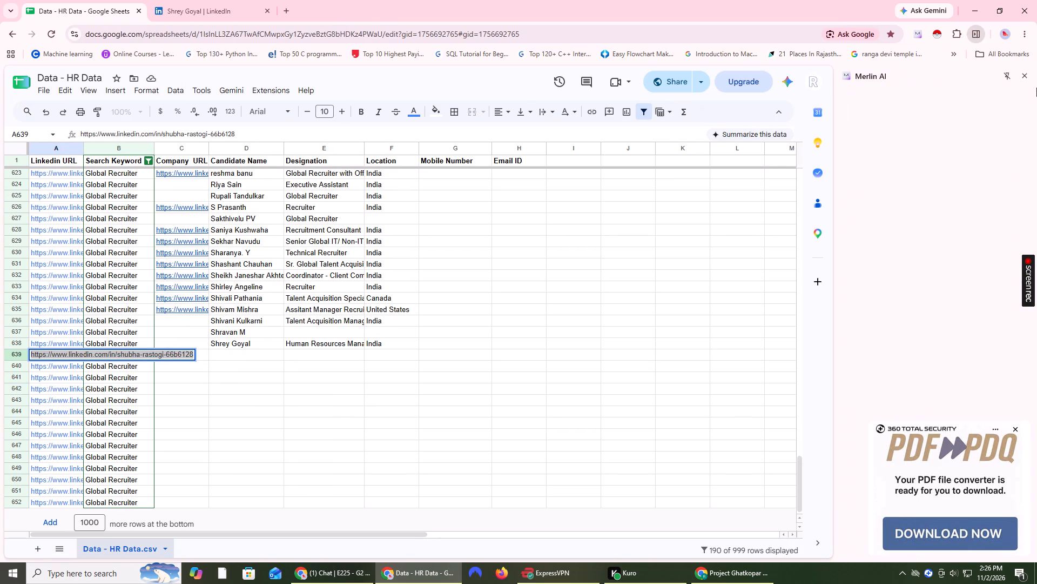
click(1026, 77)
Open the LinkedIn profile linked in row 639 and close the previous candidate's profile.
triple_click(133, 354)
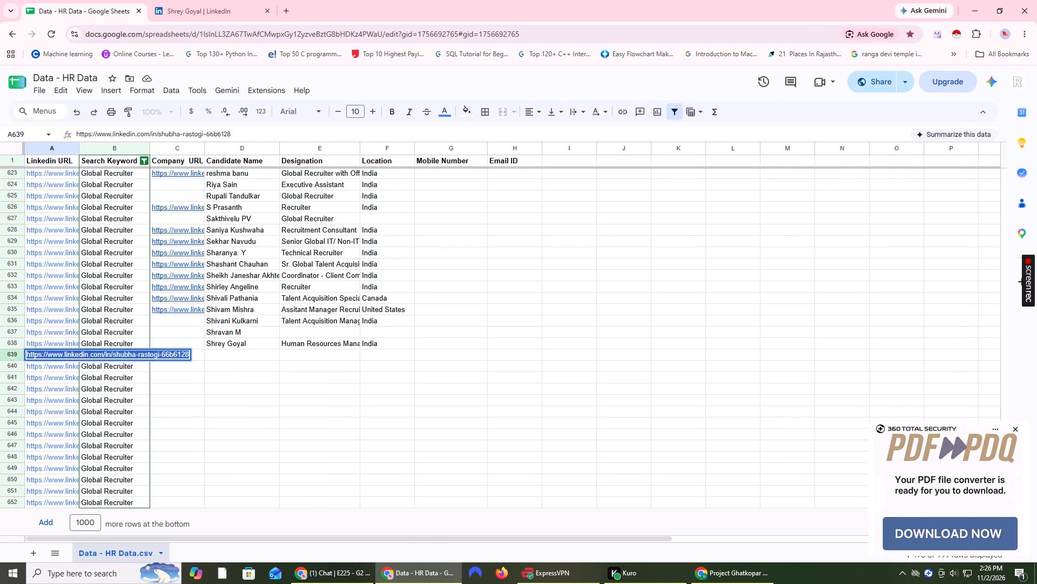
right_click(133, 354)
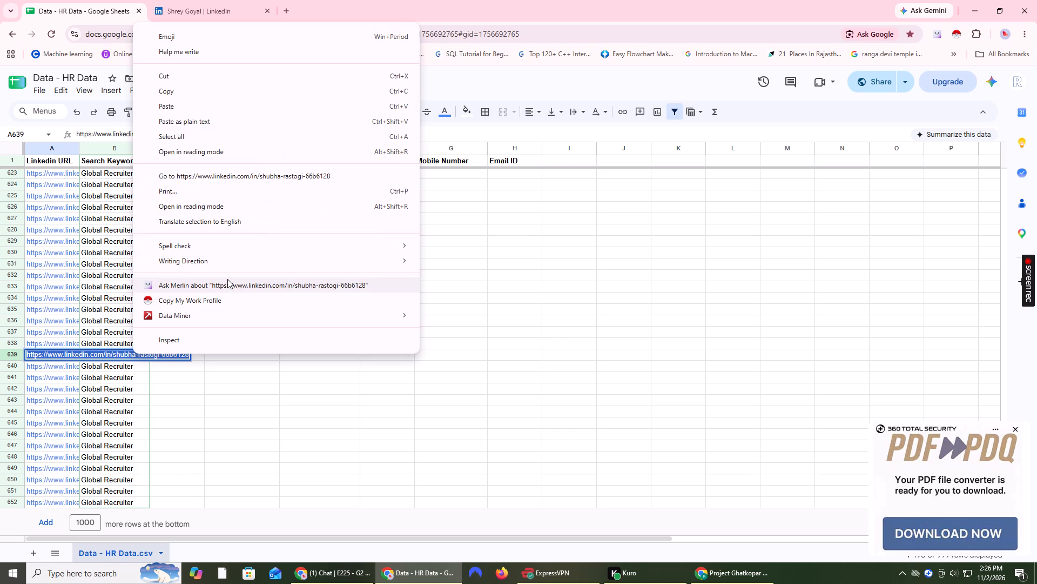
click(225, 175)
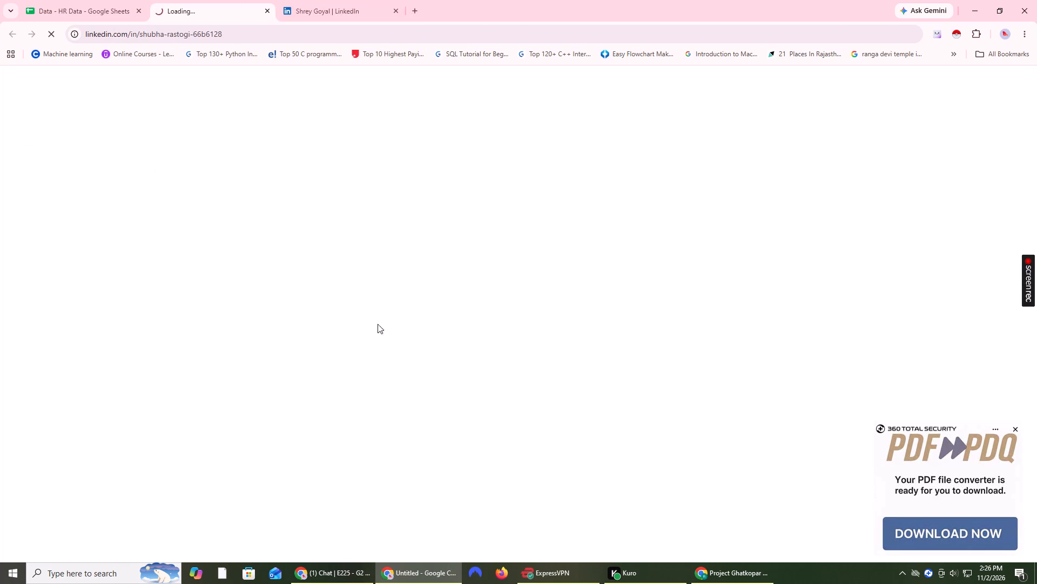
click(396, 11)
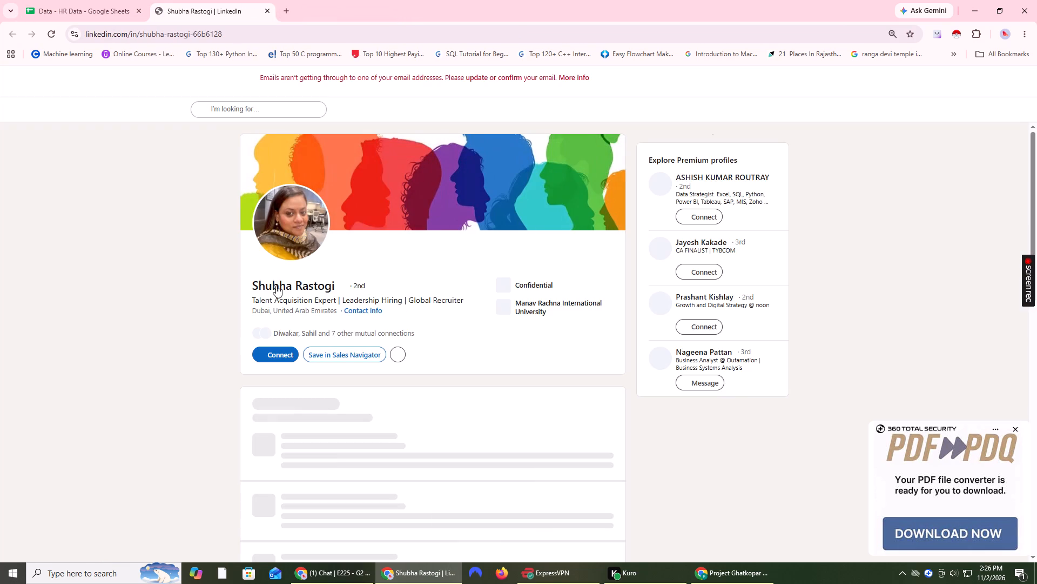
Copy the candidate's name from the LinkedIn profile into the Candidate Name cell of row 639.
drag(244, 281, 333, 280)
key(ctrl+c)
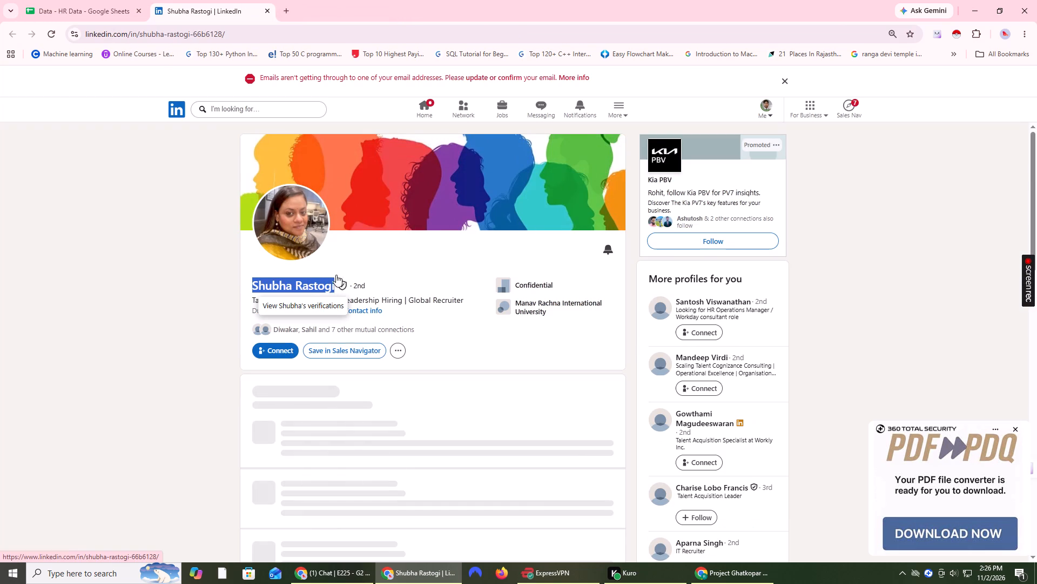
click(207, 320)
click(95, 0)
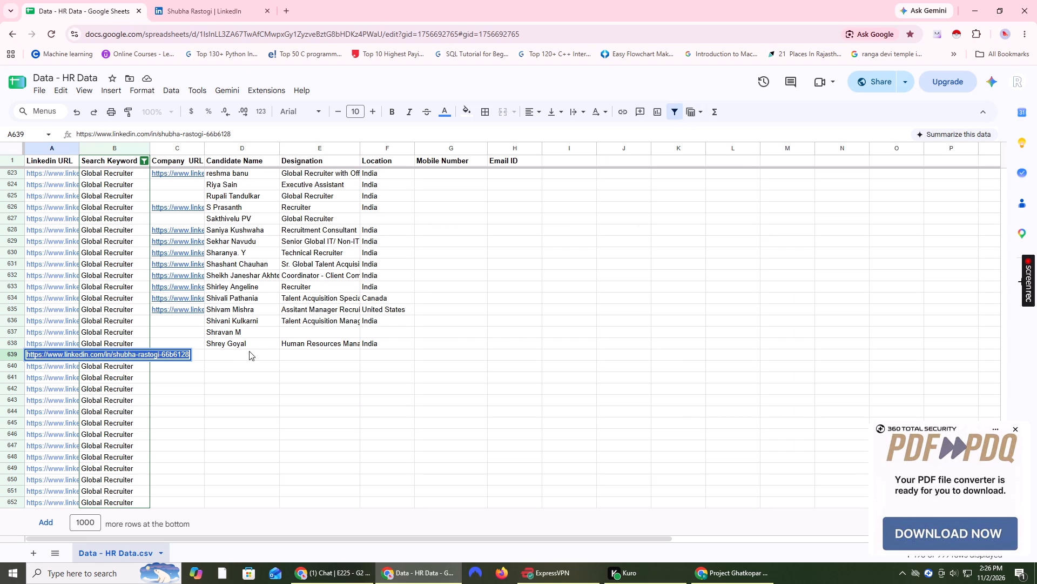
double_click(227, 352)
key(ctrl+v)
click(215, 383)
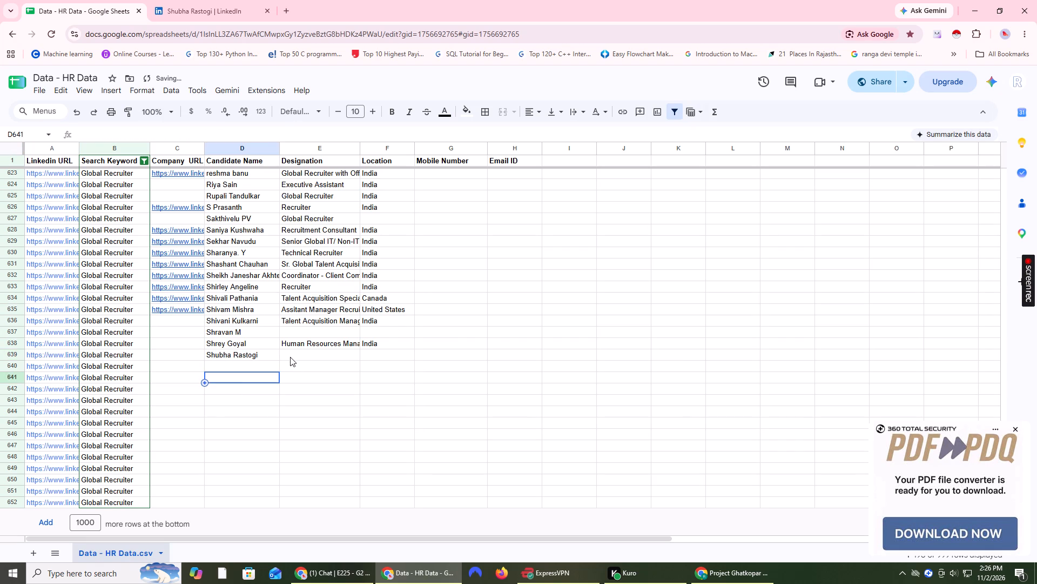
Copy the job title Global Recruitment Consultant from the profile's experience into the Designation cell of row 639.
click(289, 354)
click(221, 0)
scroll(356, 373, down, 2)
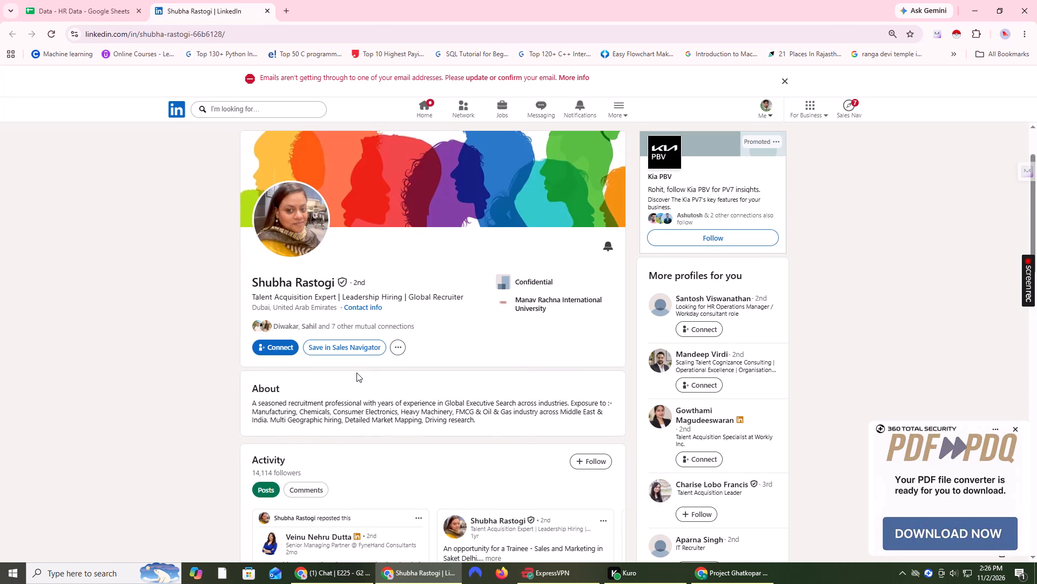
scroll(355, 369, down, 11)
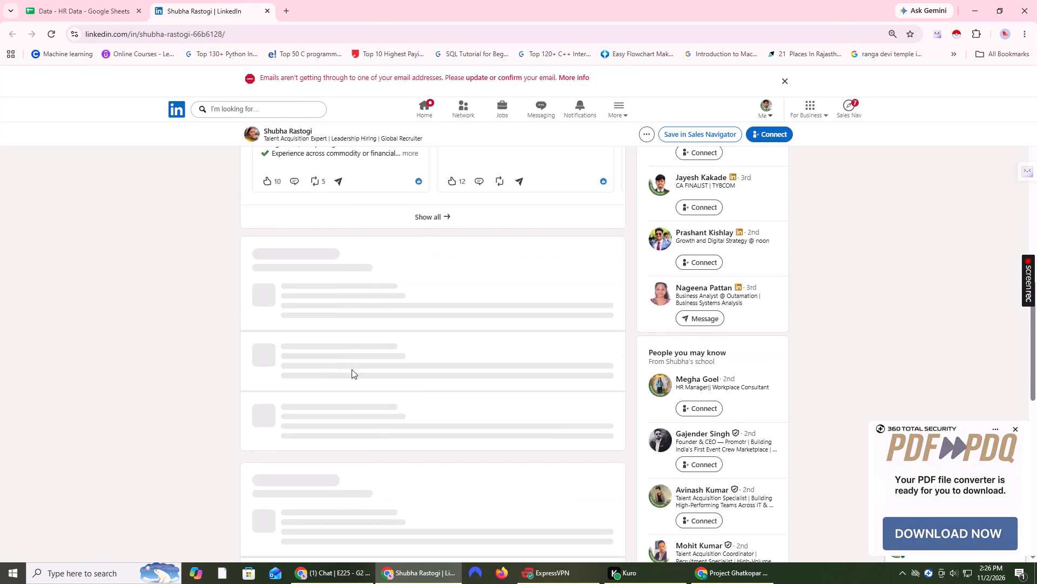
scroll(352, 369, up, 3)
drag(276, 277, 407, 276)
key(ctrl+c)
click(73, 0)
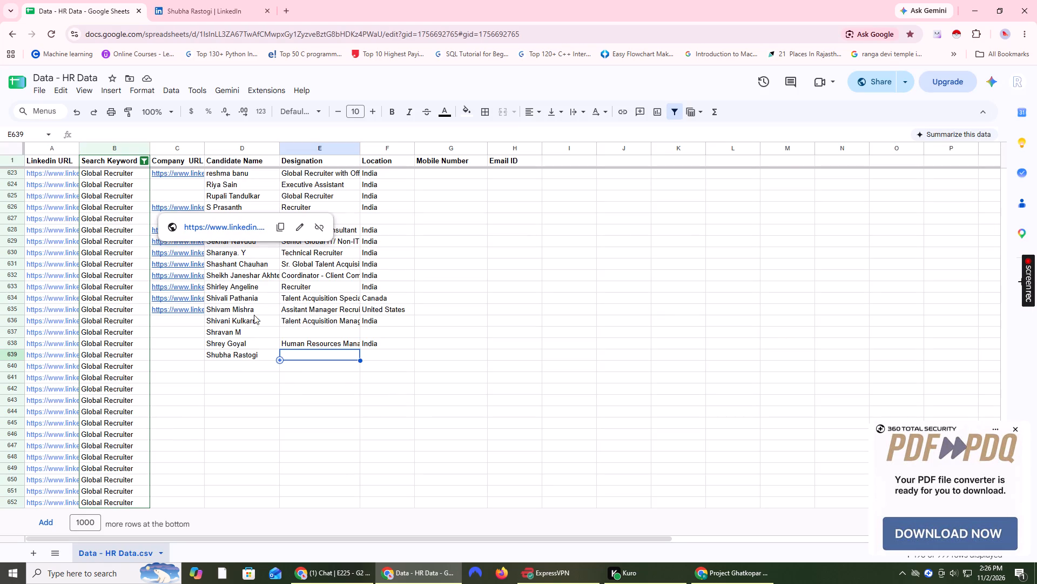
click(295, 349)
double_click(297, 353)
key(ctrl+v)
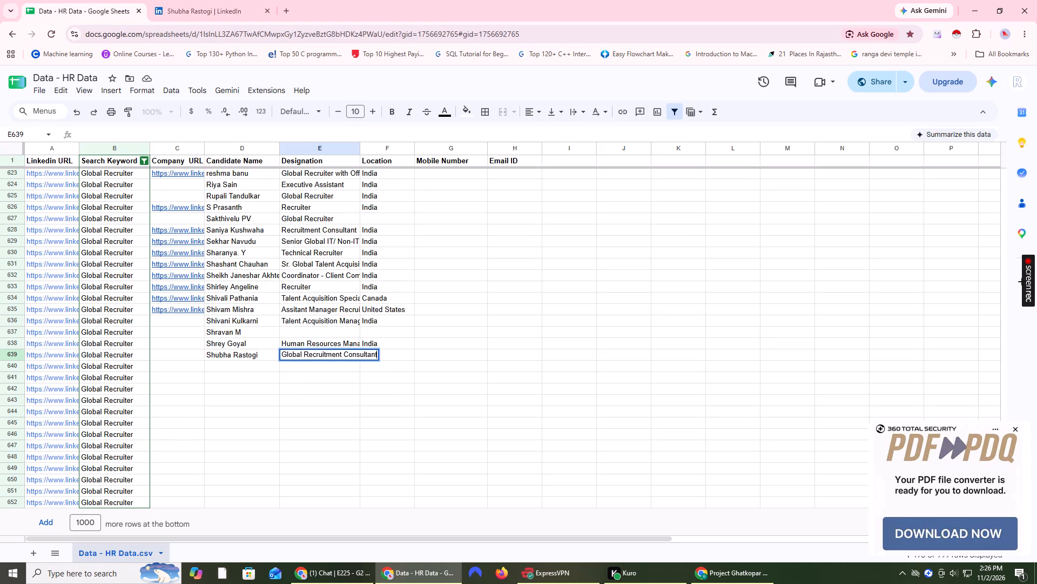
click(281, 380)
Set the Location of row 639 to UAE.
click(378, 357)
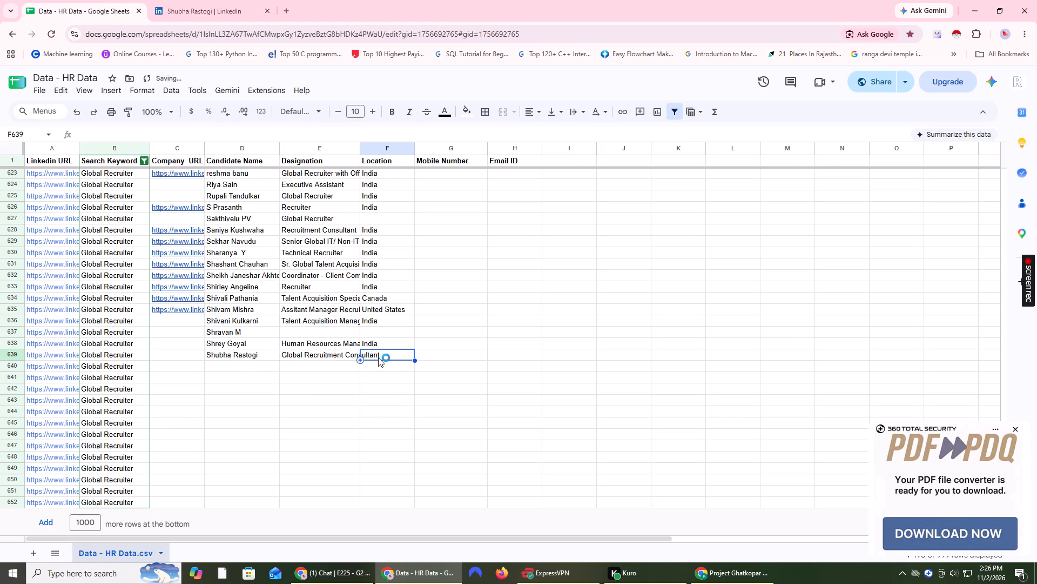
text(UA)
key(shift+e)
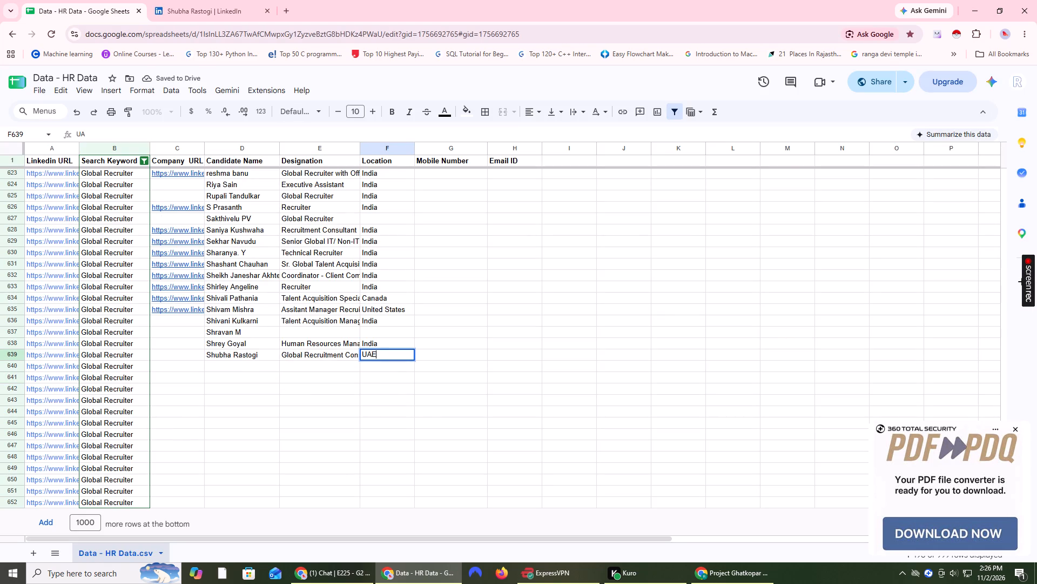
click(418, 415)
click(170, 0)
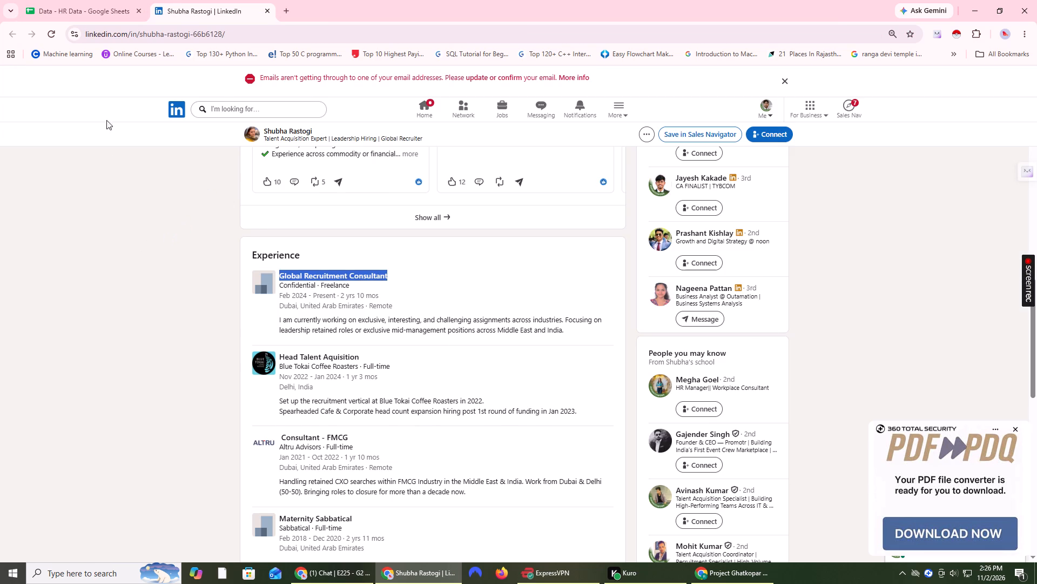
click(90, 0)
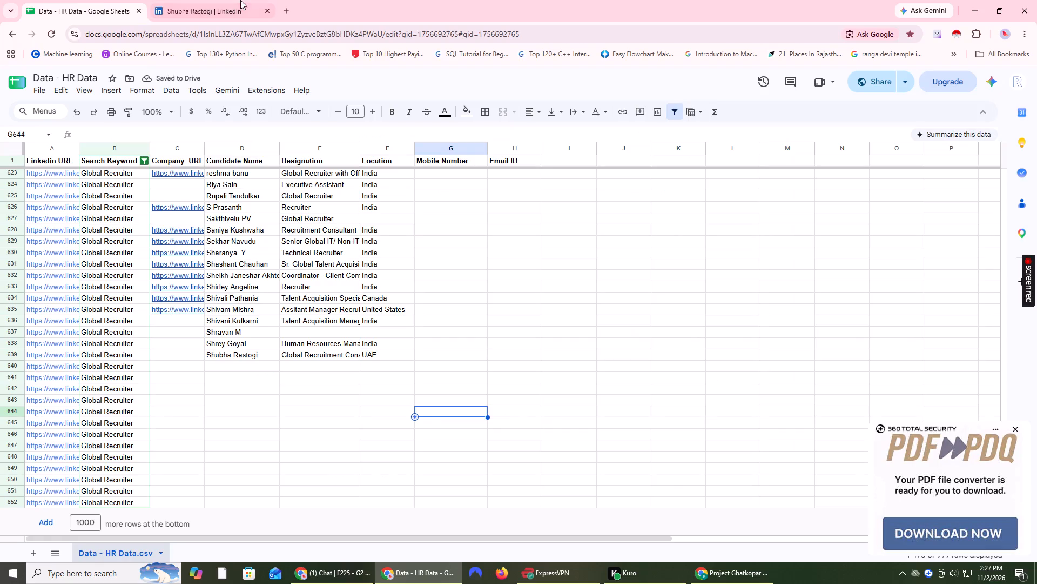
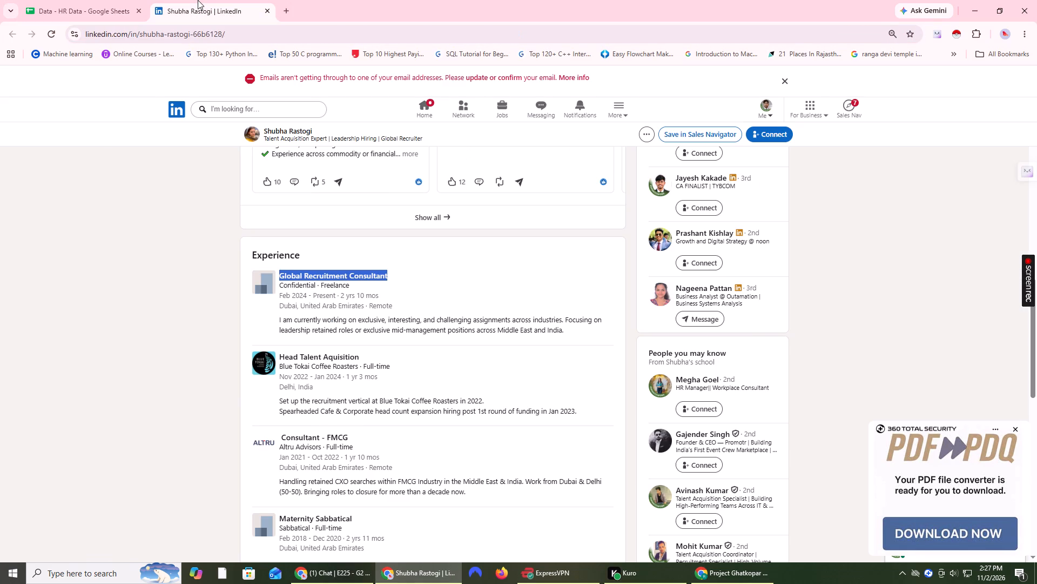
Replace the Designation in row 639 with Head Talent Aquisition, copied from the profile's experience, and open the Blue Tokai Coffee Roasters page.
ctrl+click(271, 366)
drag(279, 354, 363, 354)
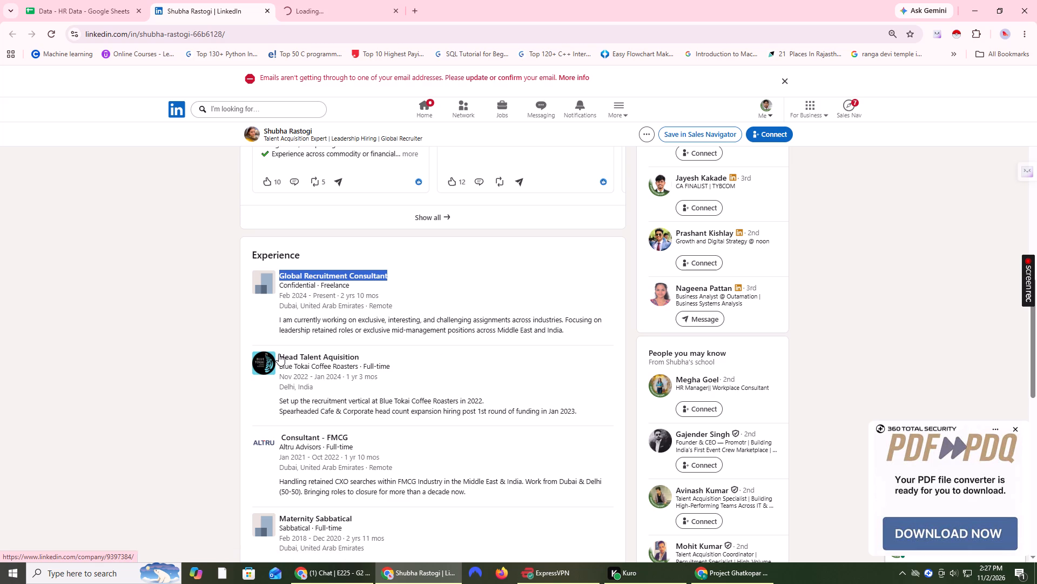
drag(278, 354, 375, 360)
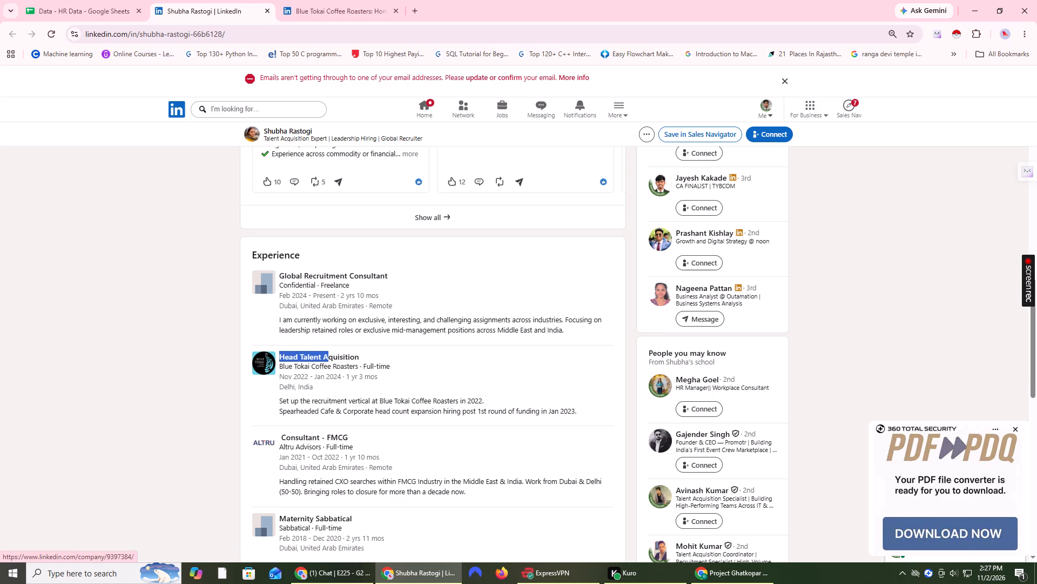
drag(375, 360, 360, 357)
key(ctrl+c)
click(55, 0)
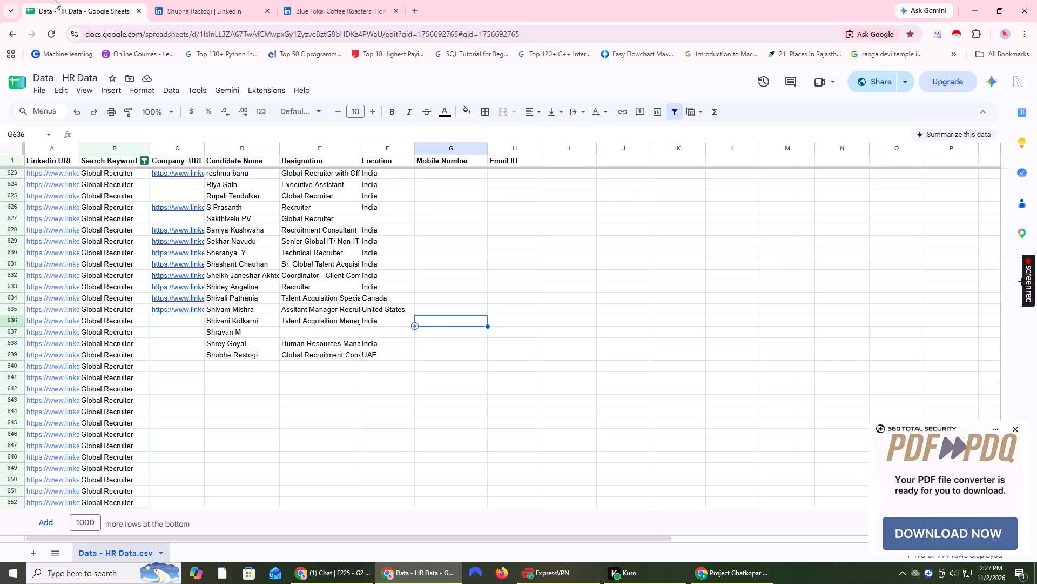
double_click(289, 354)
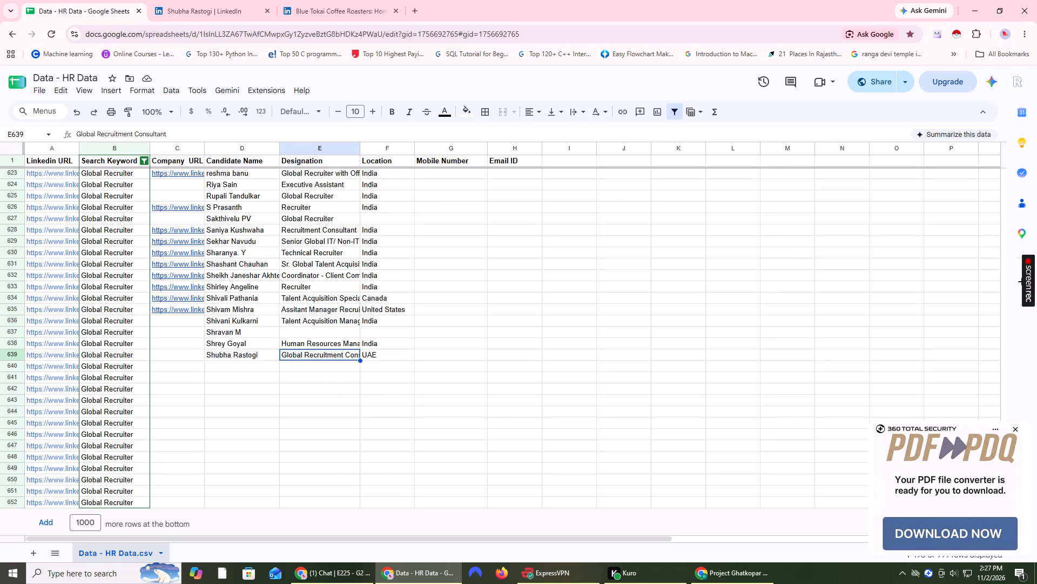
key(ctrl+a)
key(ctrl+shift+v)
click(284, 386)
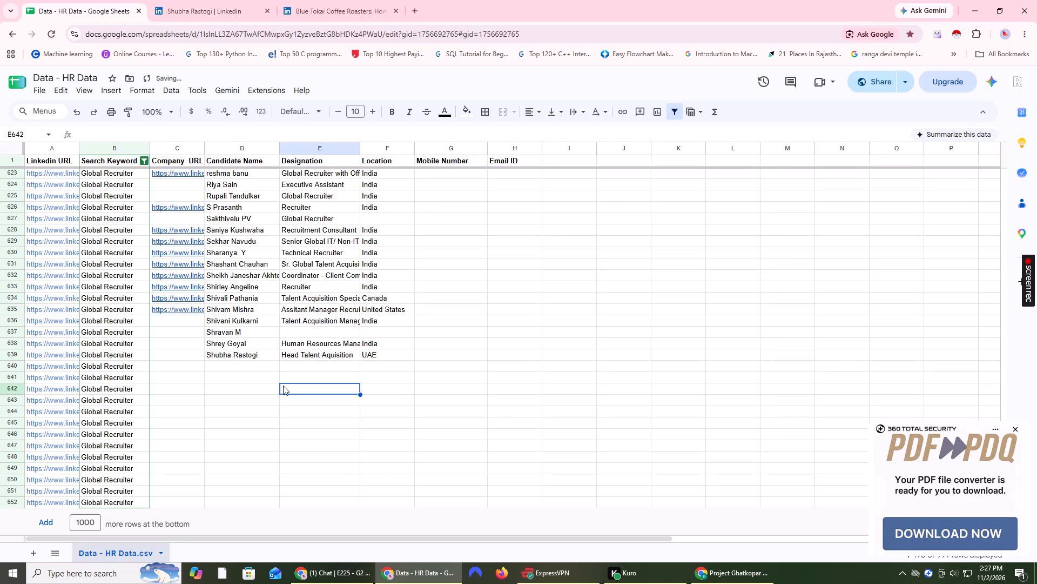
Copy the address of the Blue Tokai Coffee Roasters LinkedIn page into the Company URL cell of row 639.
click(360, 0)
click(273, 24)
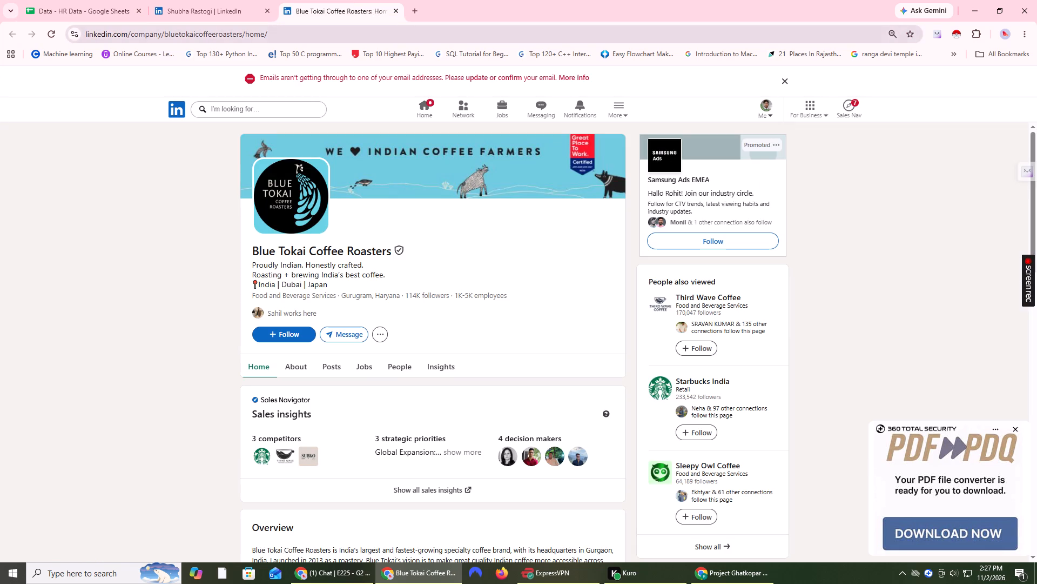
ctrl+click(279, 34)
key(ctrl+c)
click(80, 0)
click(176, 356)
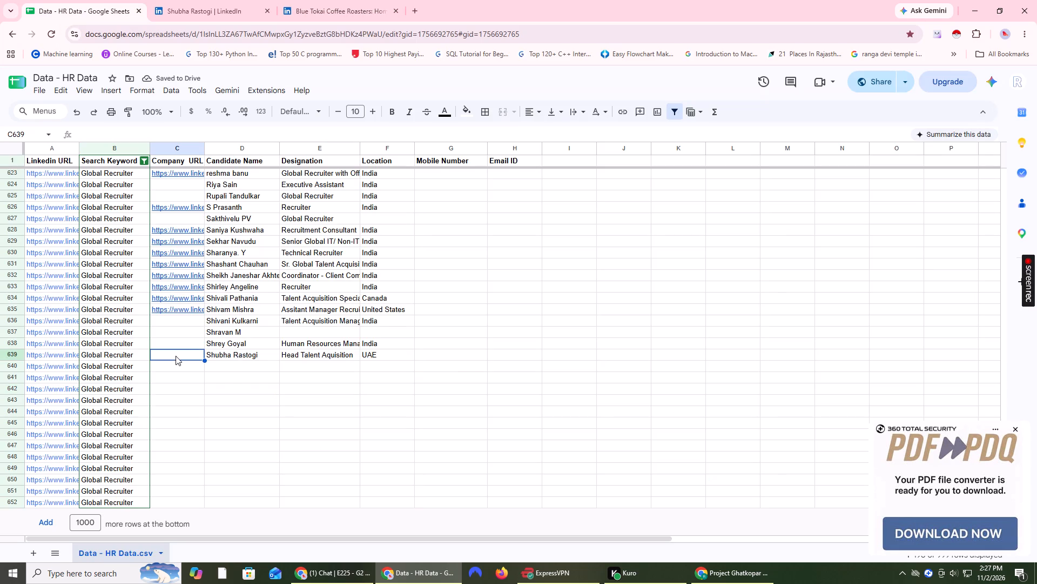
key(ctrl+v)
click(166, 375)
Open the LinkedIn profile linked in row 640 and close the previous candidate's profile and company pages.
triple_click(65, 369)
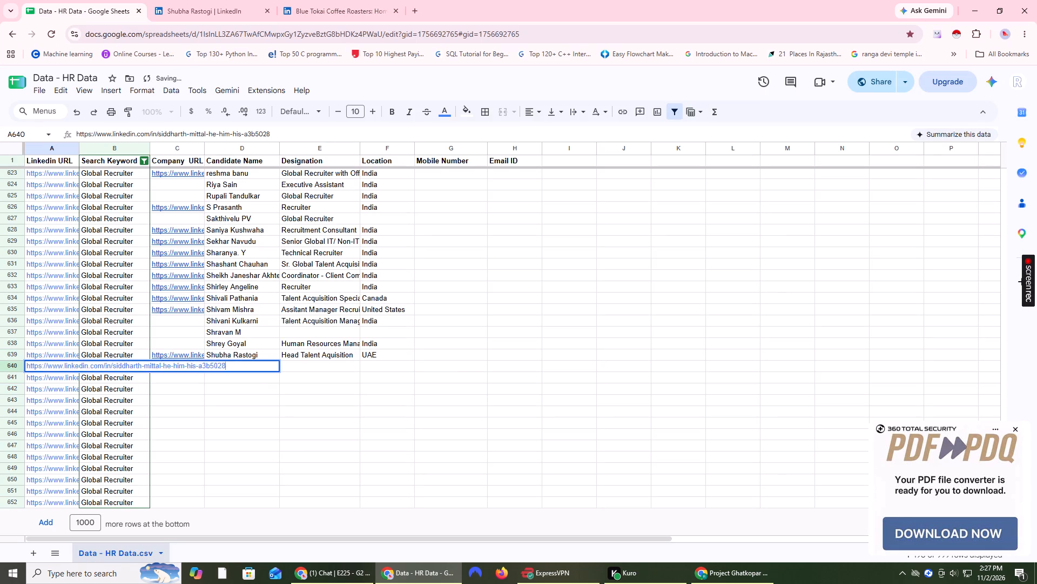
right_click(65, 369)
click(174, 195)
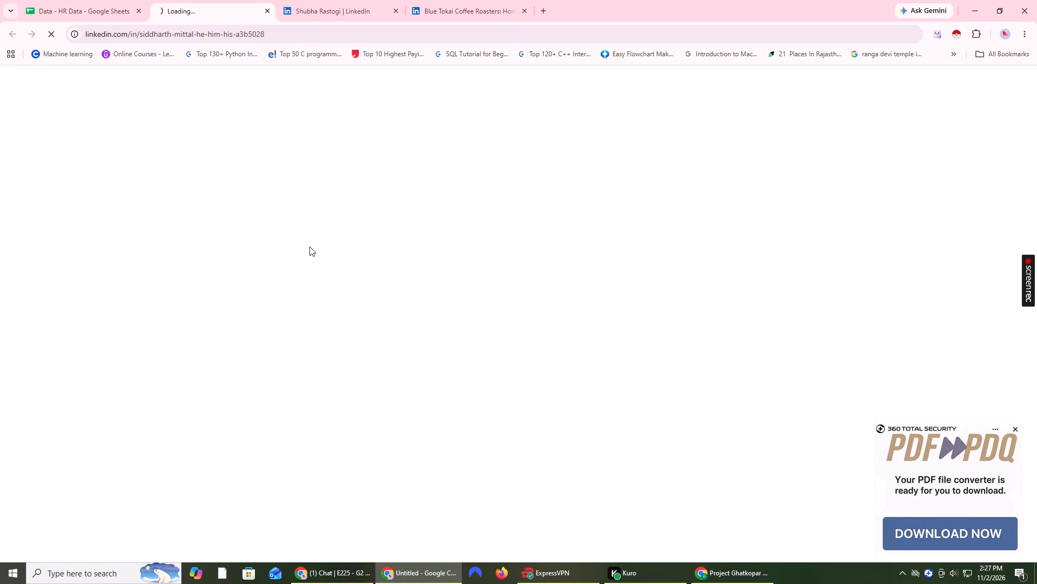
click(394, 13)
click(394, 13)
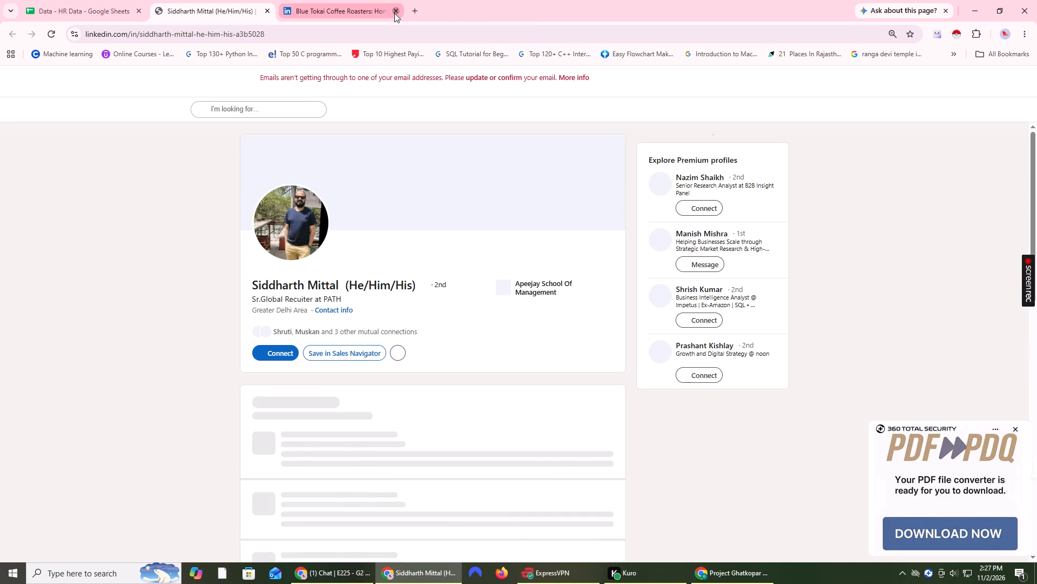
Copy the candidate's name from the LinkedIn profile, without the pronouns, into the Candidate Name cell of row 640.
drag(239, 284, 351, 279)
key(ctrl+c)
click(113, 0)
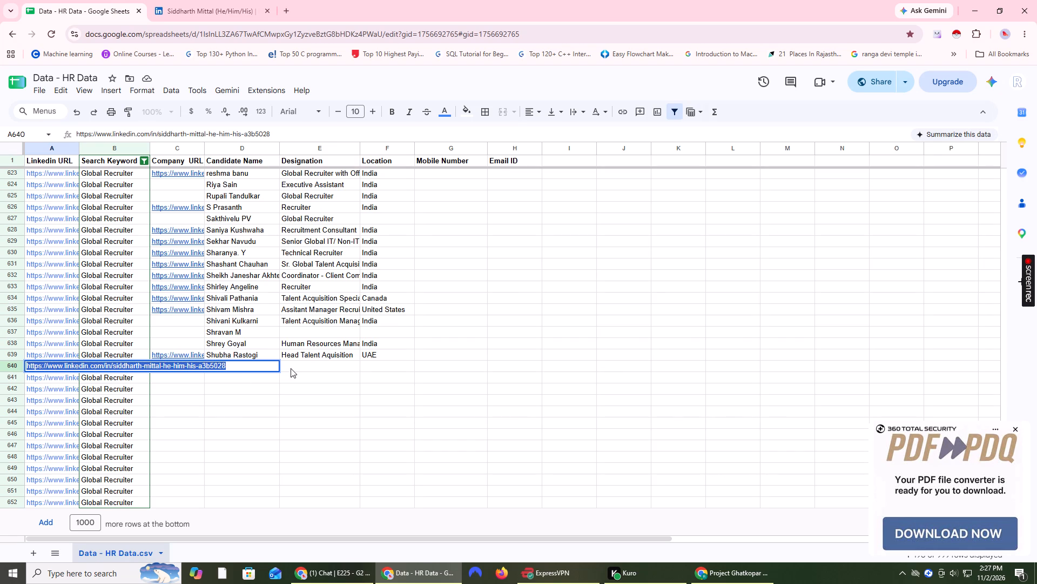
double_click(291, 368)
key(ctrl+v)
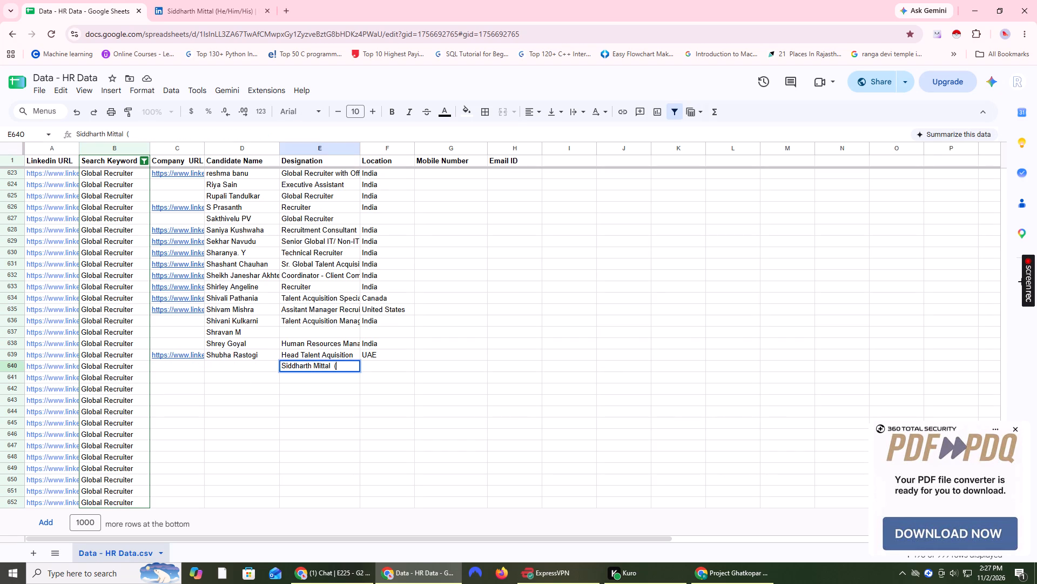
key(BackSpace)
key(ctrl+a)
key(ctrl+x)
click(230, 368)
key(ctrl+v)
click(220, 387)
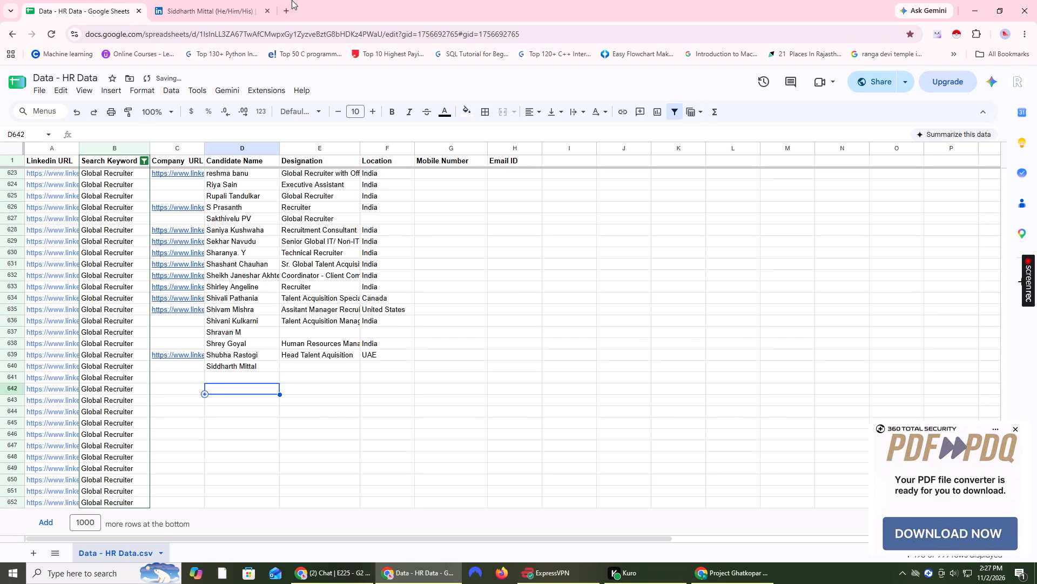
Copy the job title Sr.Global Recruiter from the profile's PATH experience into the Designation cell of row 640, opening PATH's company page too.
click(292, 0)
click(241, 0)
scroll(340, 393, down, 5)
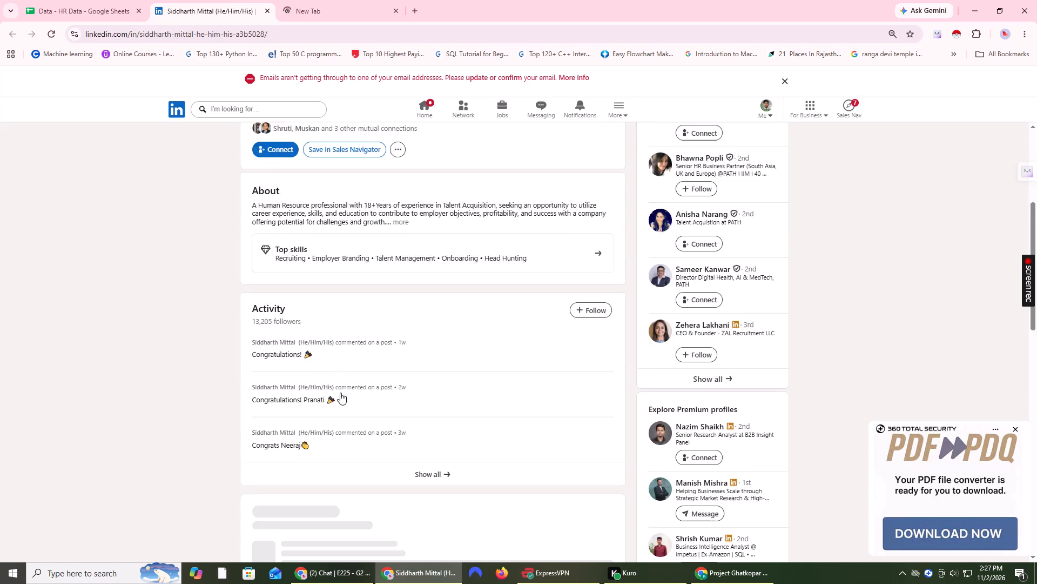
scroll(340, 393, down, 6)
scroll(340, 393, up, 3)
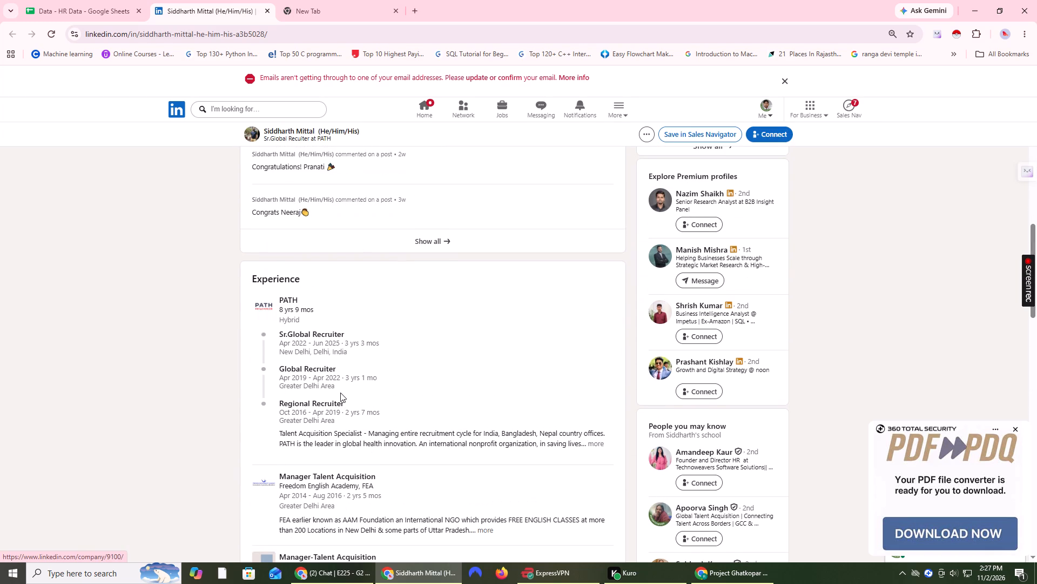
drag(276, 330, 349, 330)
key(ctrl+c)
ctrl+click(273, 302)
click(158, 0)
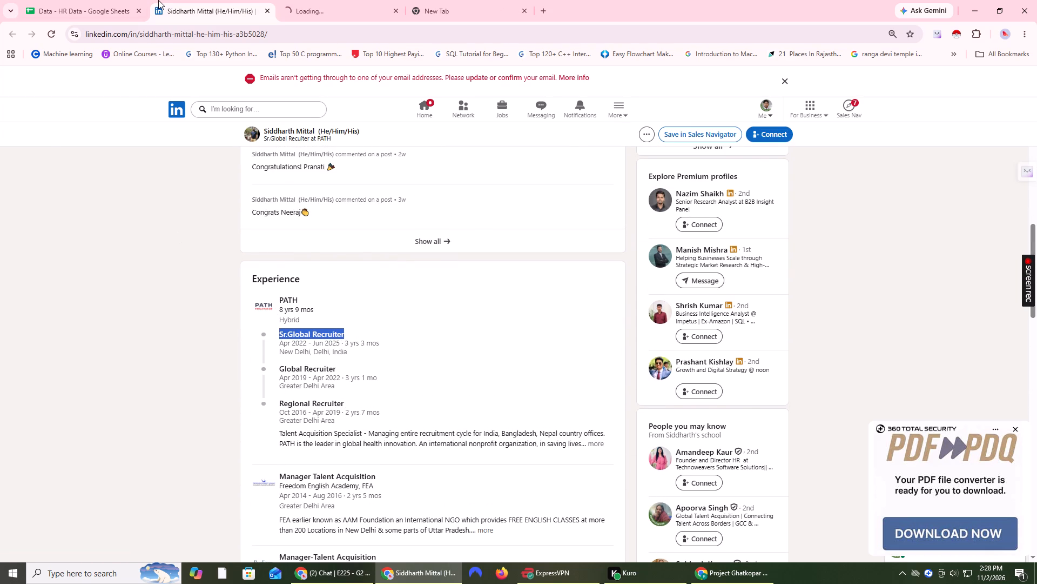
click(87, 0)
triple_click(293, 363)
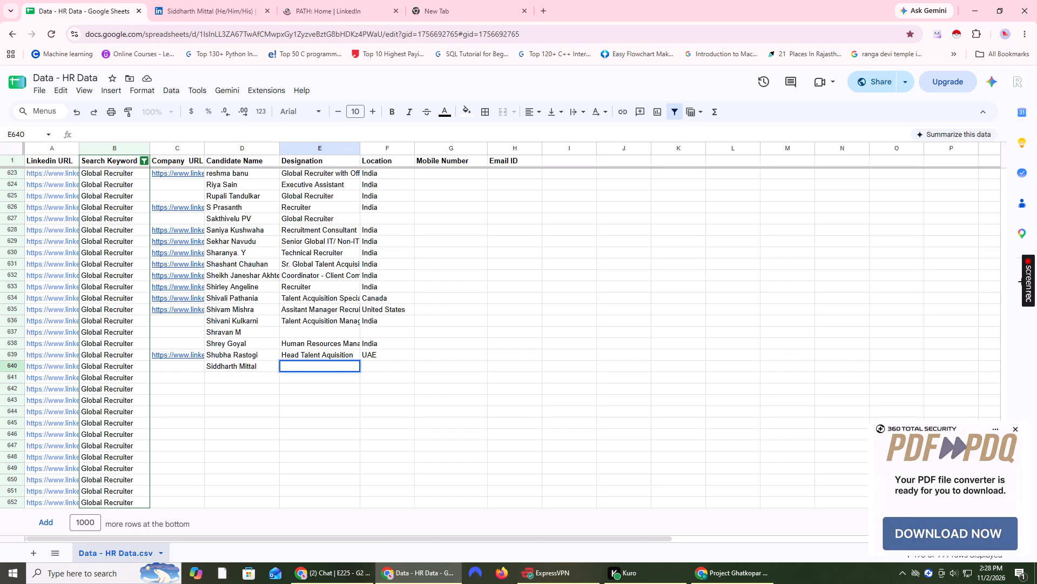
key(ctrl+v)
click(290, 400)
Set the Location of row 640 to India by copying it from row 638.
click(385, 341)
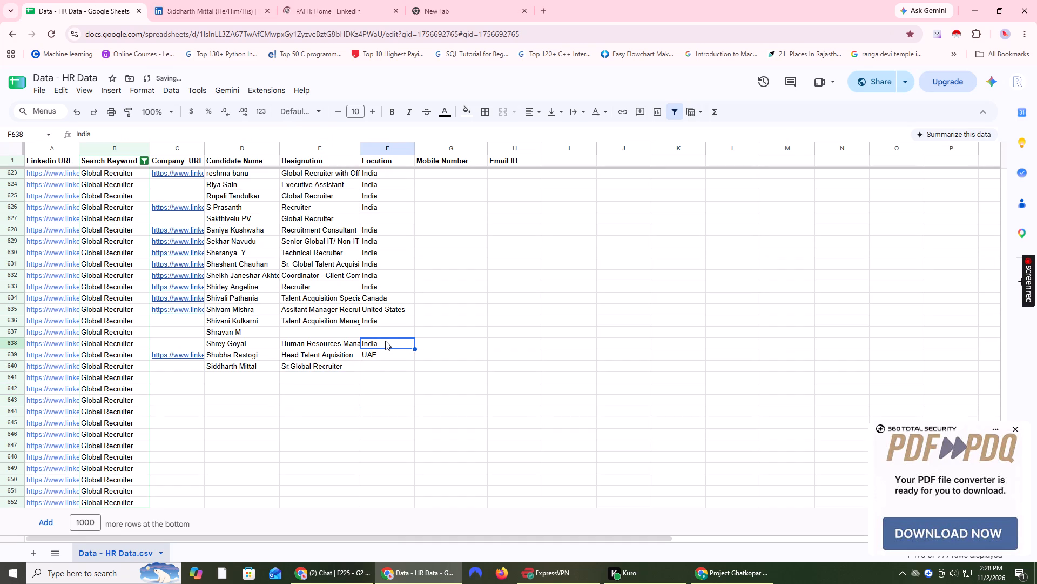
key(ctrl+c)
click(369, 364)
key(ctrl+v)
click(319, 398)
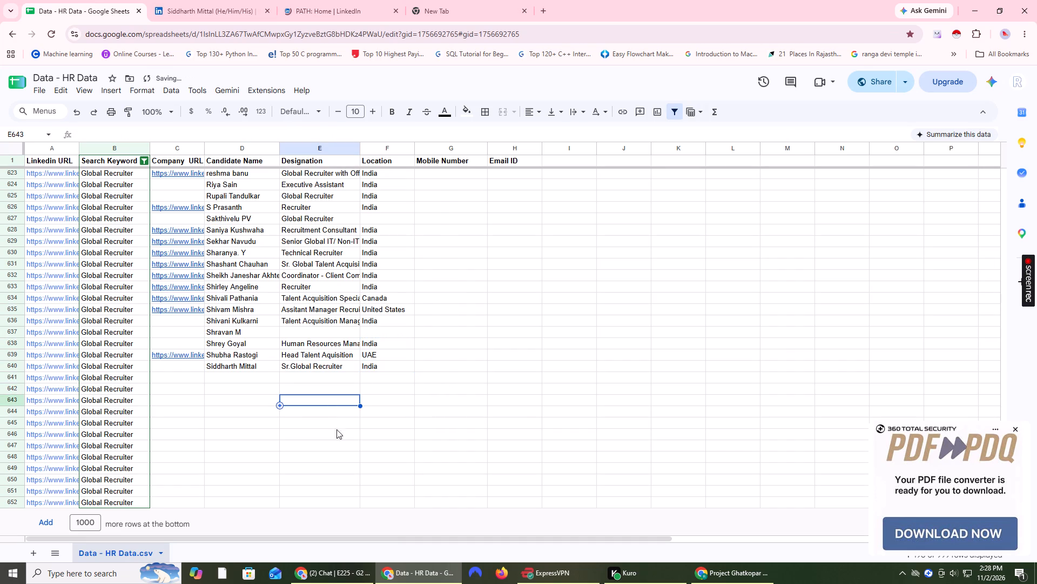
Copy the address of PATH's LinkedIn company page into the Company URL cell of row 640.
click(439, 0)
click(339, 0)
click(316, 42)
key(ctrl+c)
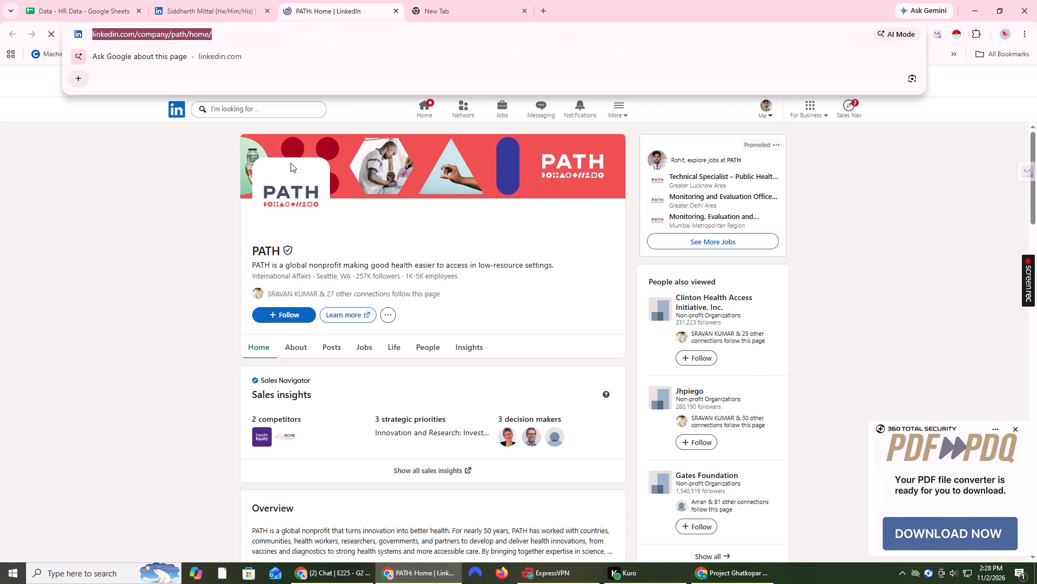
click(83, 0)
double_click(189, 365)
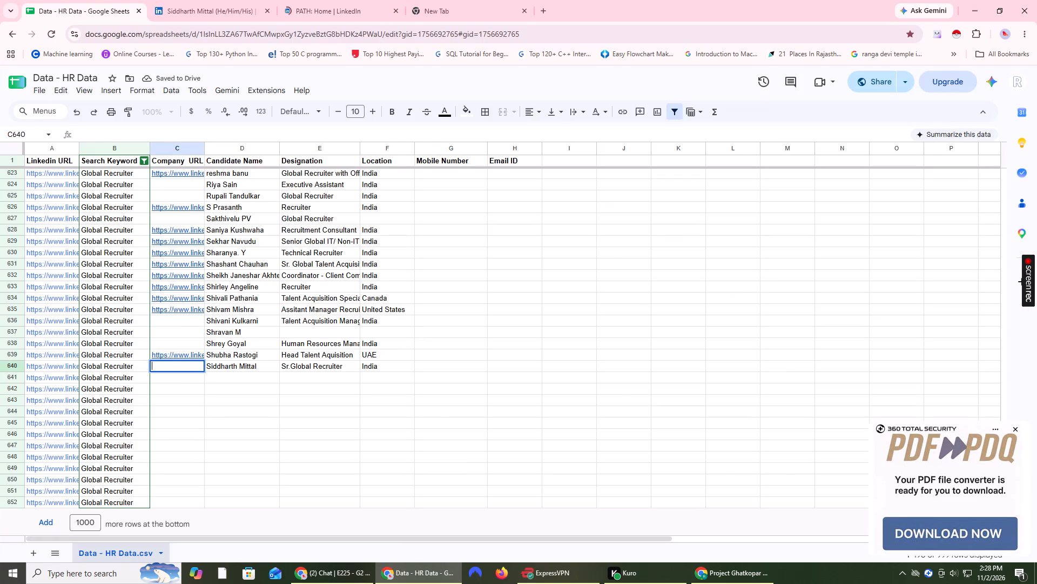
key(ctrl+v)
click(185, 387)
Open the LinkedIn profile linked in row 641 and close the previous profile, the PATH page and the empty tab.
triple_click(70, 376)
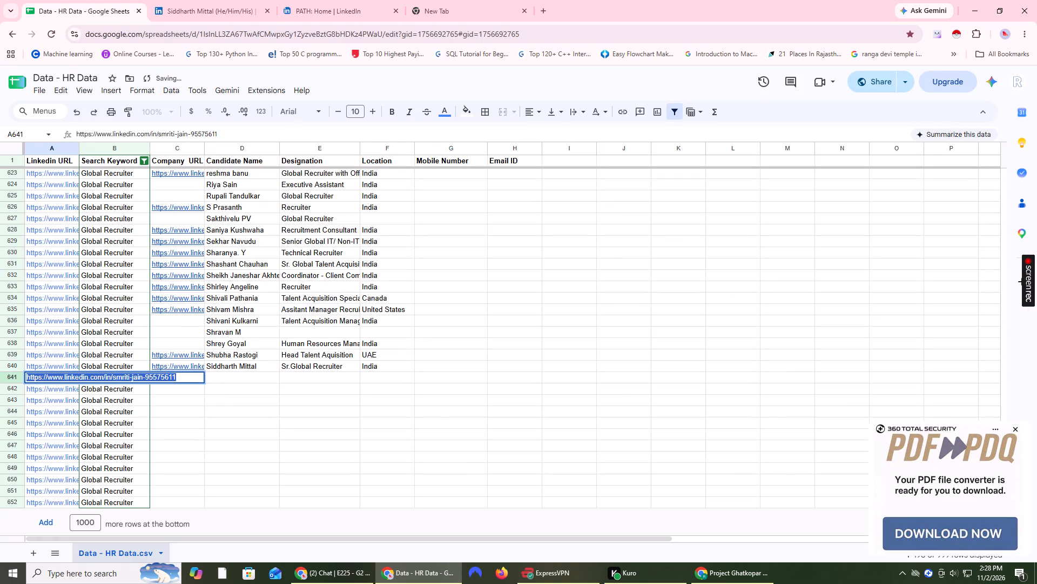
right_click(70, 376)
click(196, 194)
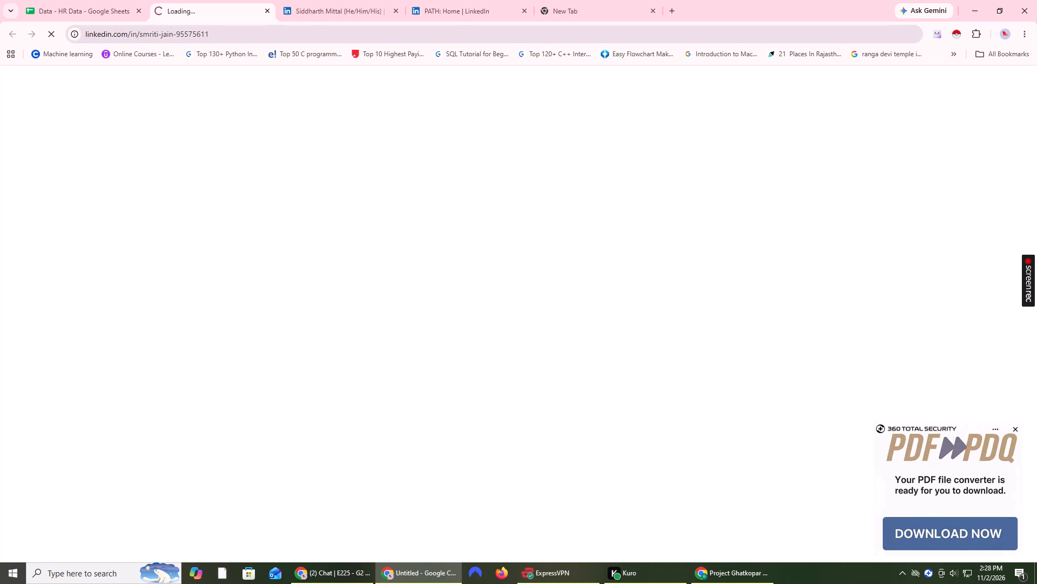
click(398, 9)
click(398, 9)
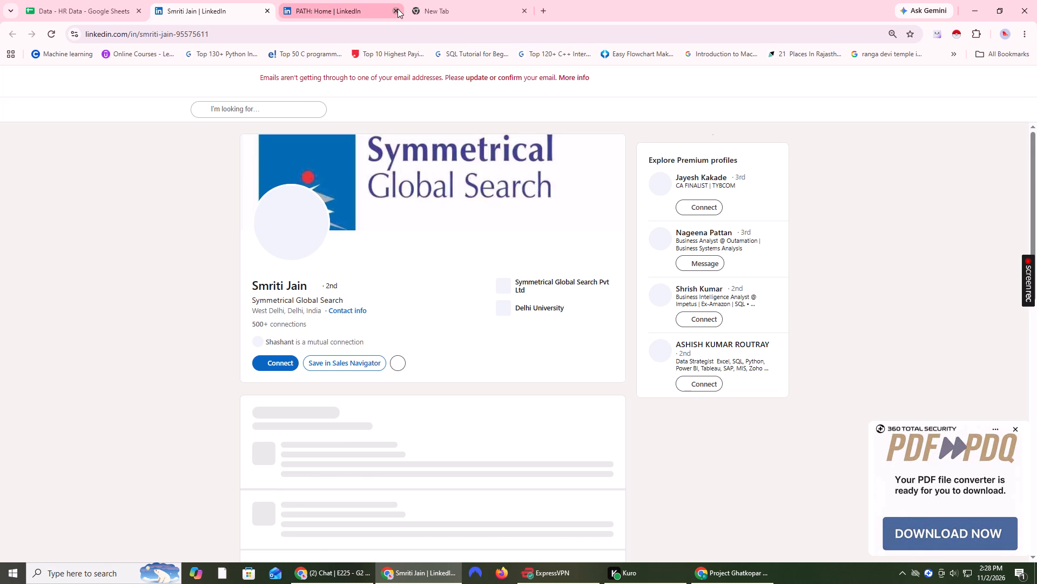
click(398, 9)
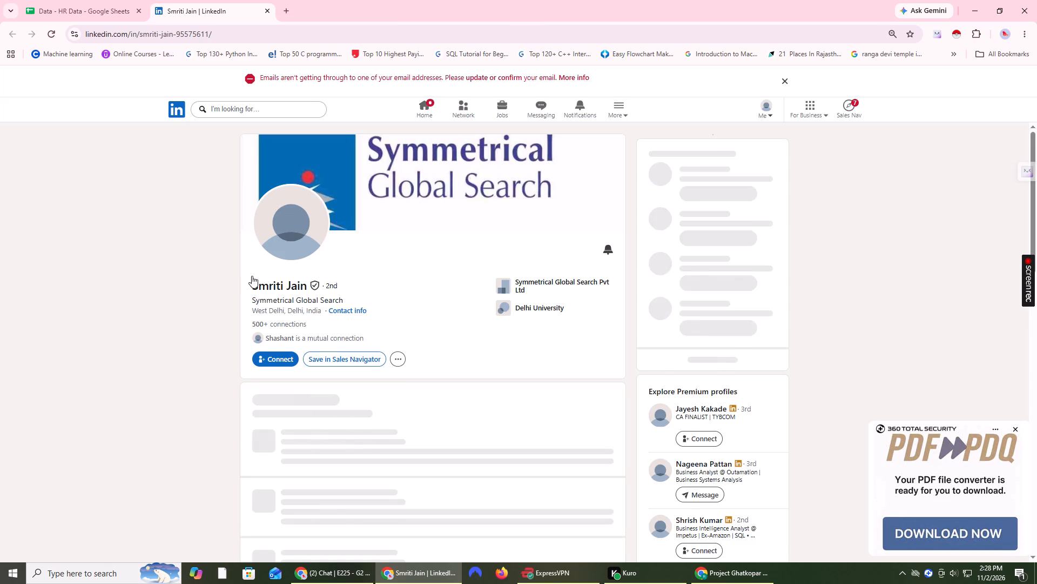
Copy the candidate's name from the LinkedIn profile into the Candidate Name cell of row 641.
drag(244, 288, 320, 282)
key(ctrl+c)
click(91, 0)
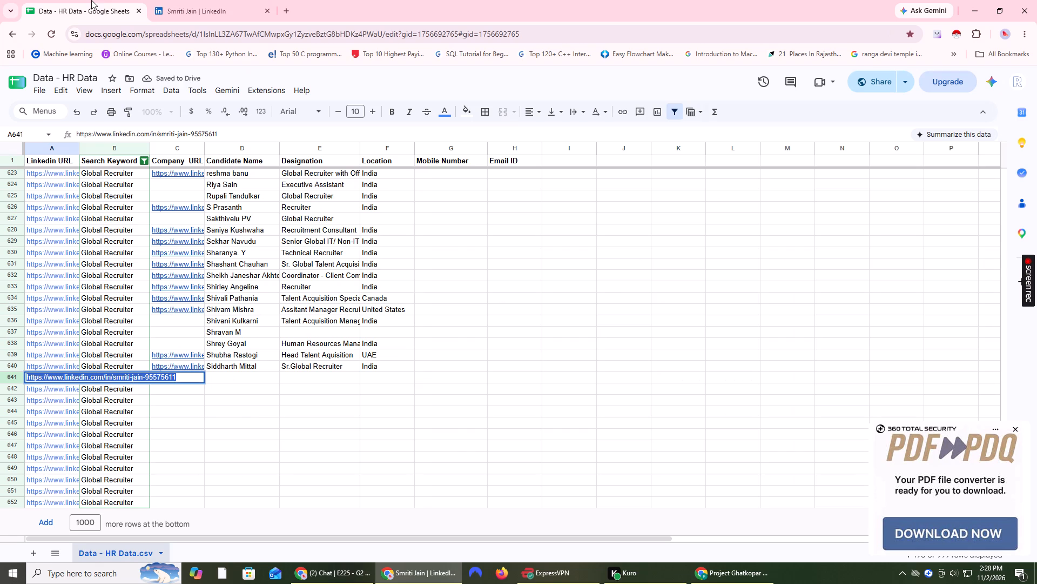
triple_click(238, 376)
key(ctrl+v)
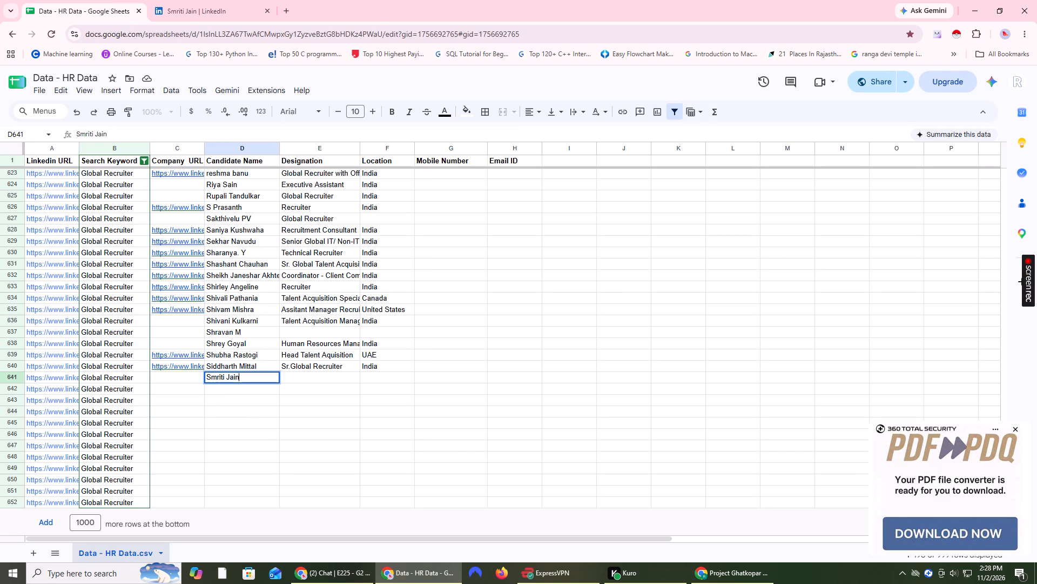
click(196, 409)
Copy the job title Global Recruiter into the Designation cell of row 641, also opening the Symmetrical Global Search Pvt Ltd company page.
click(210, 0)
scroll(328, 368, down, 5)
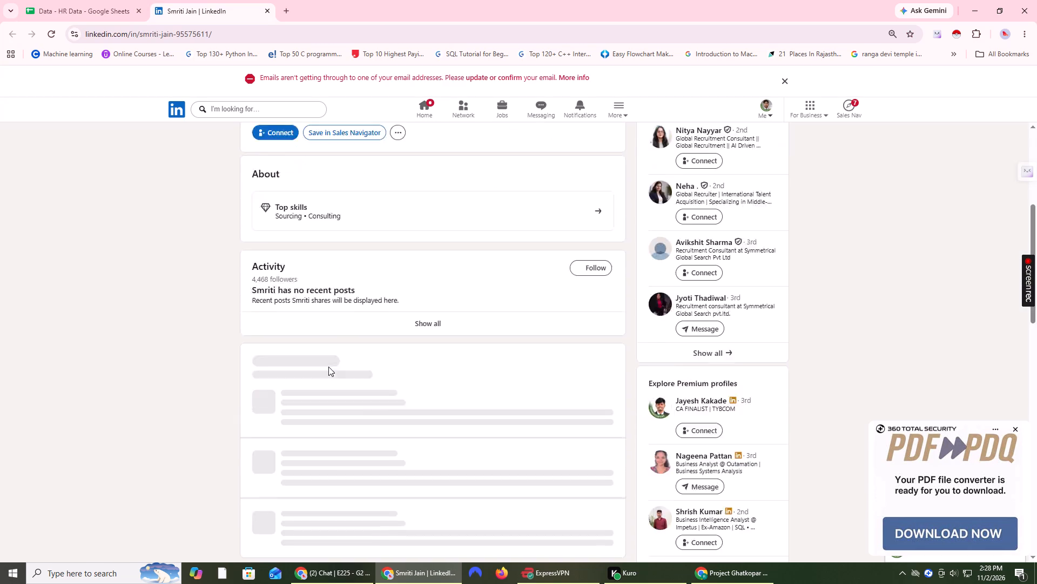
scroll(328, 365, down, 3)
scroll(328, 365, up, 8)
scroll(328, 365, down, 5)
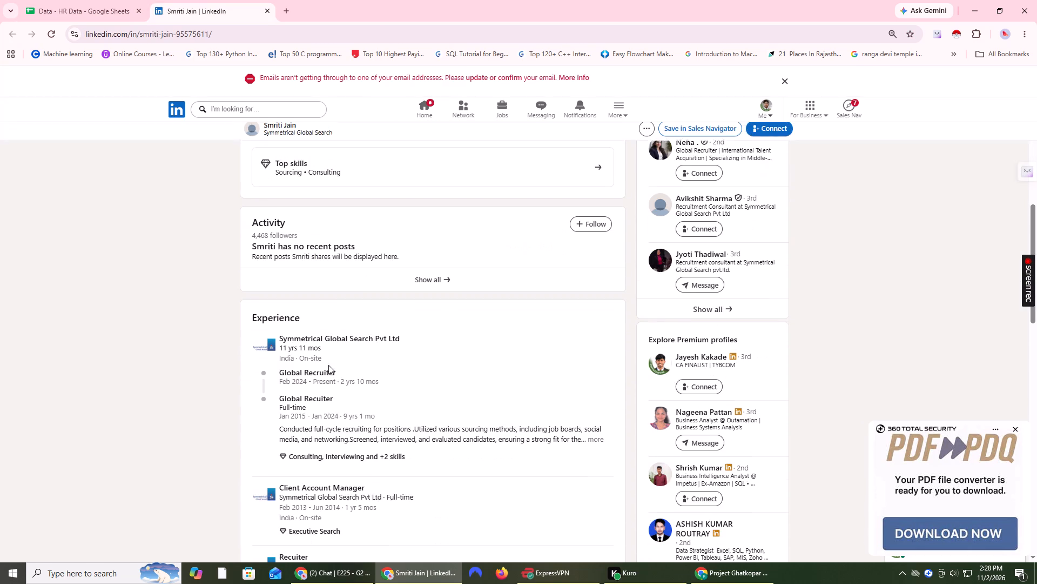
ctrl+click(266, 350)
drag(277, 372, 285, 373)
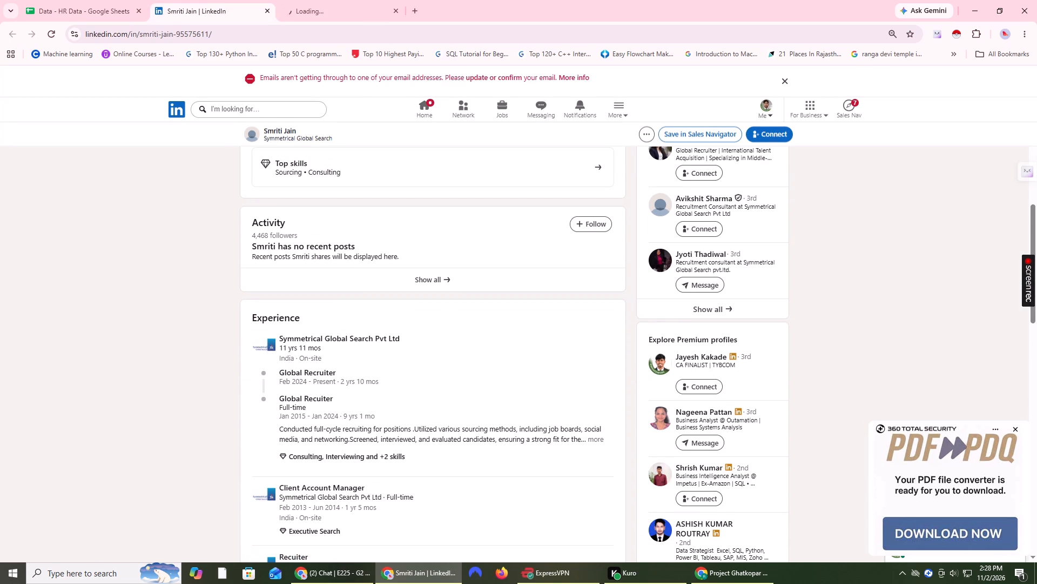
drag(285, 373, 350, 371)
key(ctrl+c)
click(98, 0)
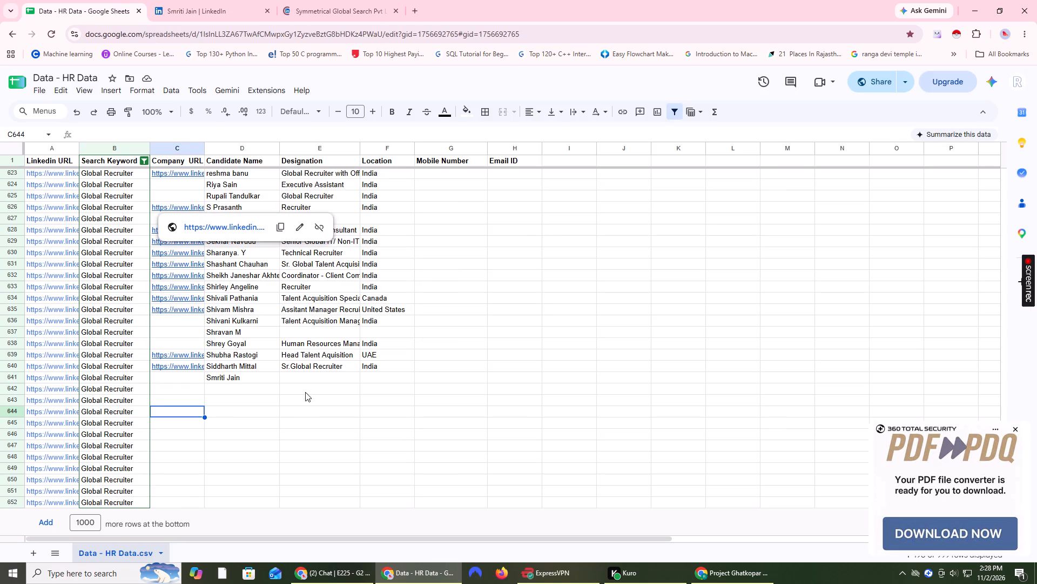
double_click(307, 380)
key(ctrl+v)
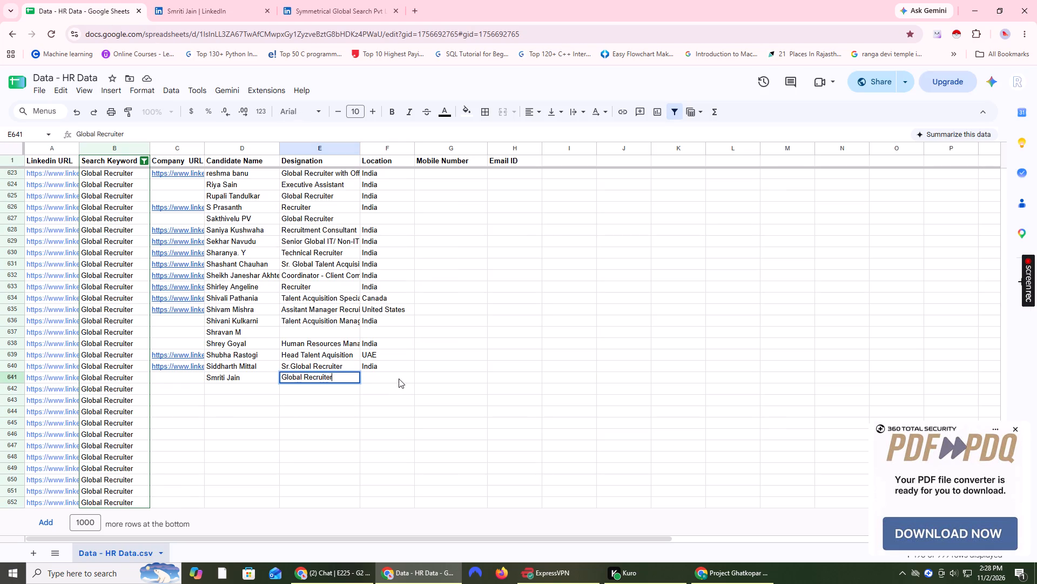
click(399, 377)
Check the candidate's profile and enter India in the Location cell of row 641.
click(225, 0)
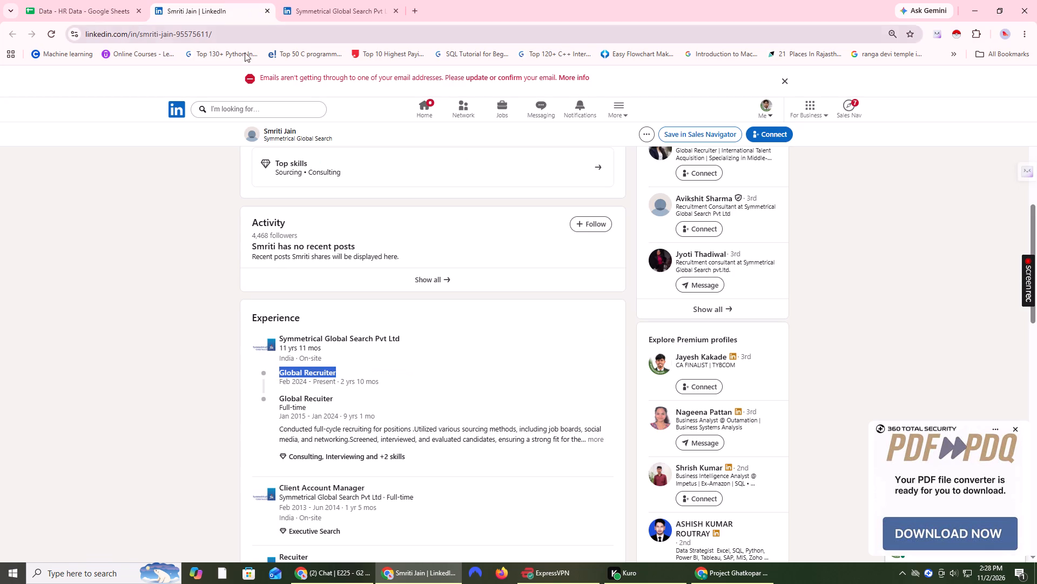
click(77, 0)
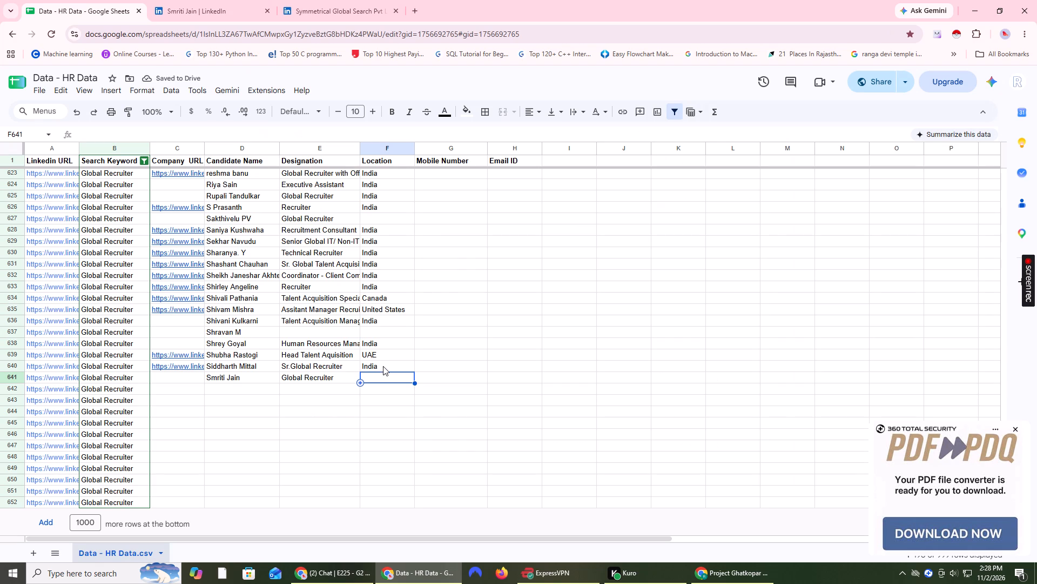
text(India)
key(space)
key(Return)
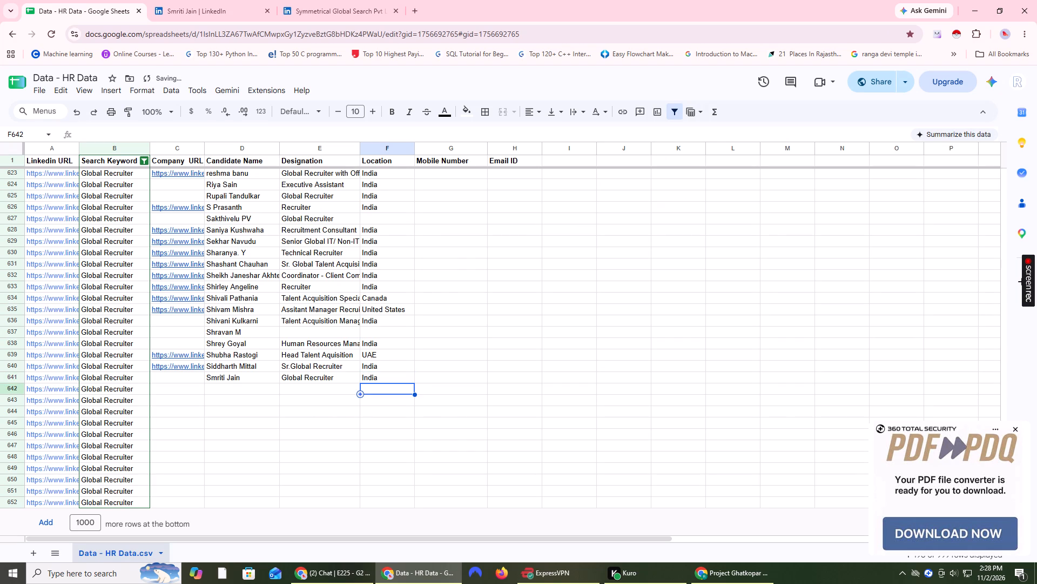
Copy the address of Symmetrical Global Search Pvt Ltd's LinkedIn company page into the Company URL cell of row 641.
click(369, 0)
click(326, 25)
key(ctrl+c)
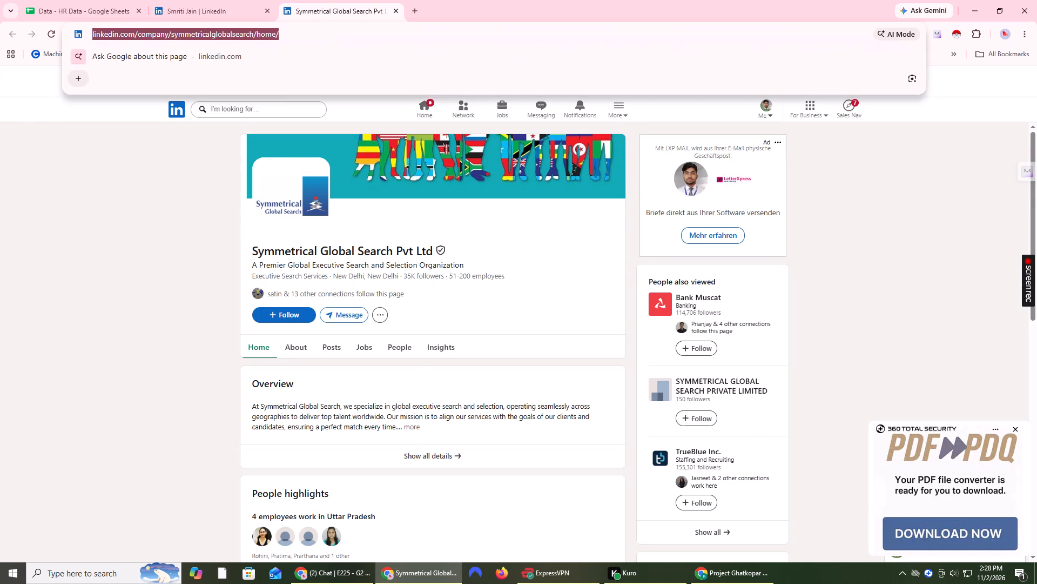
click(38, 0)
double_click(175, 383)
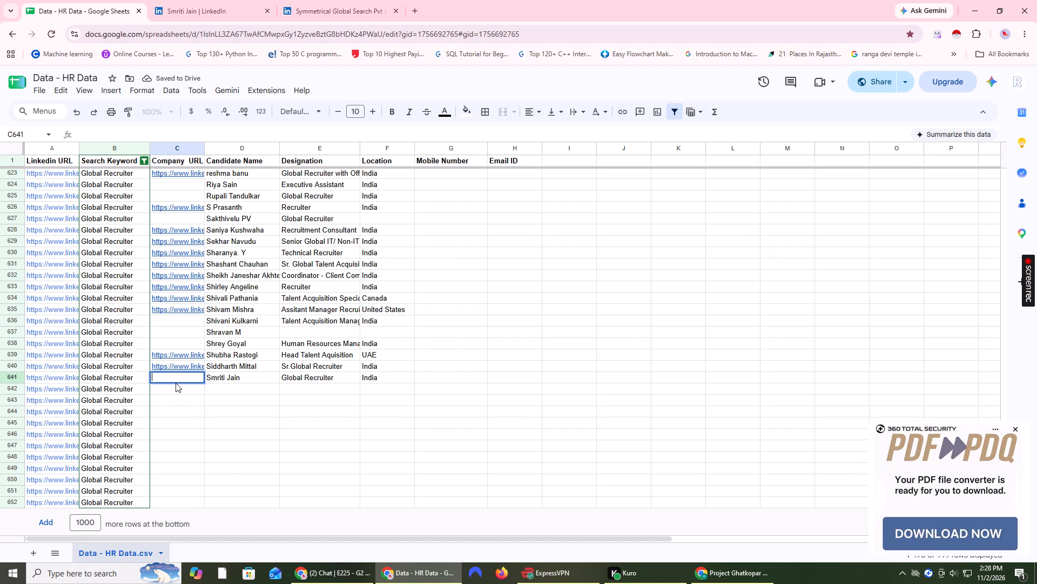
key(ctrl+v)
click(166, 408)
Open the LinkedIn profile linked in row 642 and close the previous profile and the Symmetrical Global Search company page.
scroll(238, 467, down, 3)
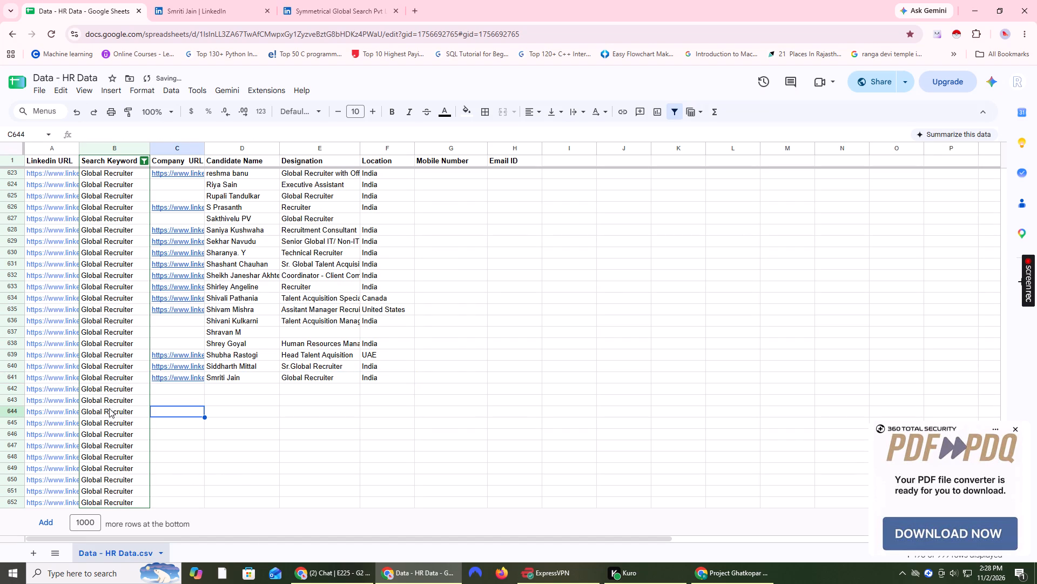
triple_click(71, 391)
right_click(71, 386)
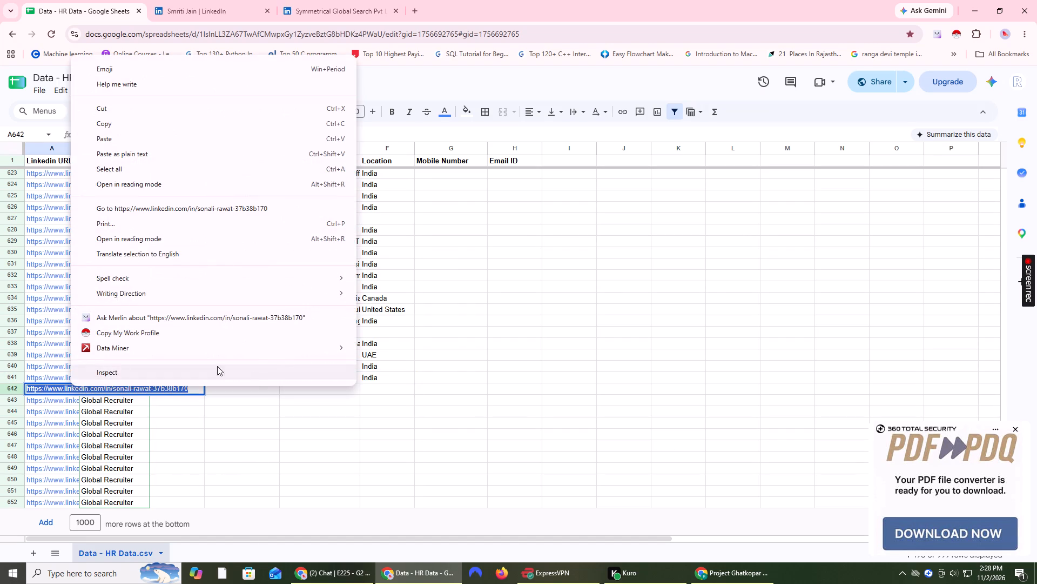
click(214, 212)
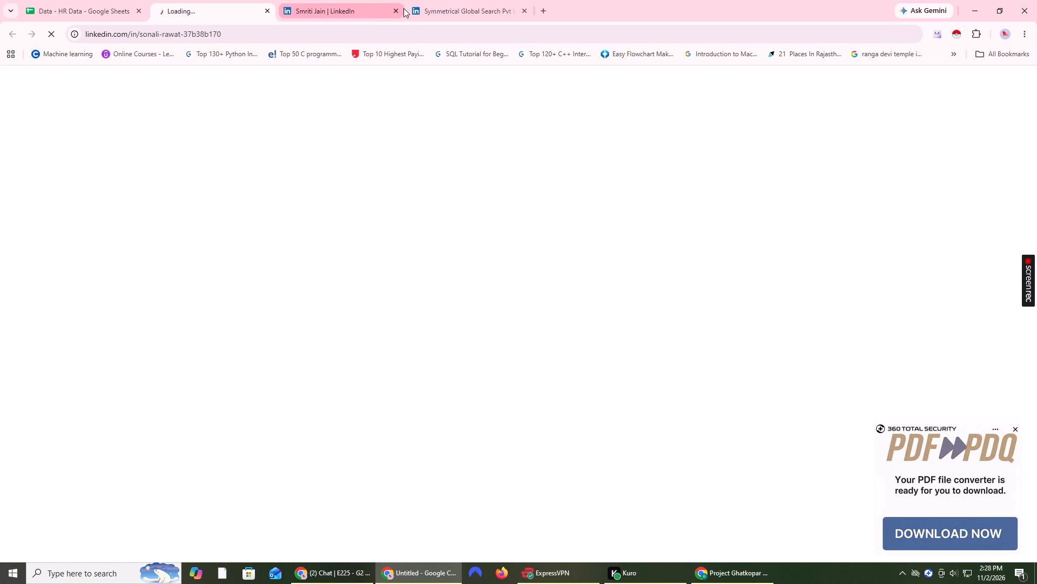
click(394, 8)
click(394, 8)
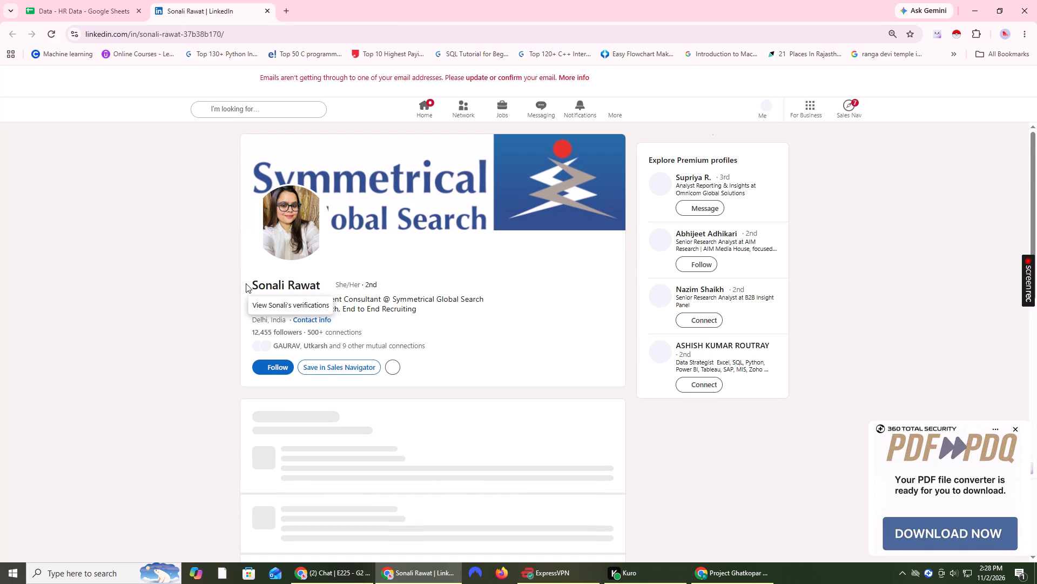
Copy the candidate's name from the LinkedIn profile into the Candidate Name cell of row 642.
drag(246, 283, 322, 278)
key(ctrl+c)
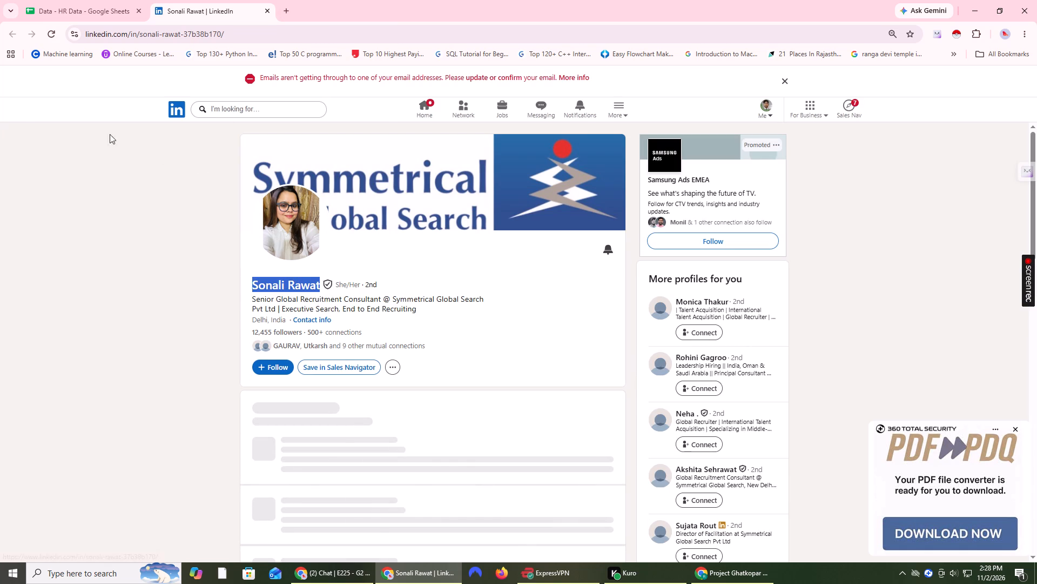
click(100, 0)
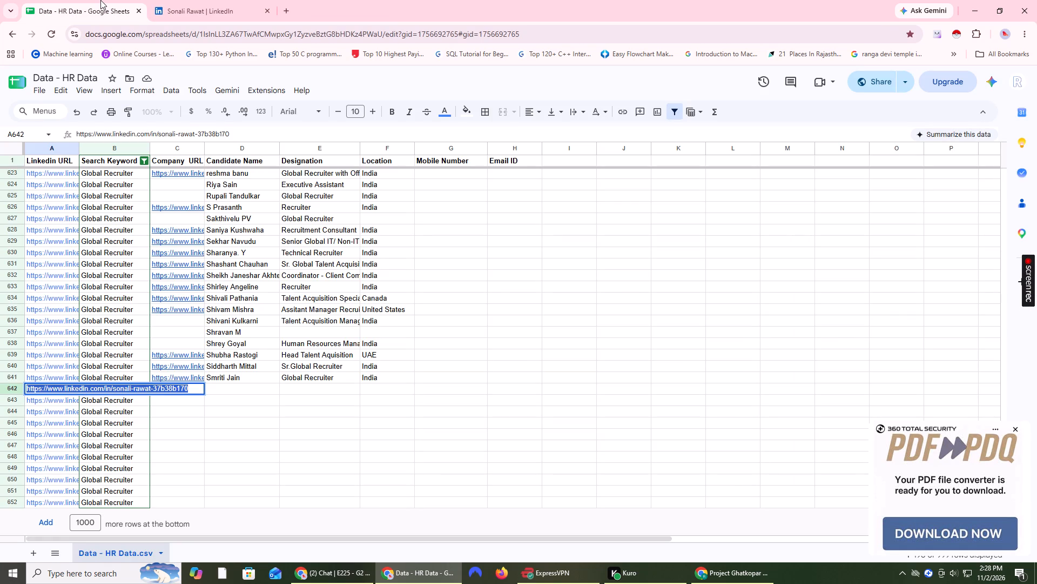
click(186, 0)
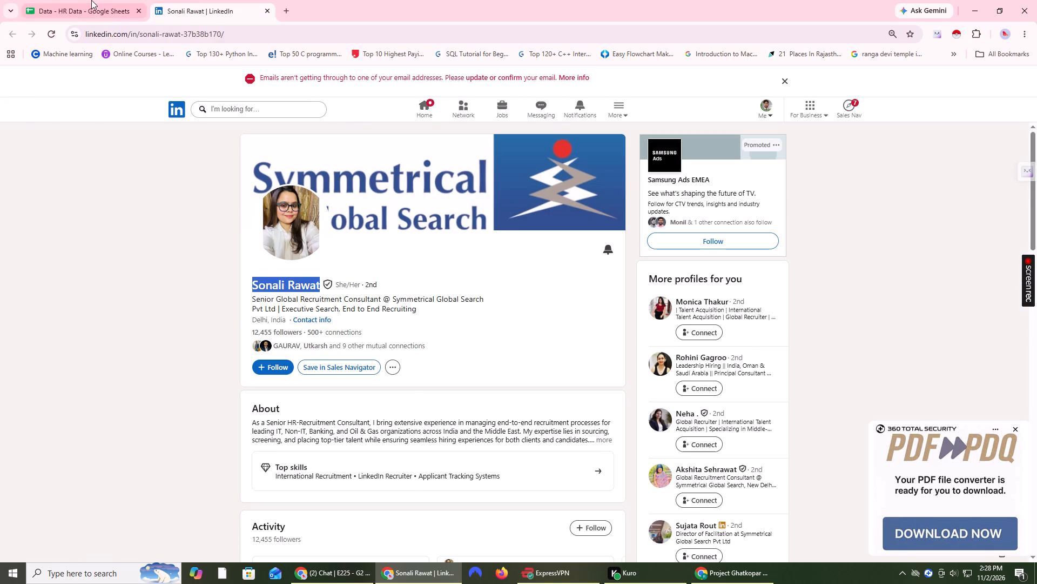
click(91, 0)
click(188, 0)
key(ctrl+c)
key(ctrl+x)
click(85, 0)
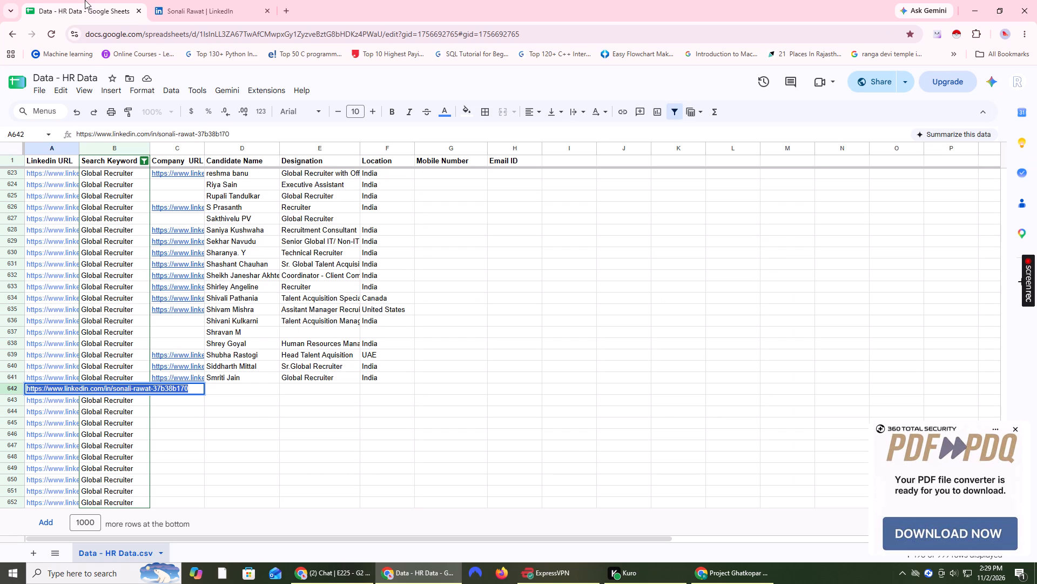
click(507, 357)
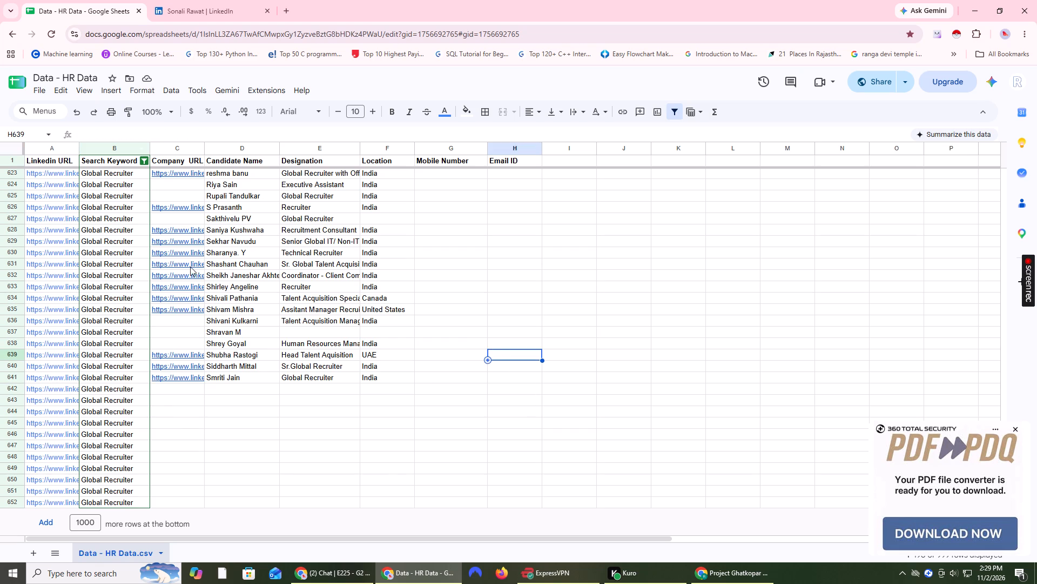
click(185, 0)
key(ctrl+c)
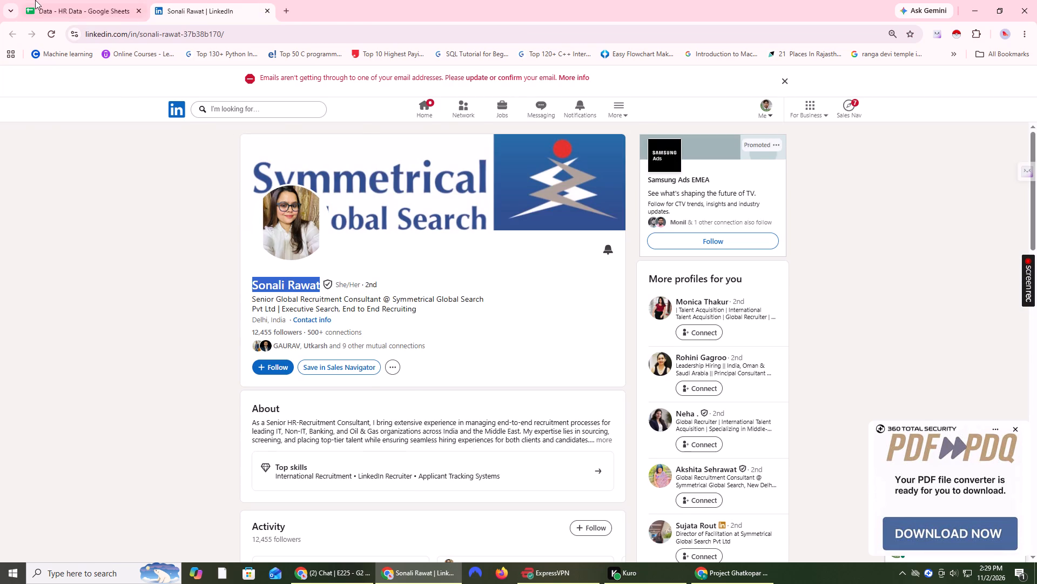
click(38, 0)
triple_click(223, 391)
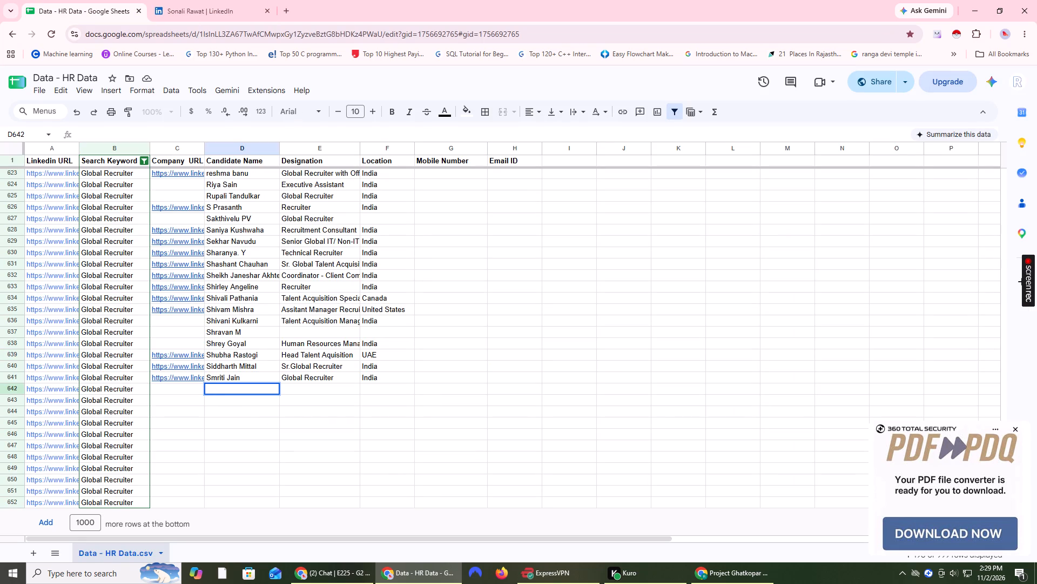
key(ctrl+v)
click(209, 413)
Copy the job title Senior Global Recruitment Consultant into the Designation cell of row 642, also opening the Symmetrical Global Search Pvt Ltd company page.
click(142, 0)
click(246, 0)
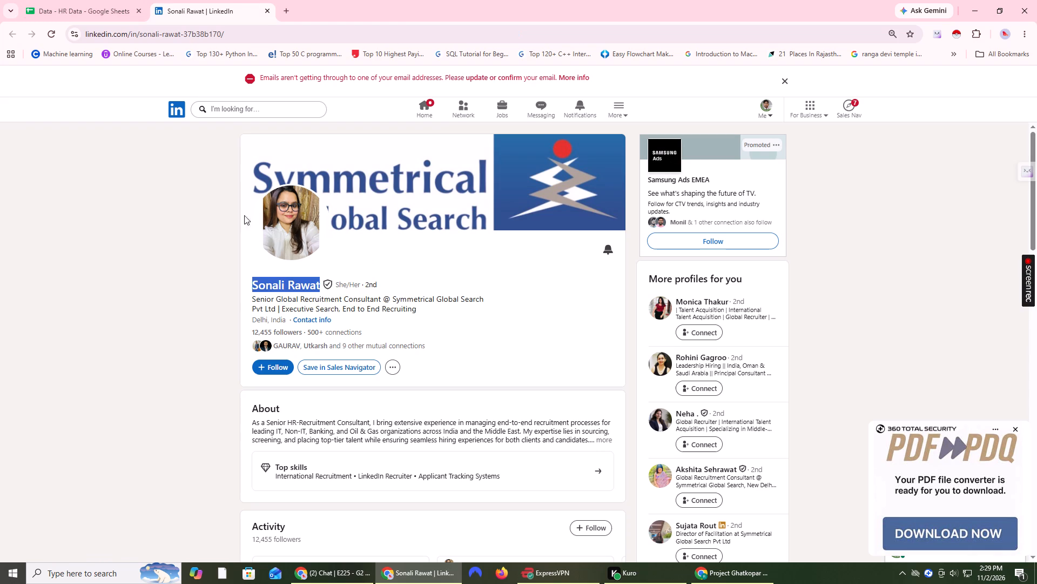
scroll(435, 342, down, 14)
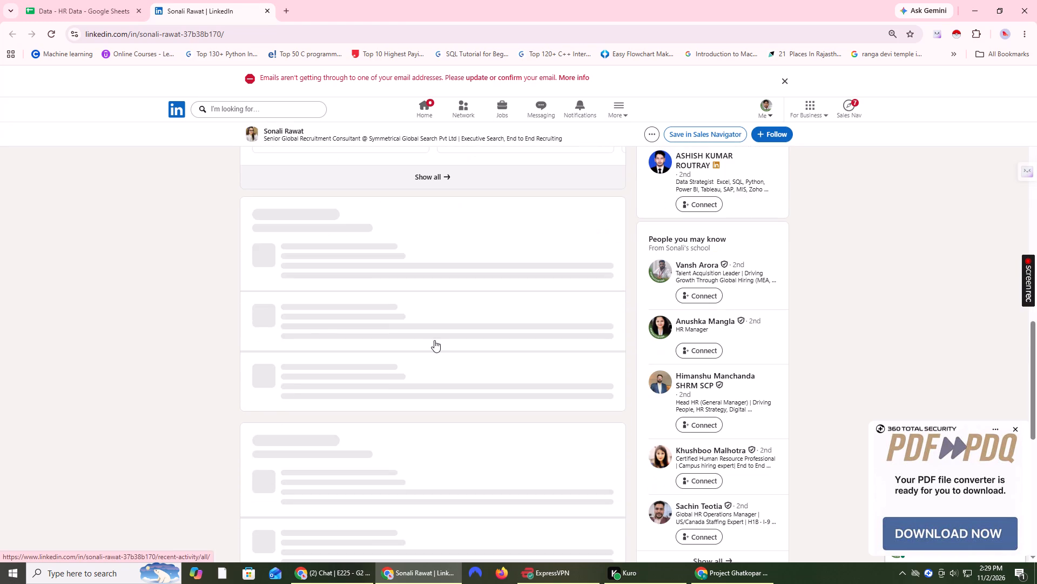
scroll(433, 340, up, 2)
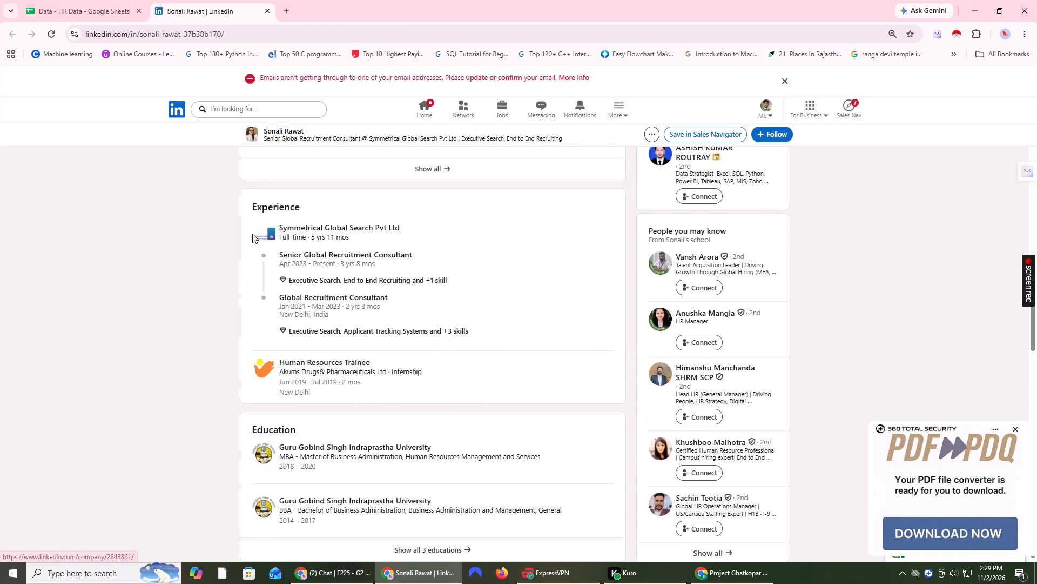
ctrl+click(266, 231)
drag(274, 256, 443, 248)
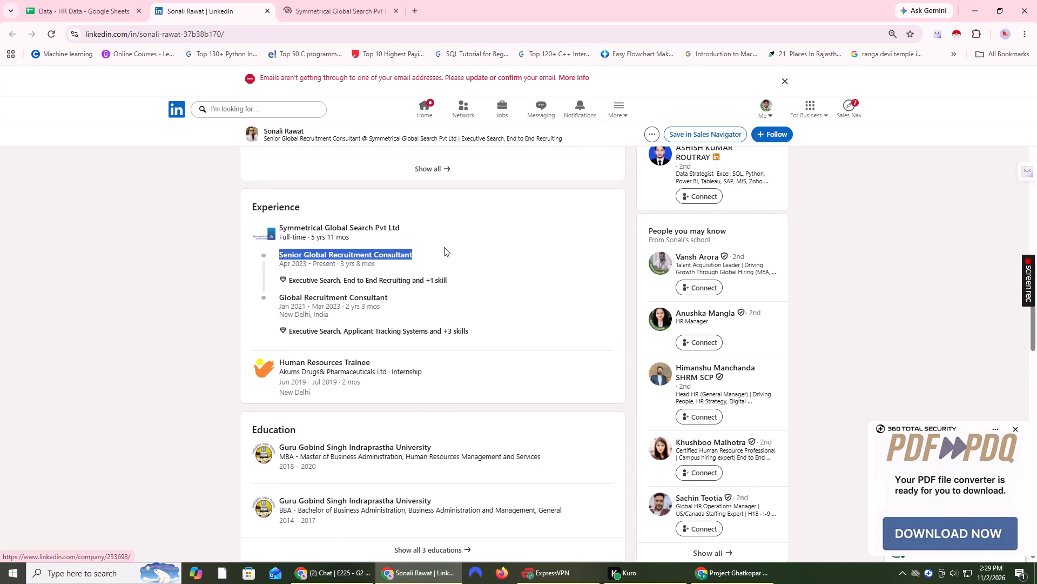
key(ctrl+c)
click(98, 0)
triple_click(295, 393)
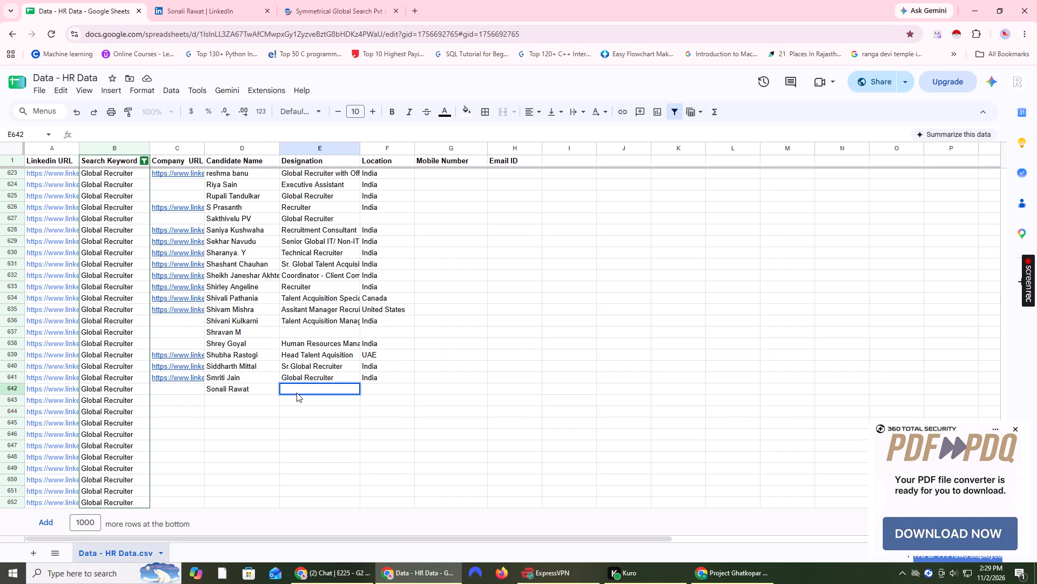
key(ctrl+v)
click(590, 379)
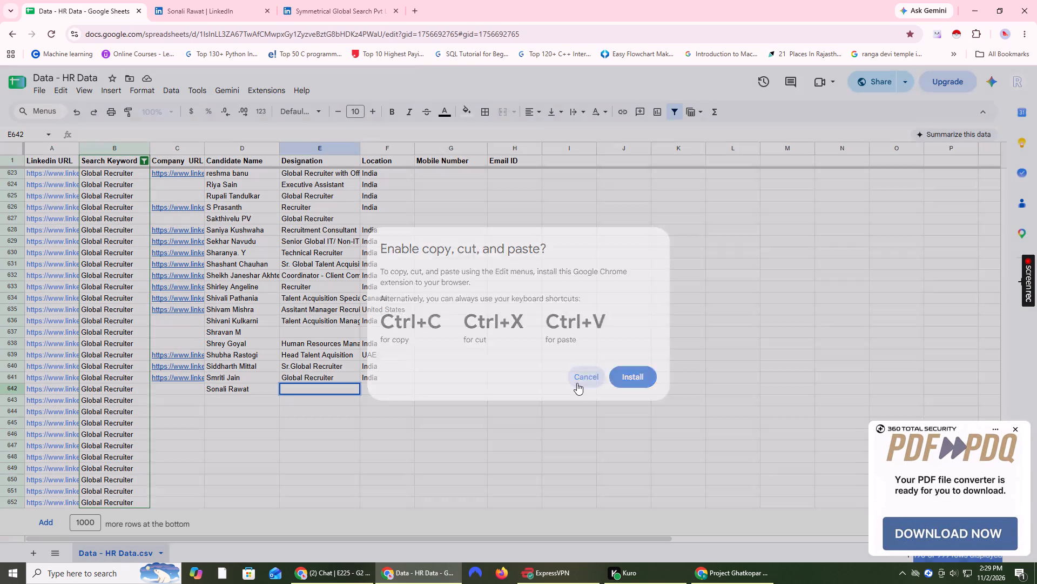
double_click(285, 386)
key(ctrl+v)
click(280, 406)
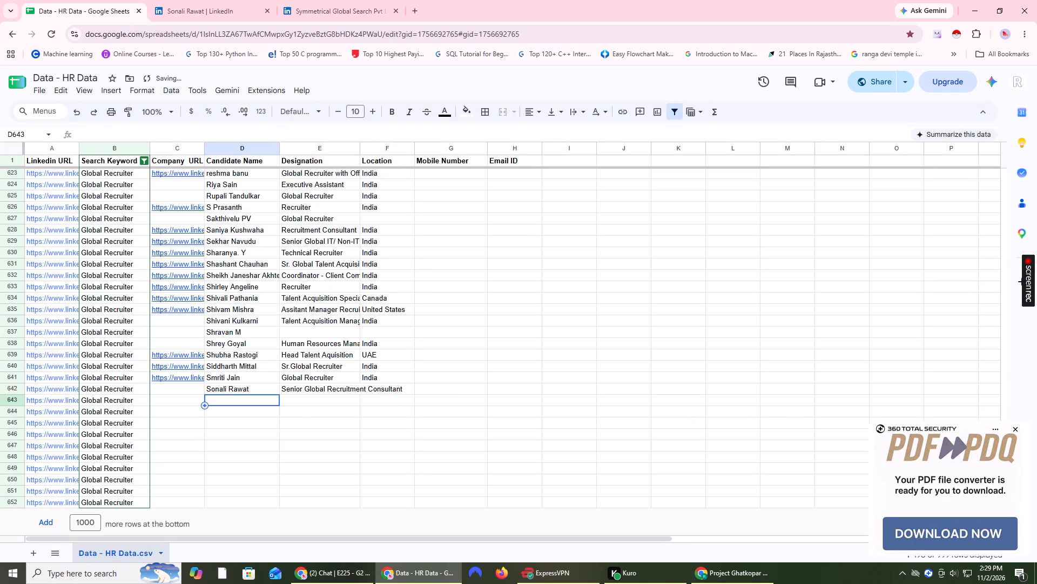
Fill the Location cell of row 642 with India by copying down the value from row 641.
click(384, 387)
click(247, 0)
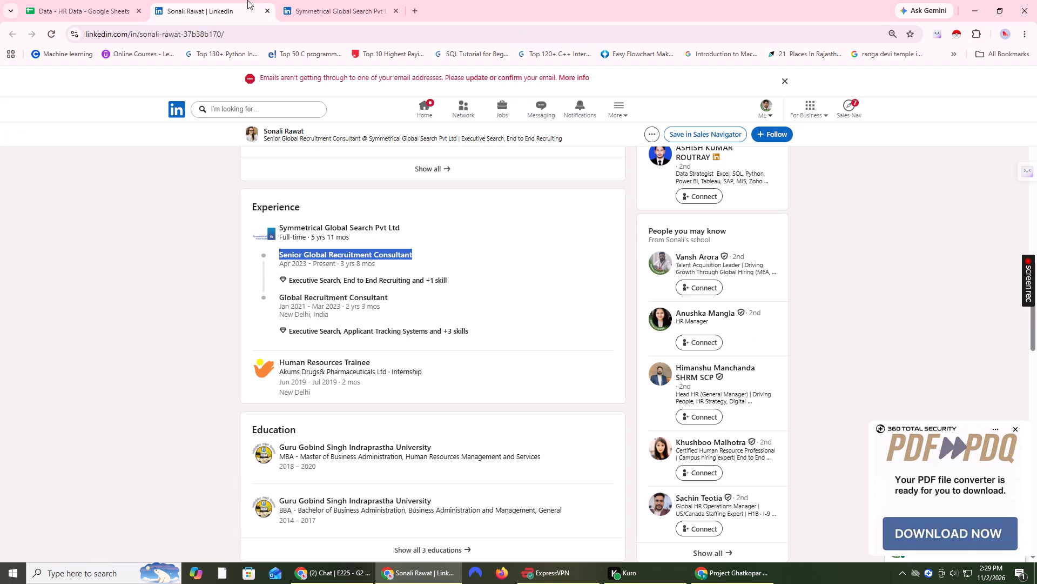
click(76, 0)
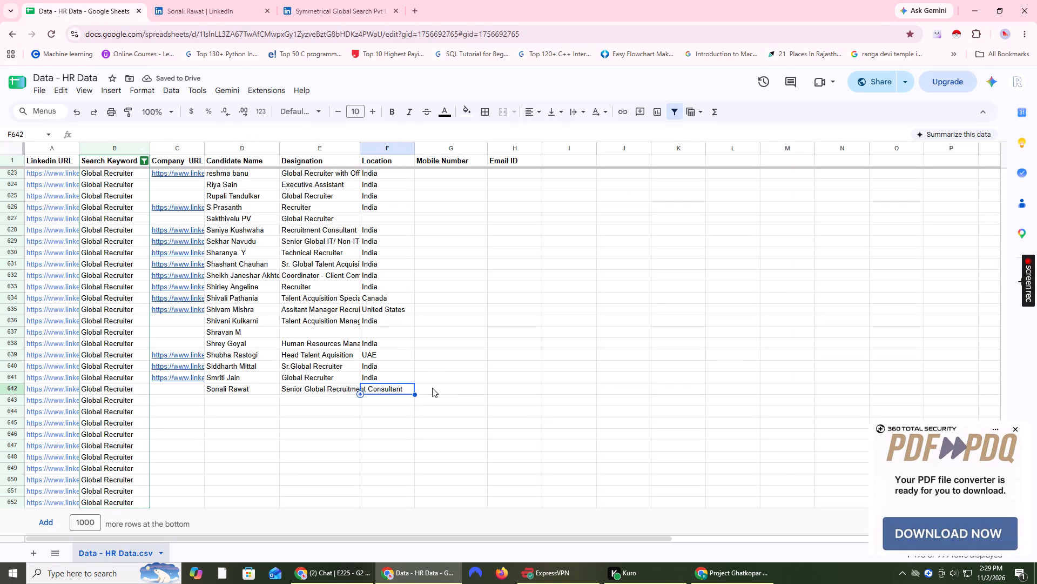
key(shift+Up)
key(ctrl+d)
click(394, 478)
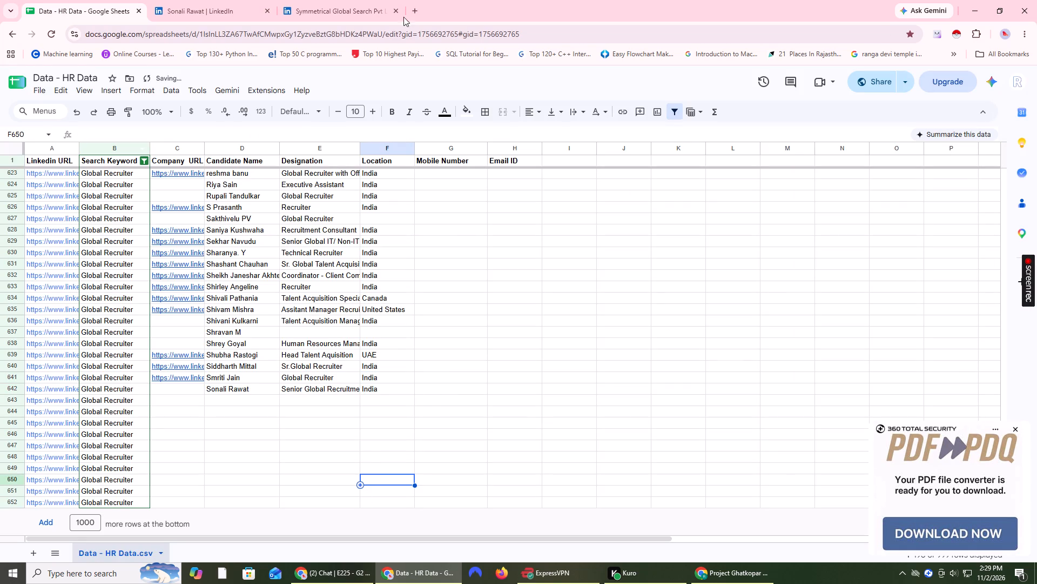
Copy the address of Symmetrical Global Search Pvt Ltd's LinkedIn company page into the Company URL cell of row 642.
click(333, 0)
click(291, 25)
key(ctrl+c)
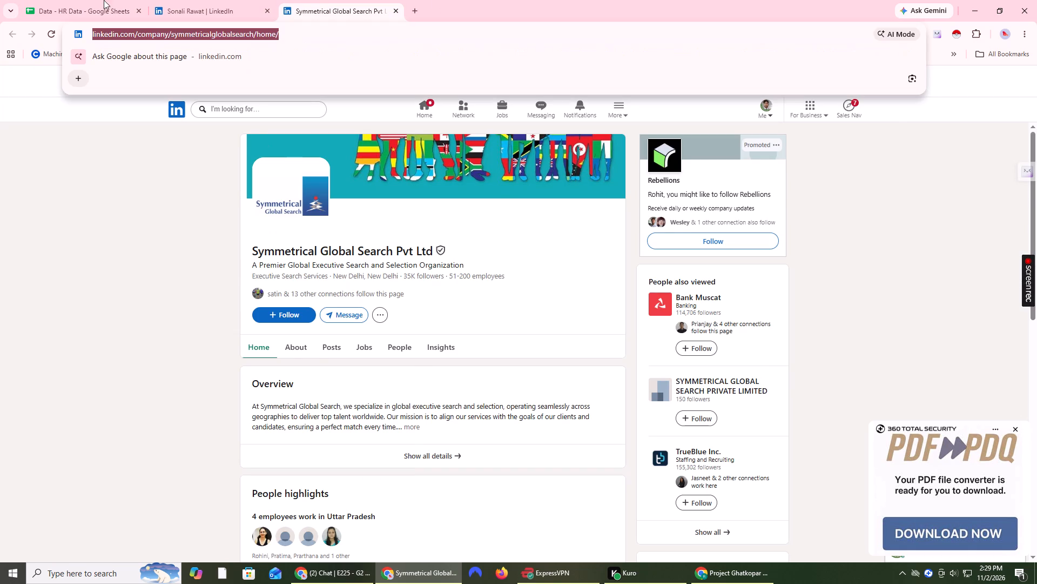
click(90, 0)
double_click(168, 391)
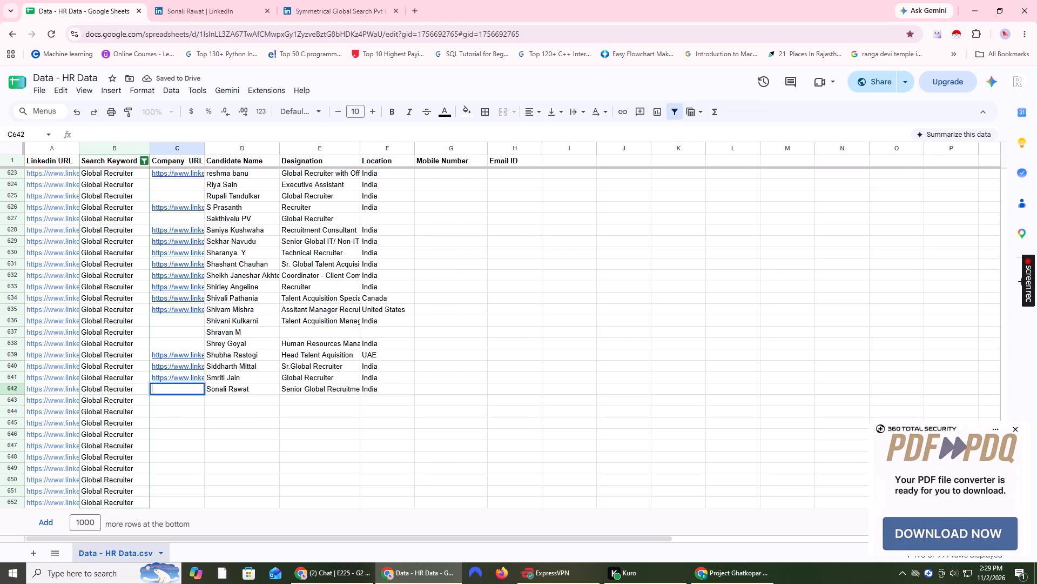
key(ctrl+v)
click(169, 410)
Open the LinkedIn profile linked in row 643 and close the previous profile and the Symmetrical Global Search company page.
triple_click(55, 400)
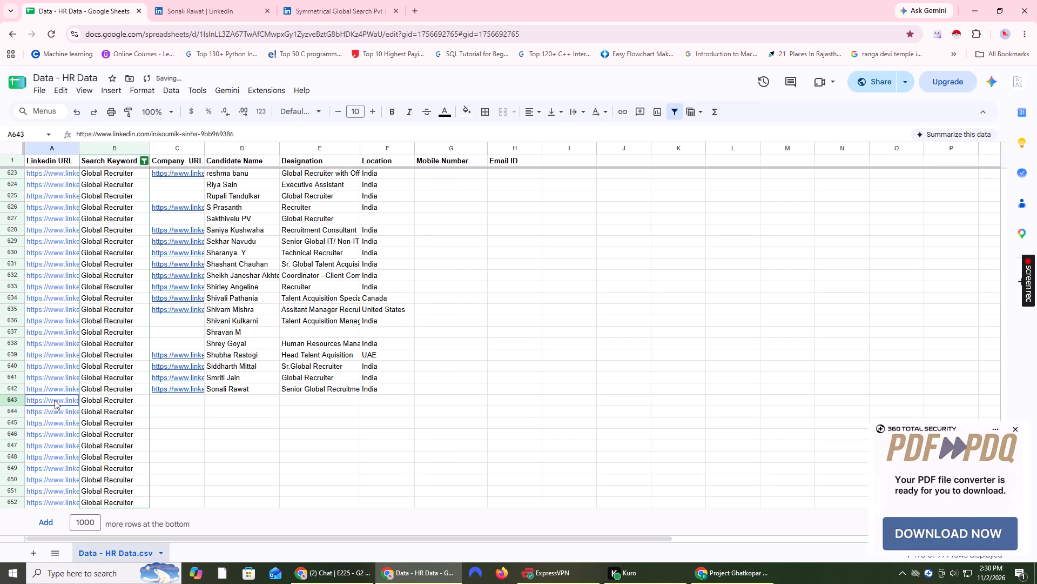
right_click(55, 400)
click(177, 221)
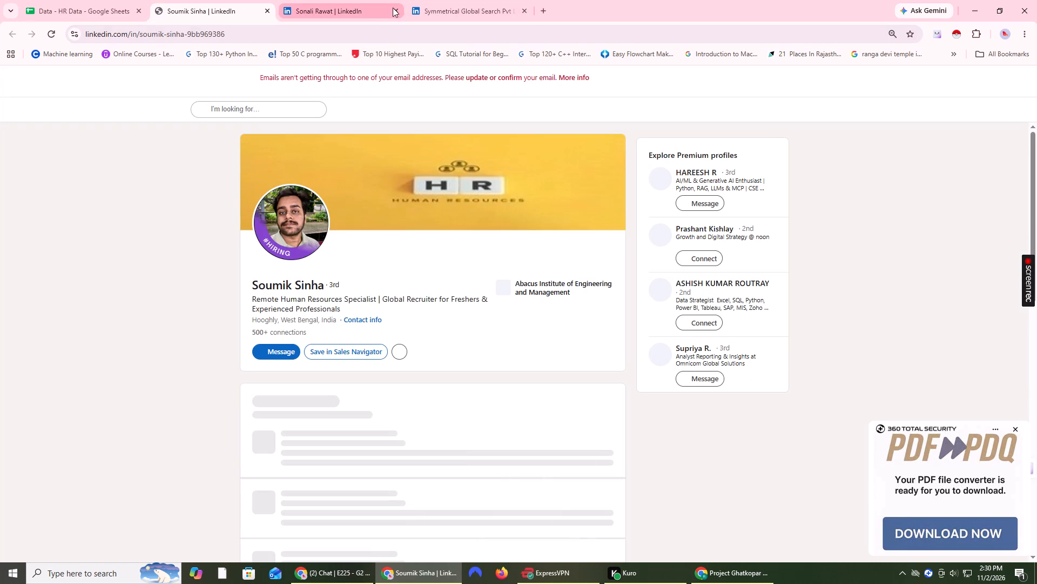
click(393, 8)
click(393, 8)
Copy the candidate's name from the LinkedIn profile into the Candidate Name cell of row 643.
drag(249, 283, 272, 283)
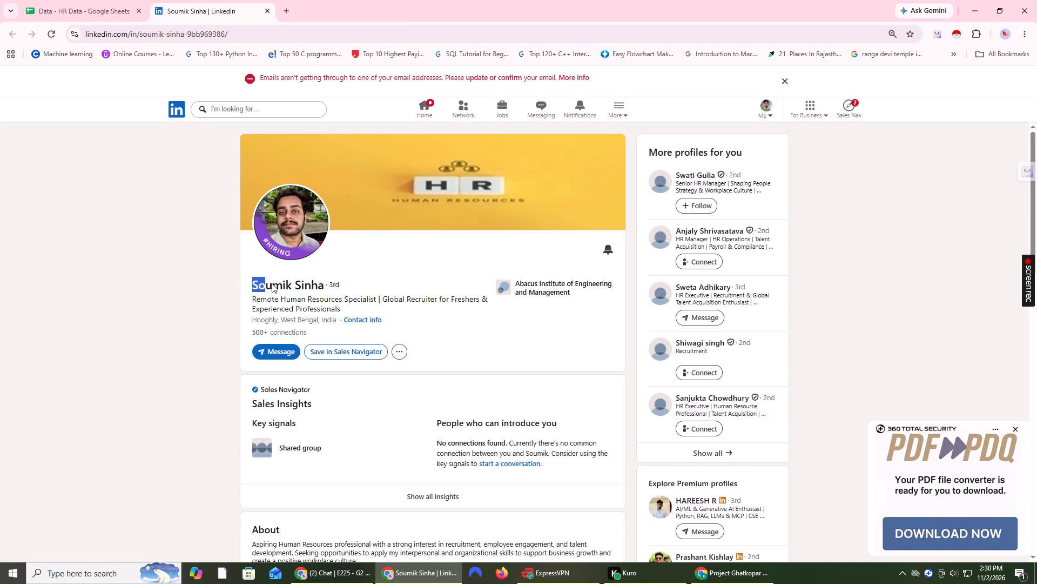
drag(272, 283, 322, 282)
key(ctrl+c)
click(147, 277)
click(70, 0)
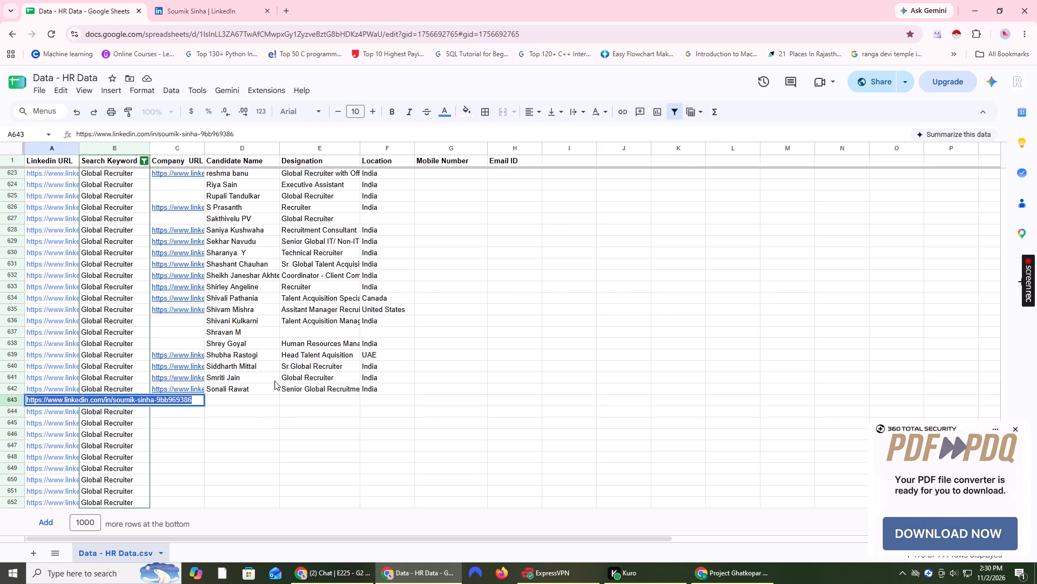
double_click(235, 396)
key(ctrl+v)
click(214, 427)
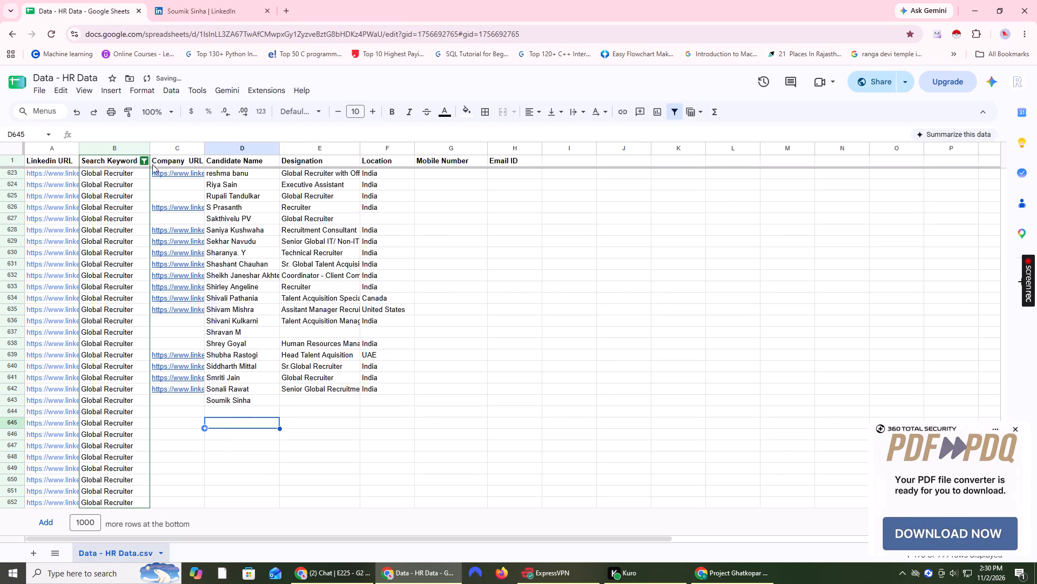
Copy the job title Human Resources Specialist from the LinkedIn profile's Experience section into the Designation cell of row 643.
click(204, 0)
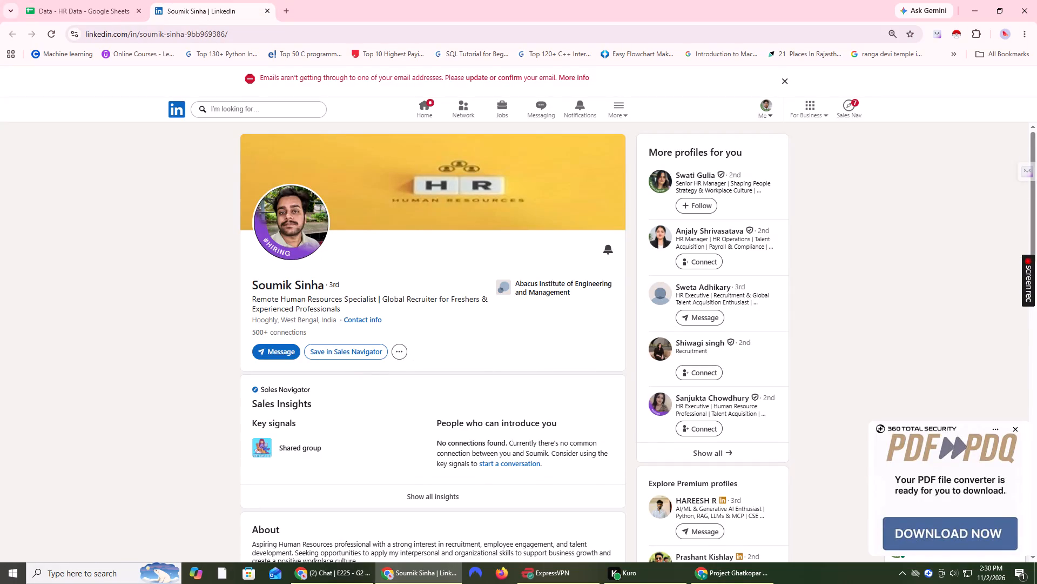
scroll(278, 330, down, 13)
scroll(277, 330, up, 2)
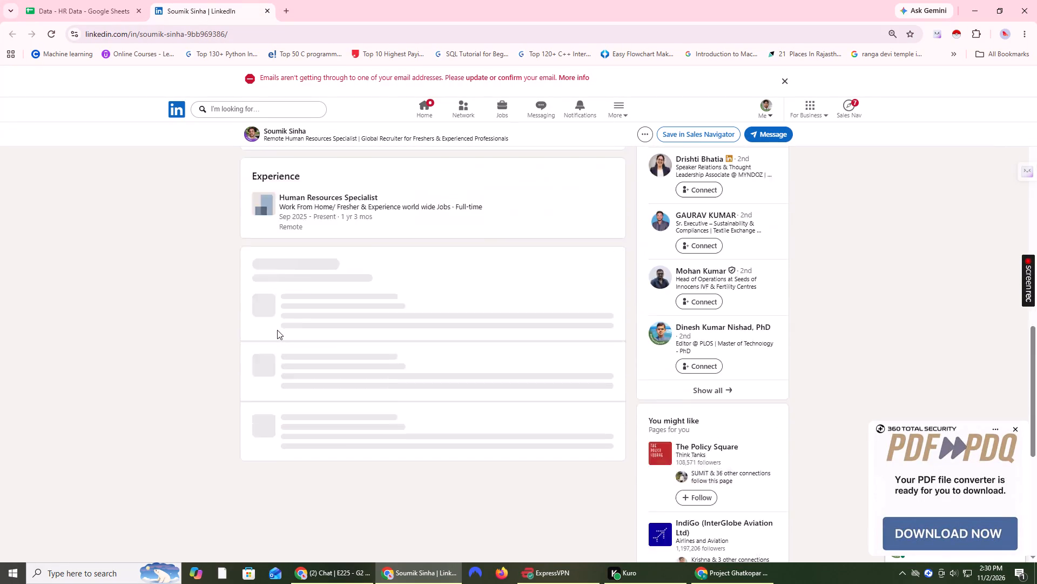
scroll(277, 330, up, 2)
drag(274, 374, 359, 374)
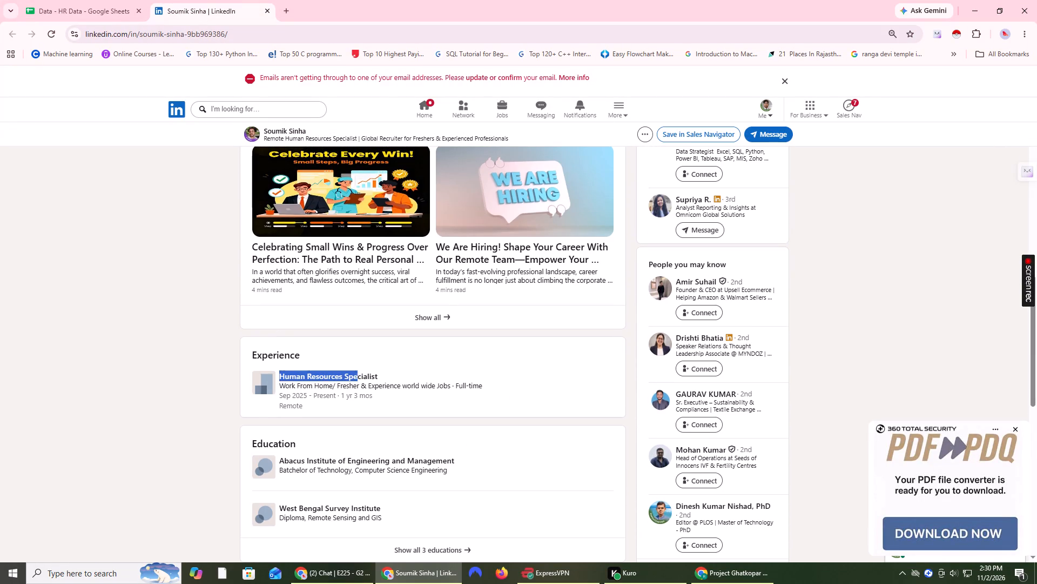
drag(359, 374, 392, 374)
key(ctrl+c)
click(142, 340)
click(93, 0)
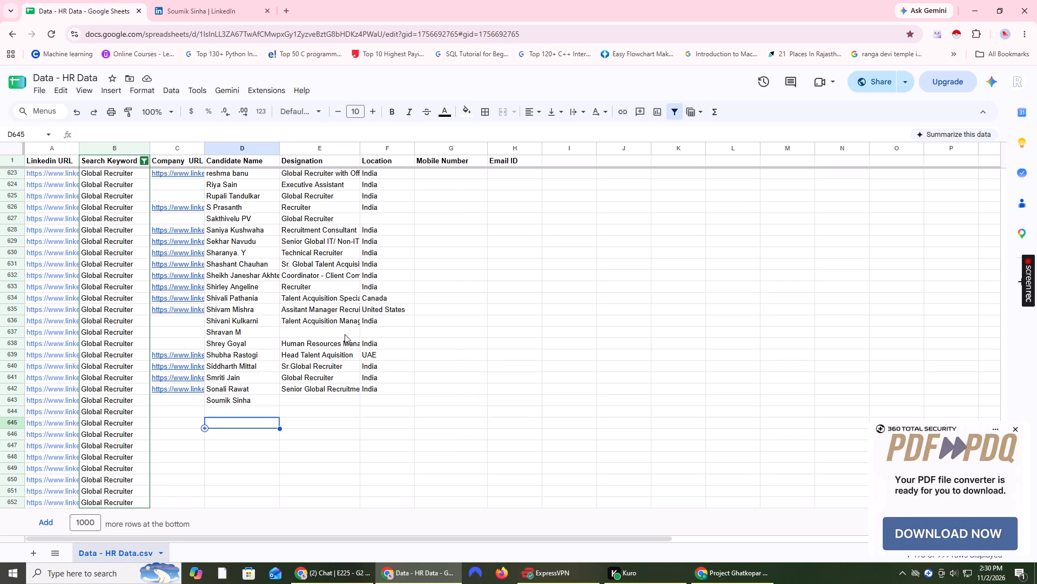
double_click(316, 404)
key(ctrl+v)
click(394, 404)
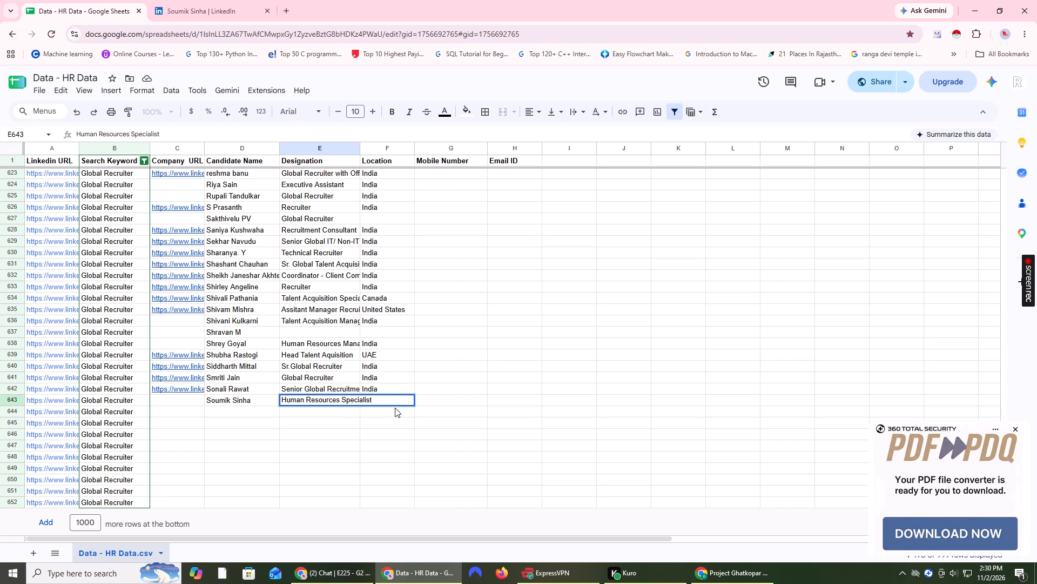
click(407, 414)
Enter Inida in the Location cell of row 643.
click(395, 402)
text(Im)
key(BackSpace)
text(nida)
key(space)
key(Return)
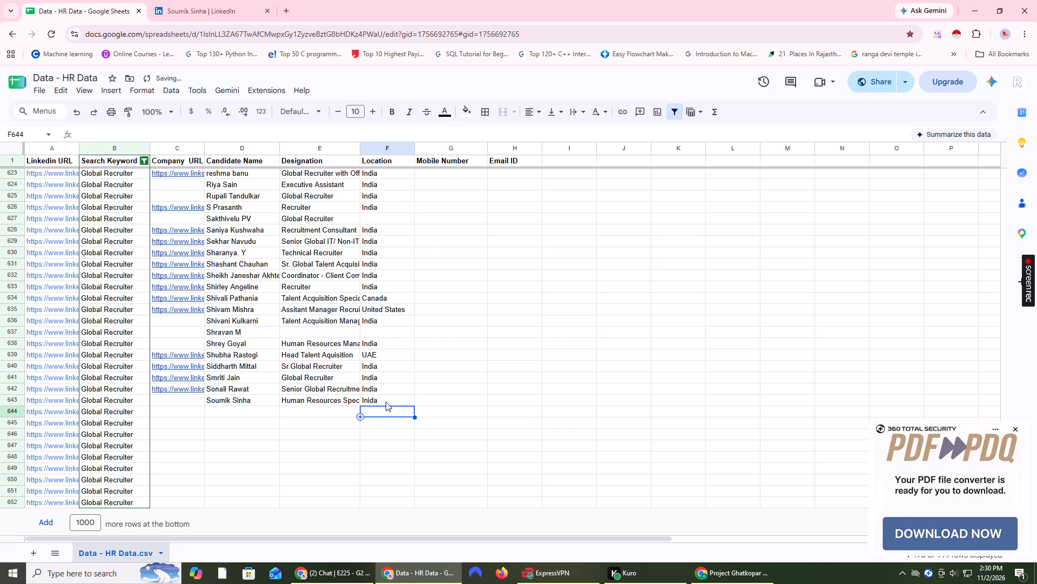
Fill the Location cell of row 643 with India by copying down the value from row 642.
click(373, 390)
key(shift+Down)
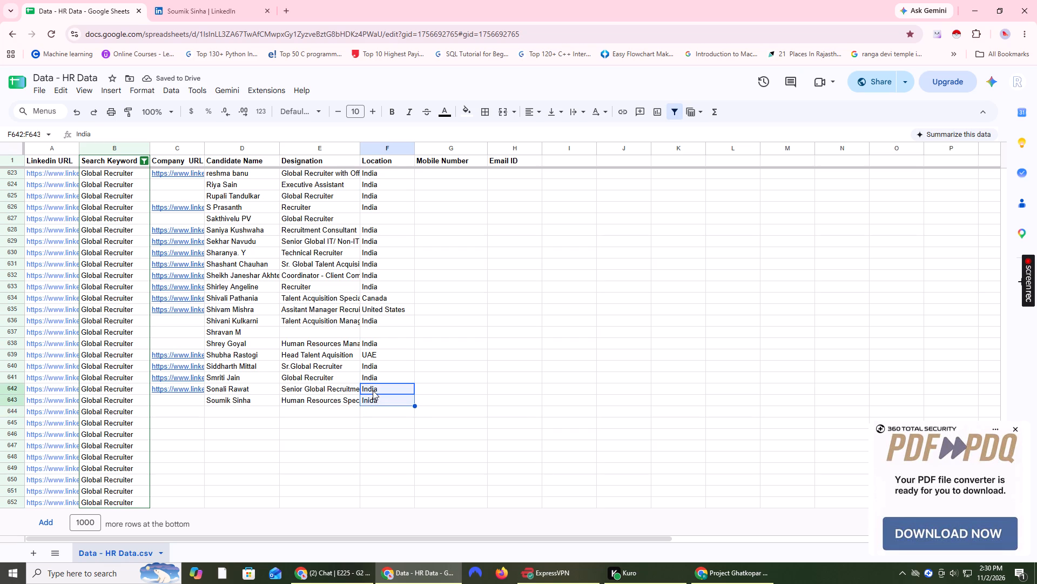
key(ctrl+d)
click(305, 447)
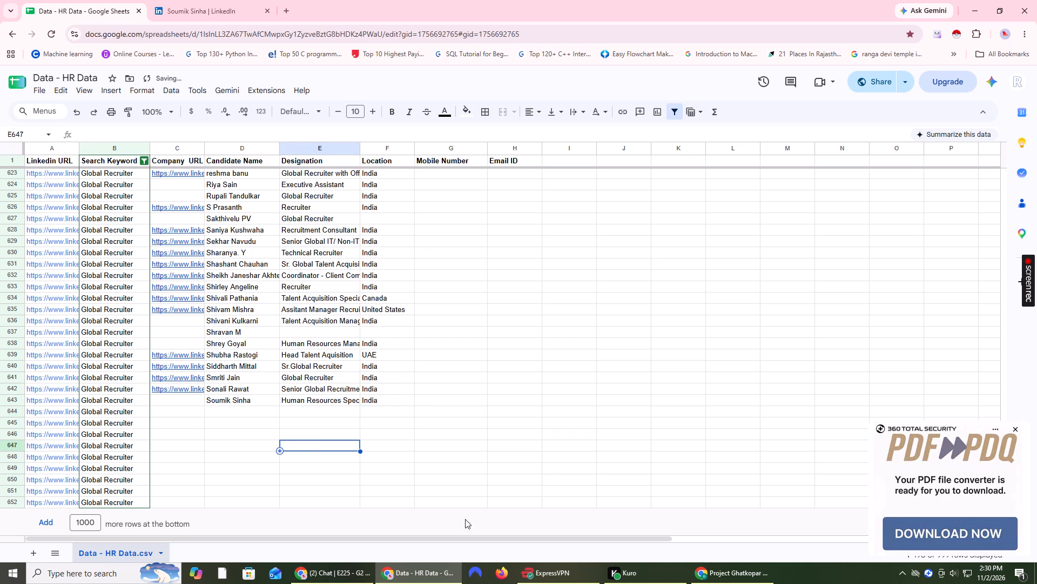
Open the LinkedIn profile linked in row 644 and close the previous candidate's profile.
click(47, 409)
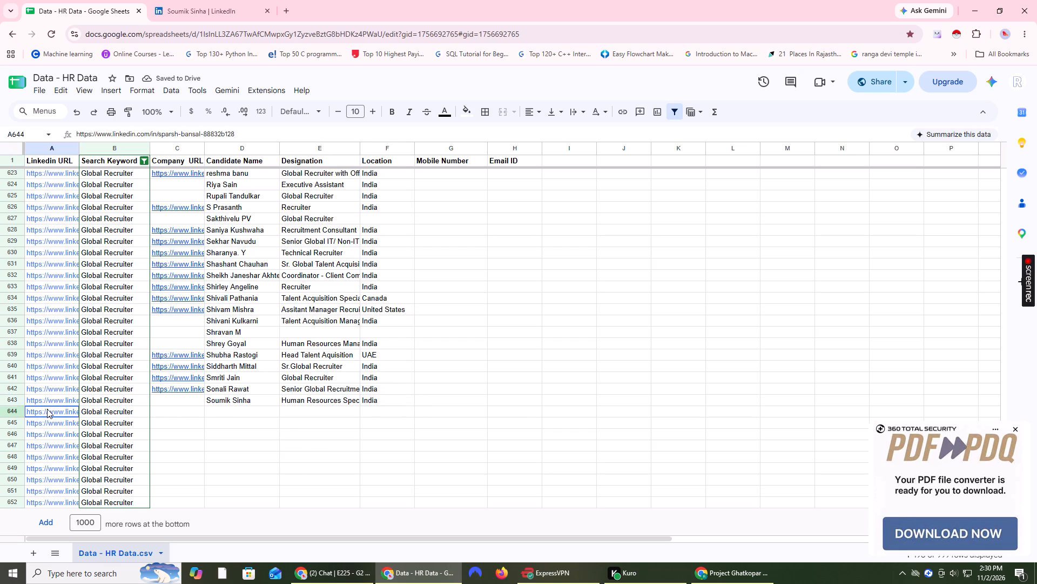
click(47, 409)
double_click(47, 409)
right_click(46, 409)
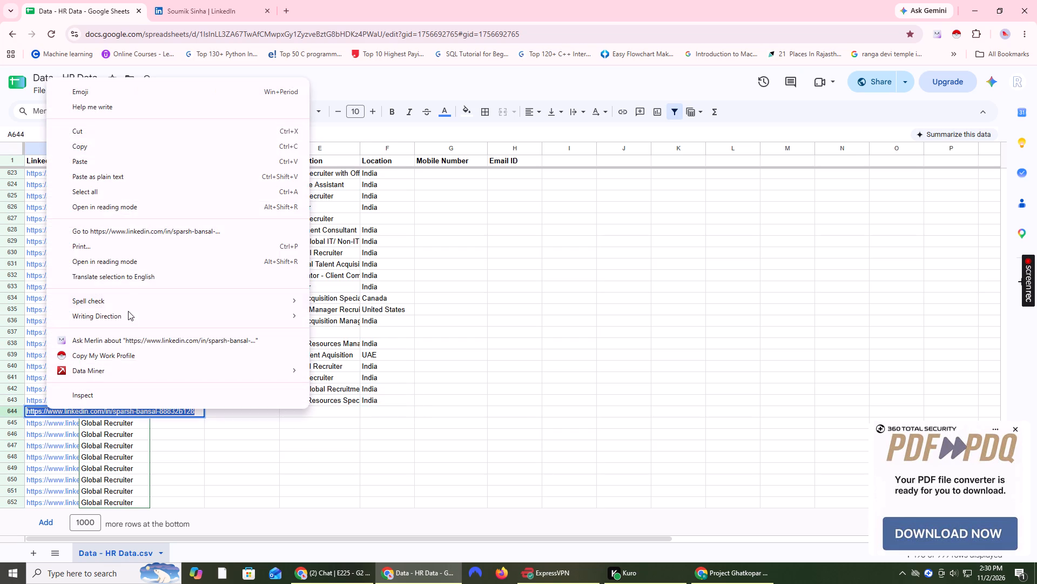
click(143, 236)
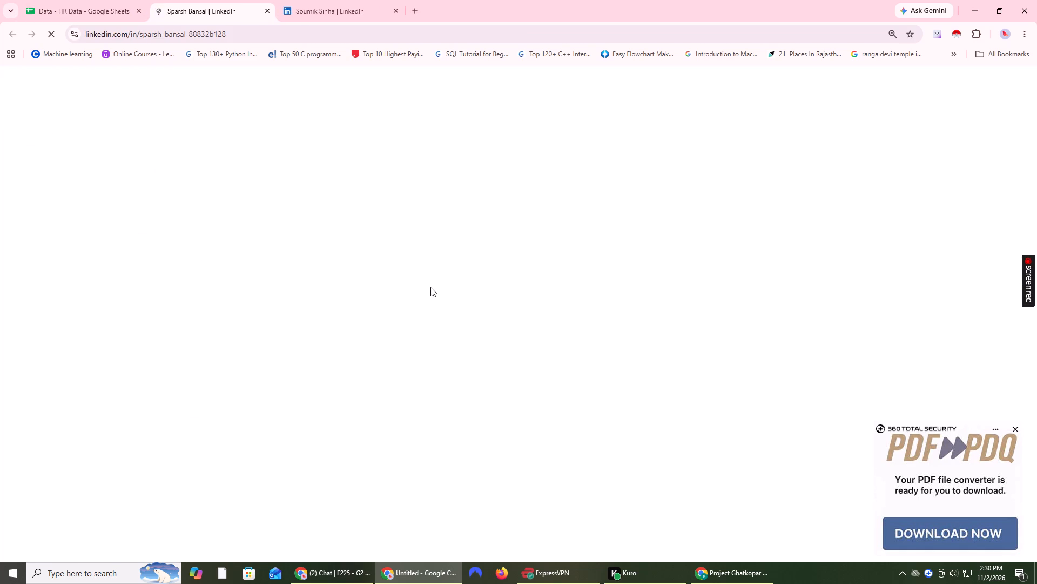
click(395, 9)
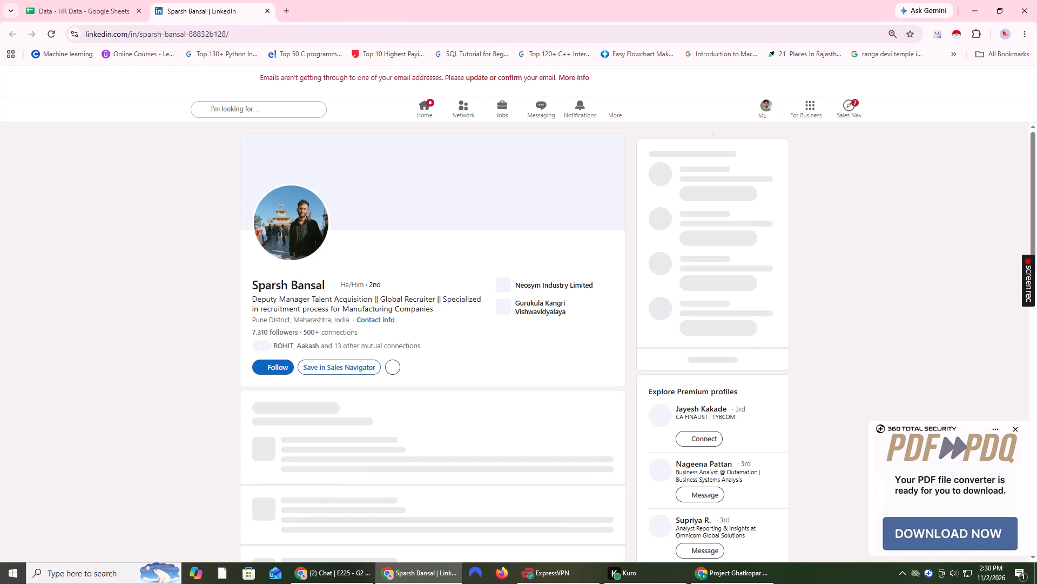
Copy the candidate's name from the LinkedIn profile into the Candidate Name cell of row 644.
drag(247, 283, 325, 285)
key(ctrl+c)
click(159, 304)
click(152, 0)
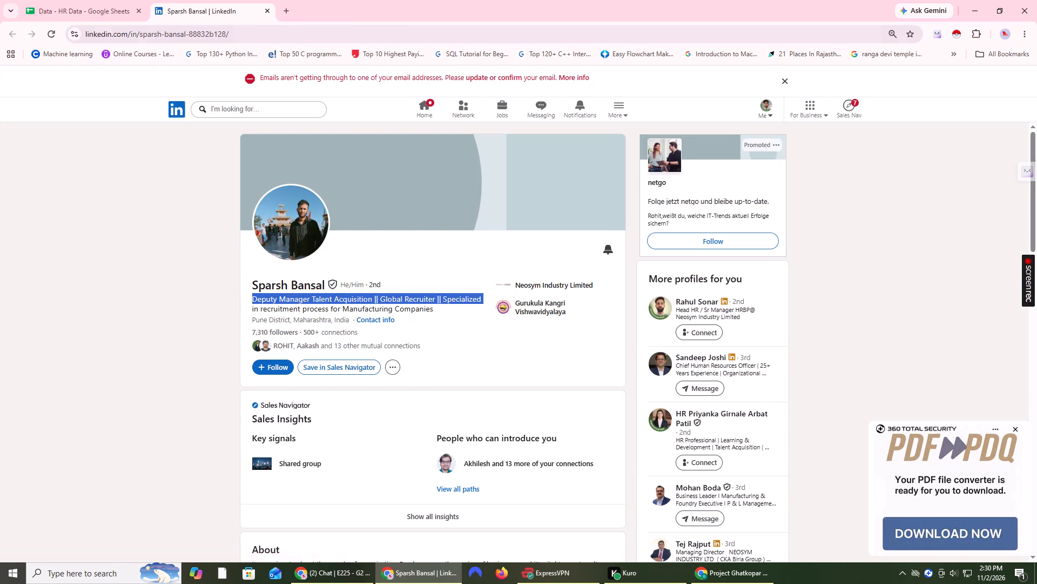
click(96, 0)
double_click(234, 411)
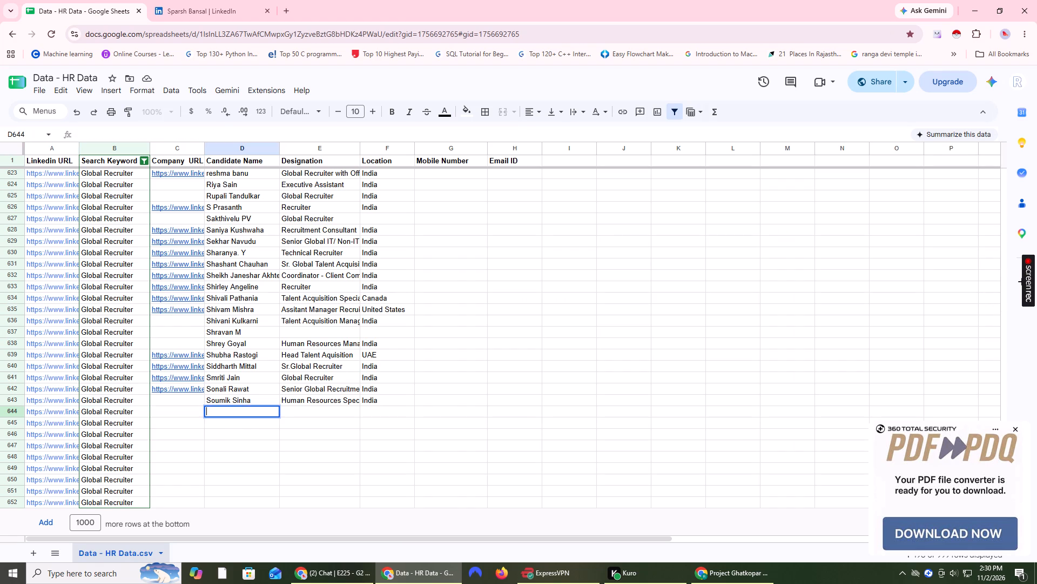
key(ctrl+v)
click(221, 444)
Open Neosym Industry Limited's LinkedIn company page in a separate tab from the current job in the profile's Experience section.
click(190, 0)
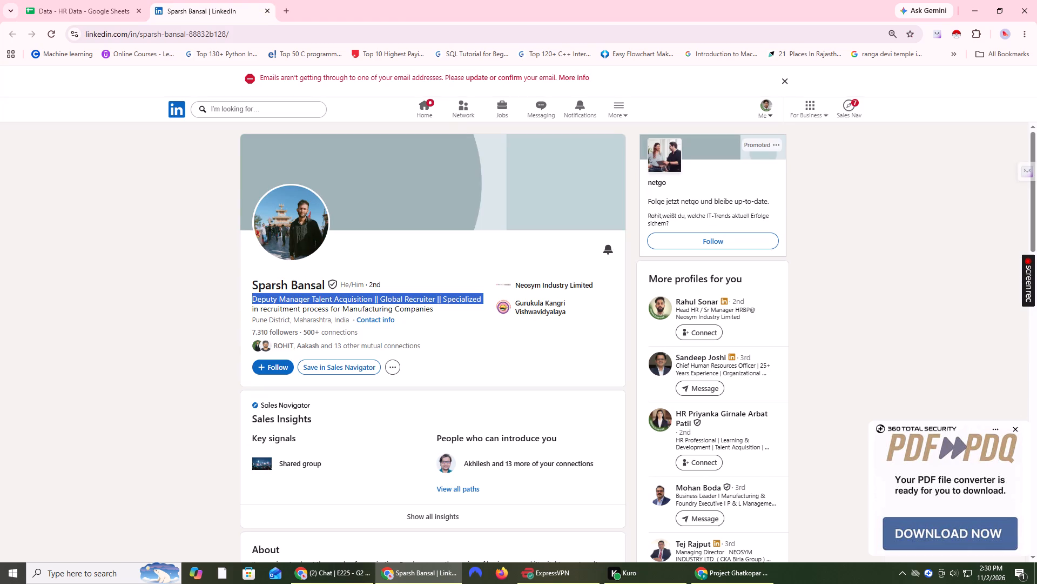
scroll(325, 328, down, 2)
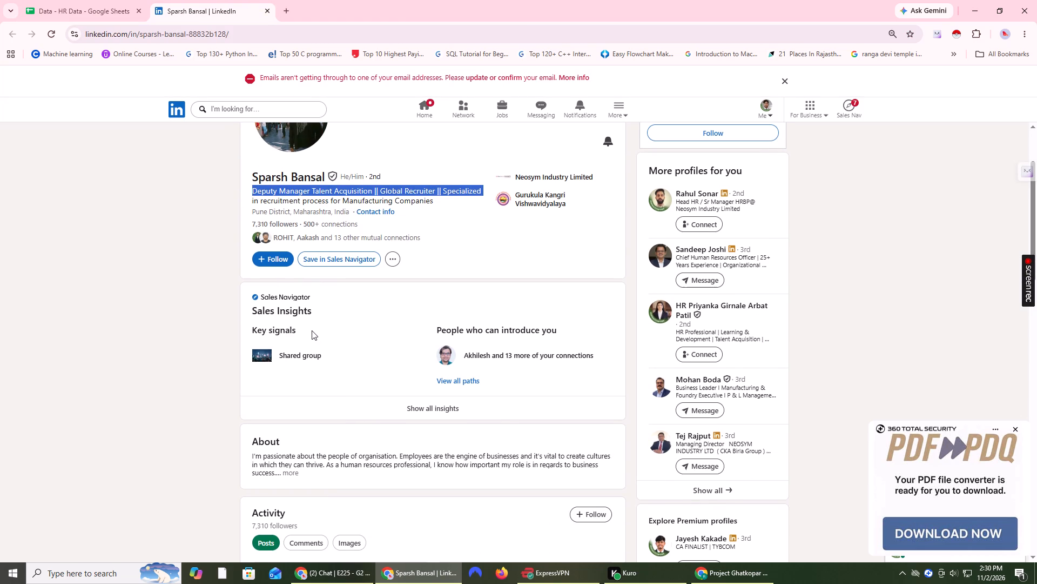
scroll(367, 352, down, 13)
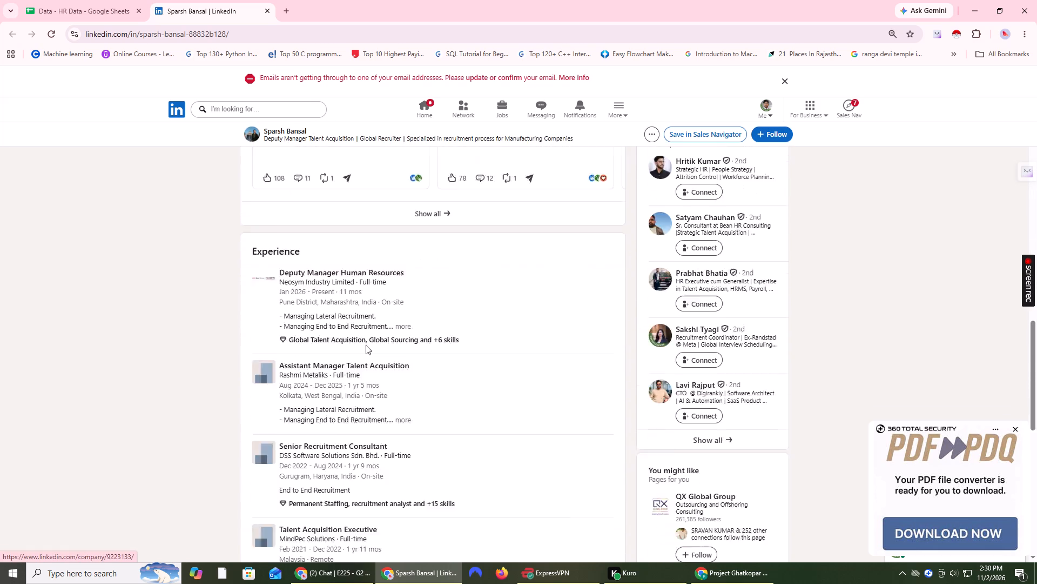
ctrl+click(261, 209)
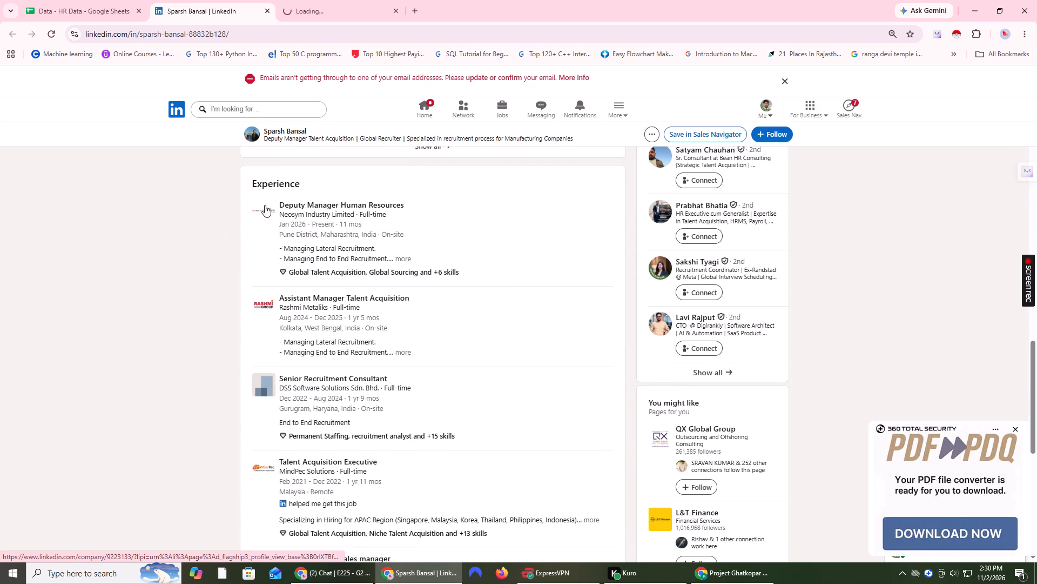
Copy the job title Deputy Manager Human Resources from the profile's Experience section into the Designation cell of row 644.
drag(274, 202, 372, 201)
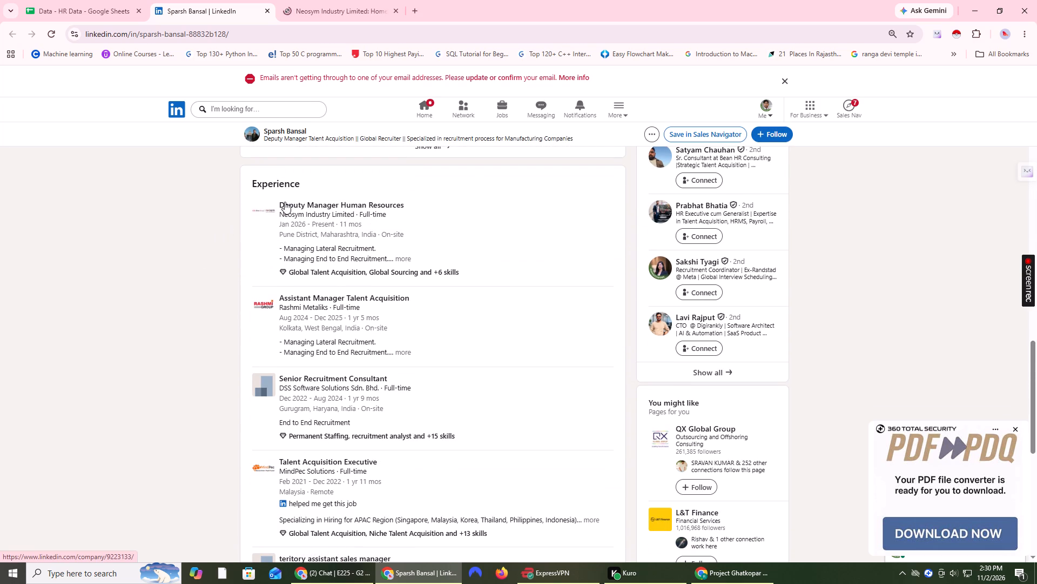
drag(278, 203, 418, 200)
key(ctrl+c)
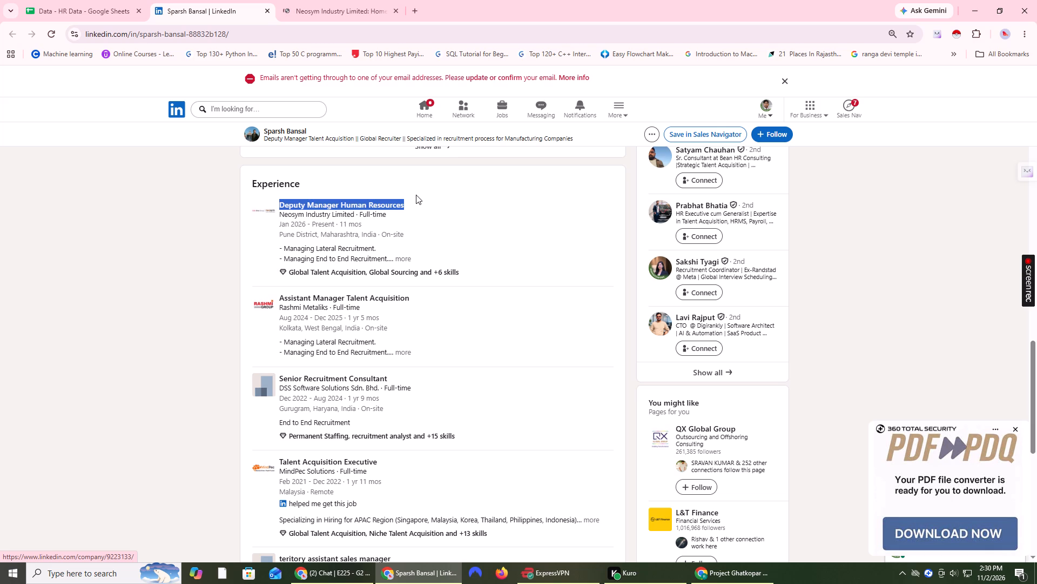
click(130, 273)
click(93, 0)
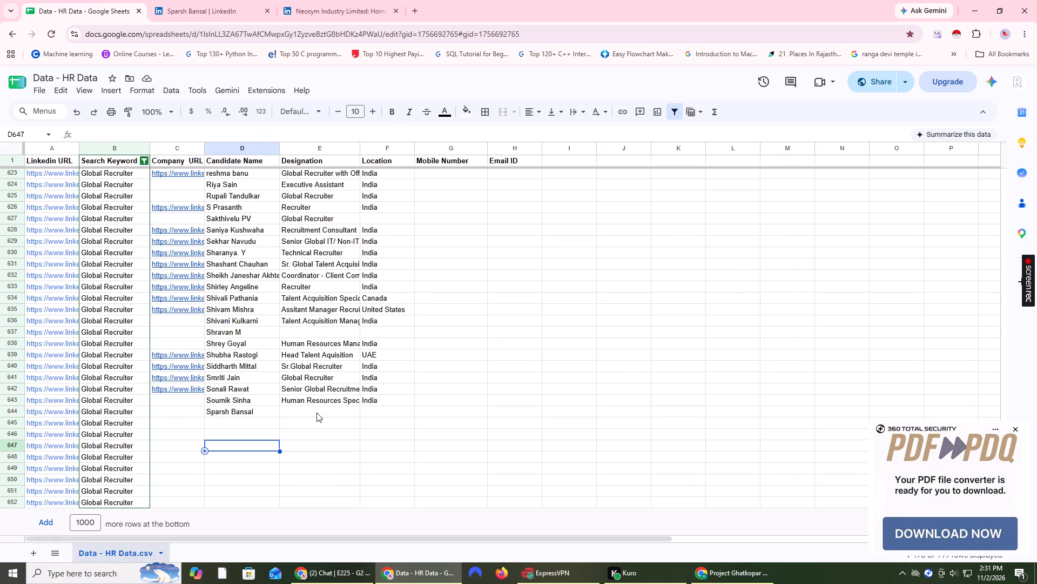
double_click(317, 413)
key(ctrl+v)
click(461, 396)
Fill the Location cell of row 644 with India by copying down the value from row 643.
click(403, 408)
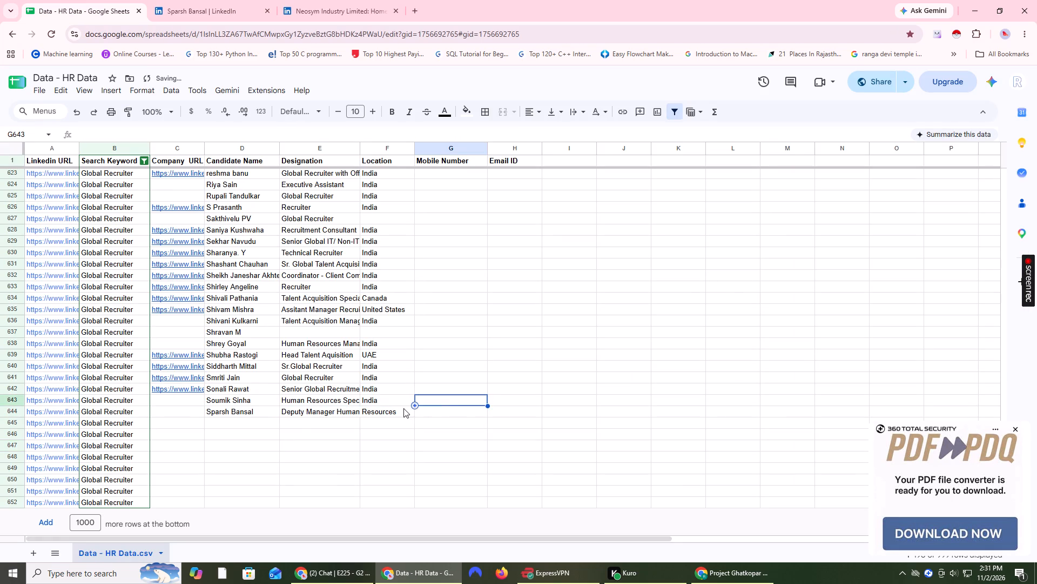
key(shift+Up)
key(ctrl+d)
click(378, 420)
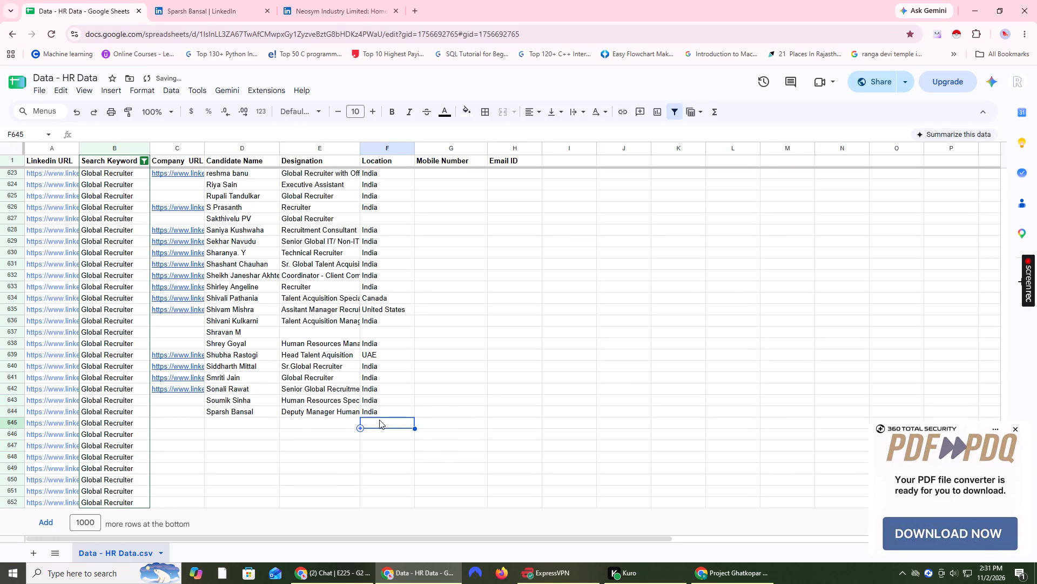
Copy the address of Neosym Industry Limited's LinkedIn company page into the Company URL cell of row 644.
click(336, 0)
click(313, 34)
key(ctrl+c)
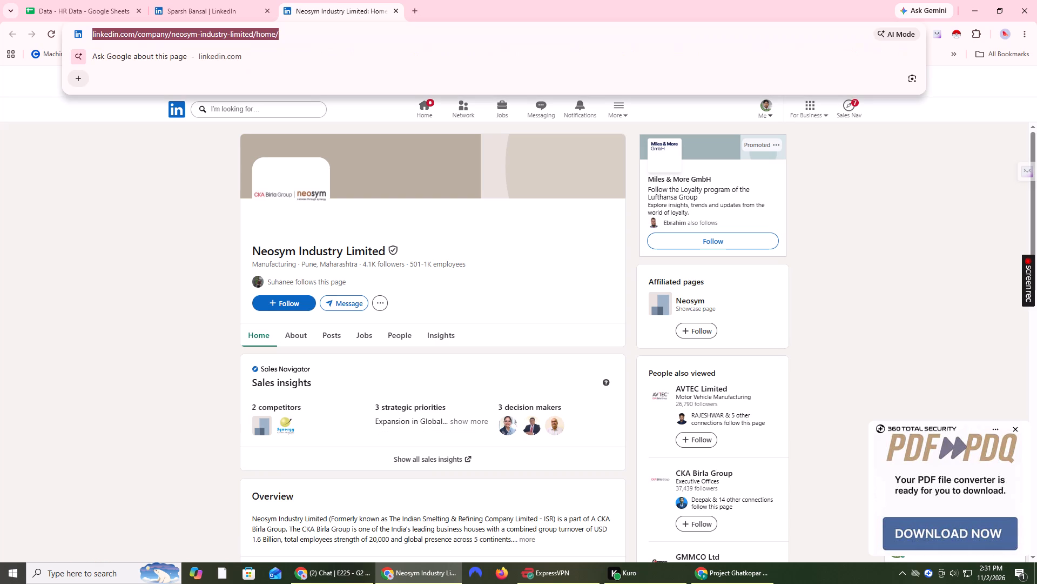
click(75, 0)
double_click(190, 412)
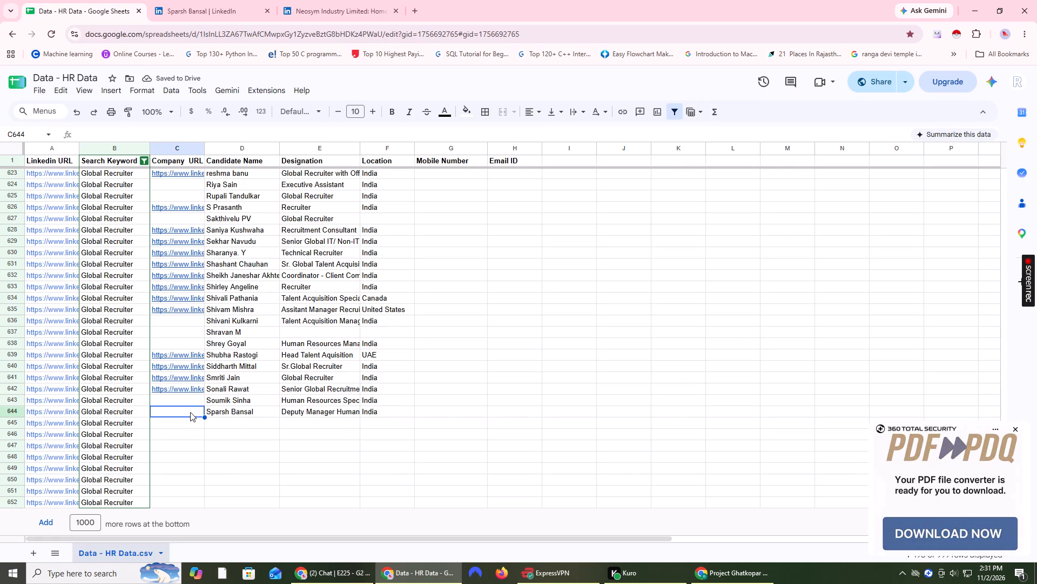
key(ctrl+v)
click(169, 433)
Dismiss the 360 Total Security PDF converter advertisement covering the sheet.
scroll(226, 357, down, 3)
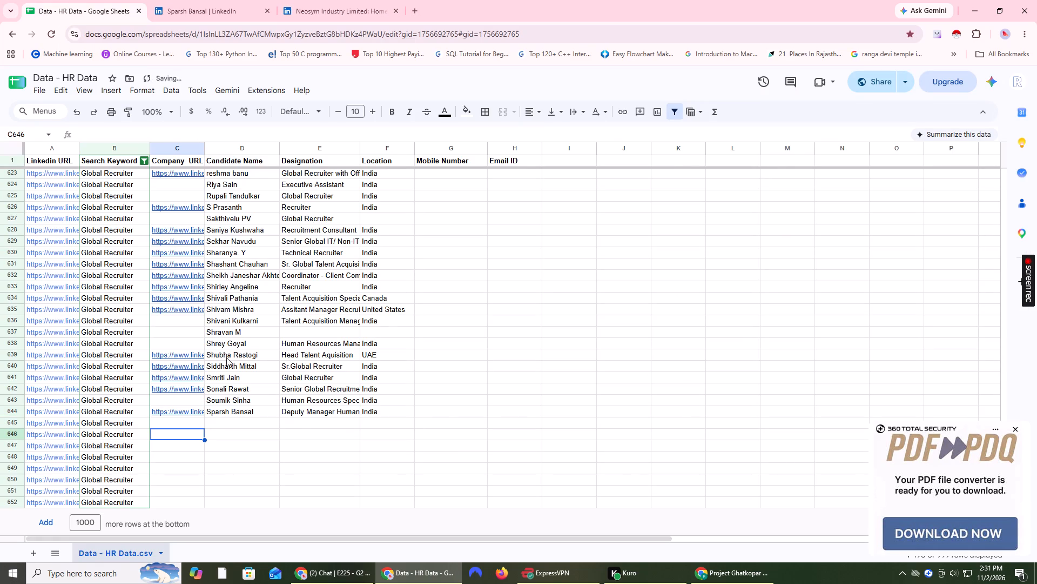
scroll(226, 357, down, 1)
click(1015, 424)
click(647, 421)
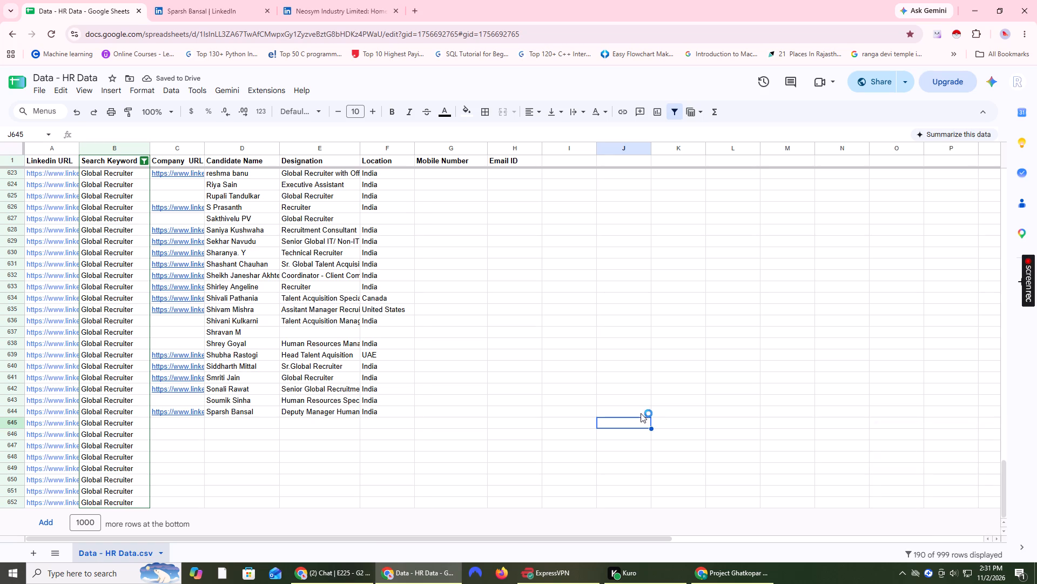
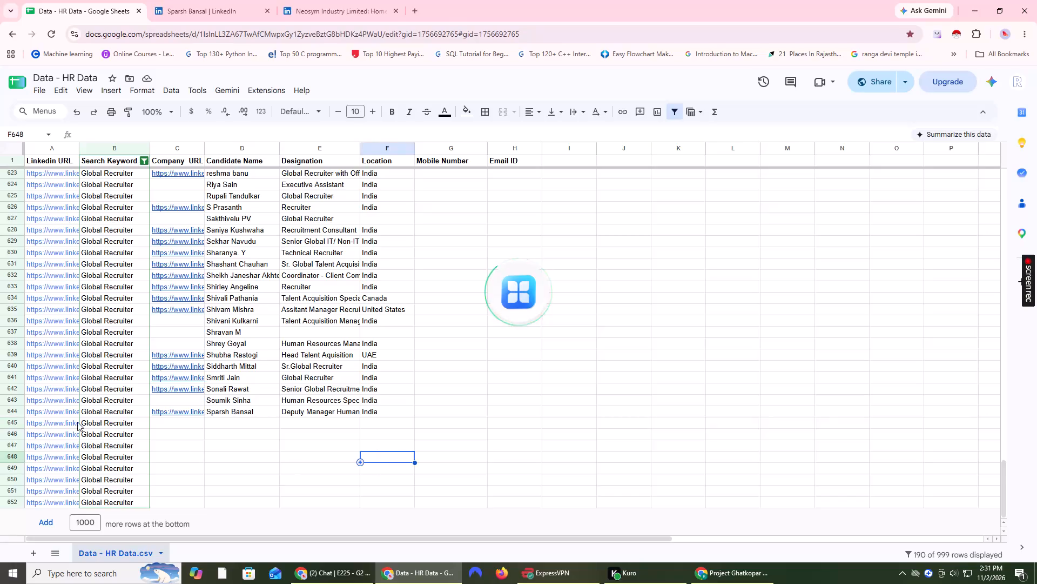
Turn the LinkedIn URL in row 645 into a working link and open the candidate's profile.
triple_click(53, 424)
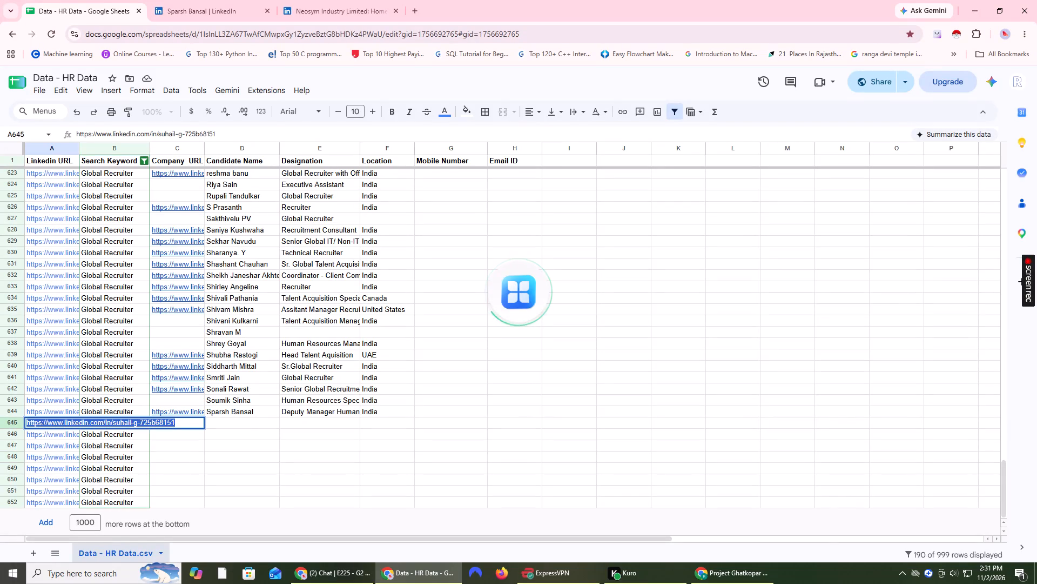
right_click(53, 418)
double_click(64, 414)
click(227, 432)
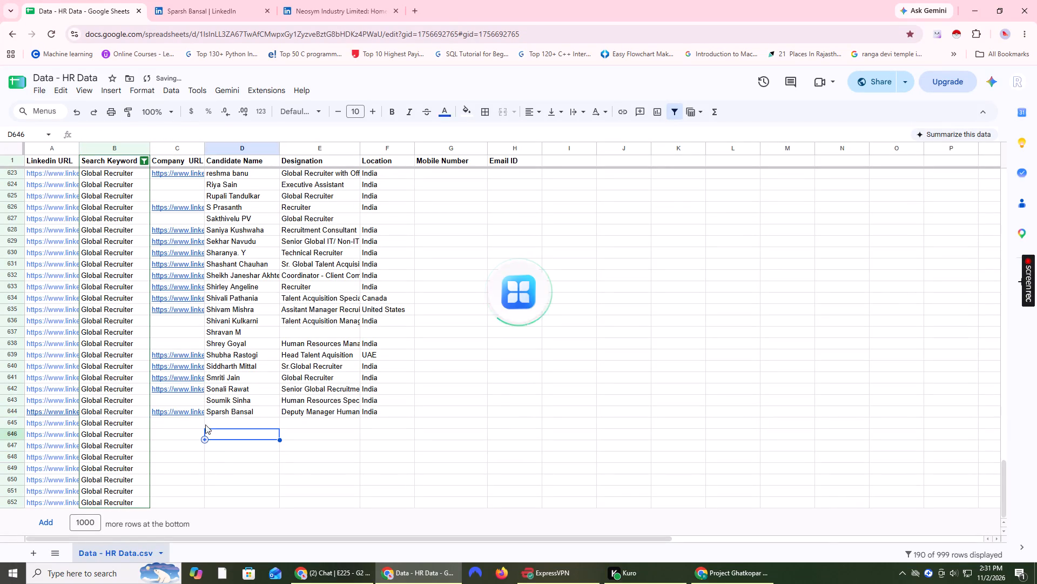
click(179, 420)
key(Left)
key(Left)
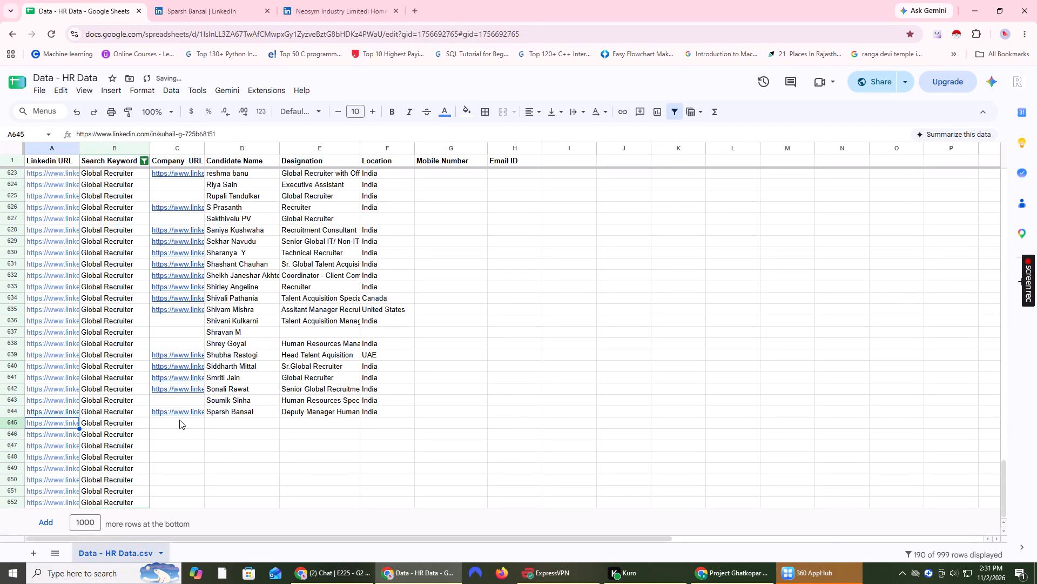
double_click(49, 421)
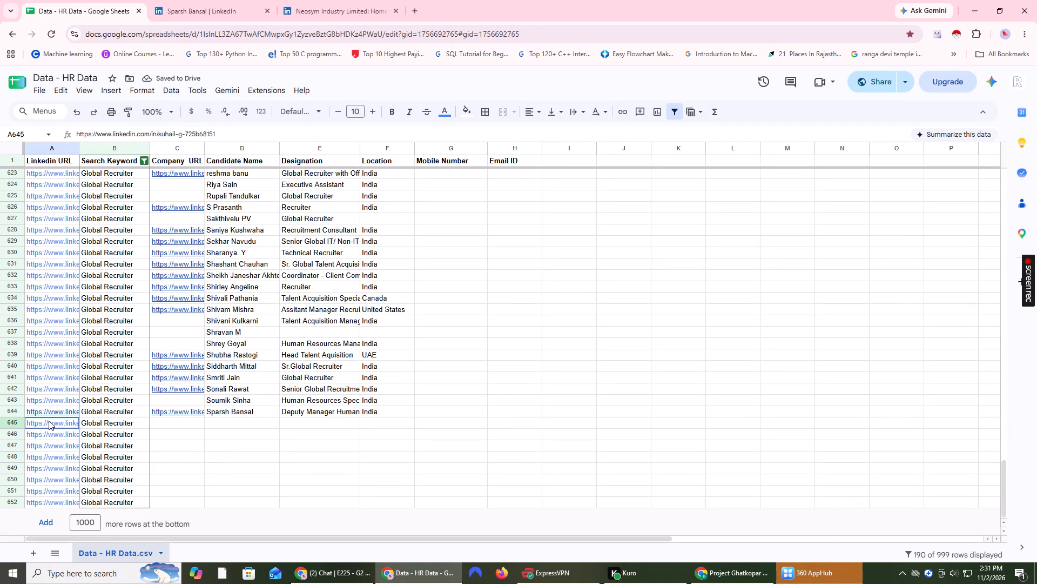
click(43, 419)
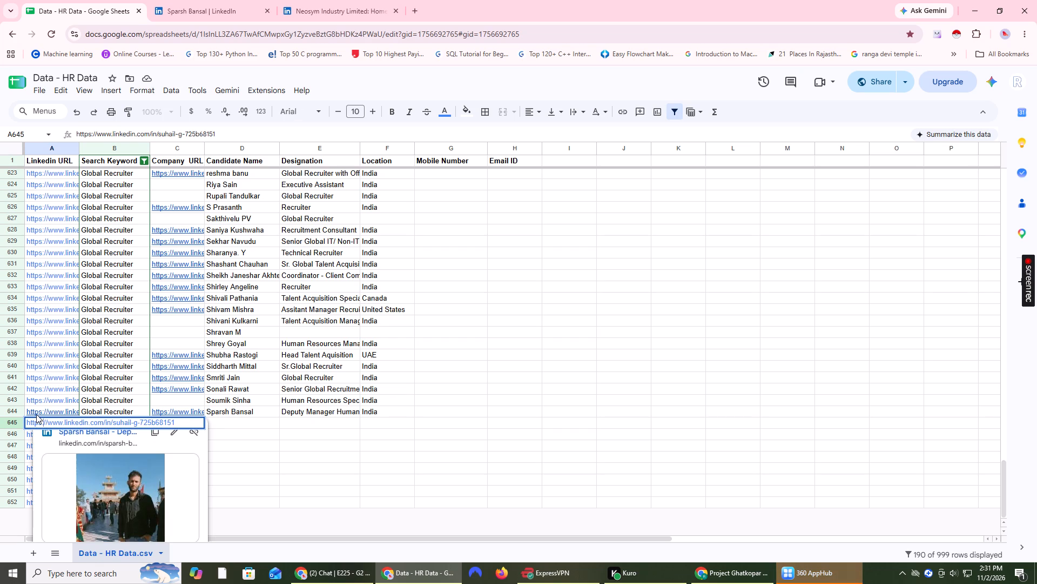
click(272, 445)
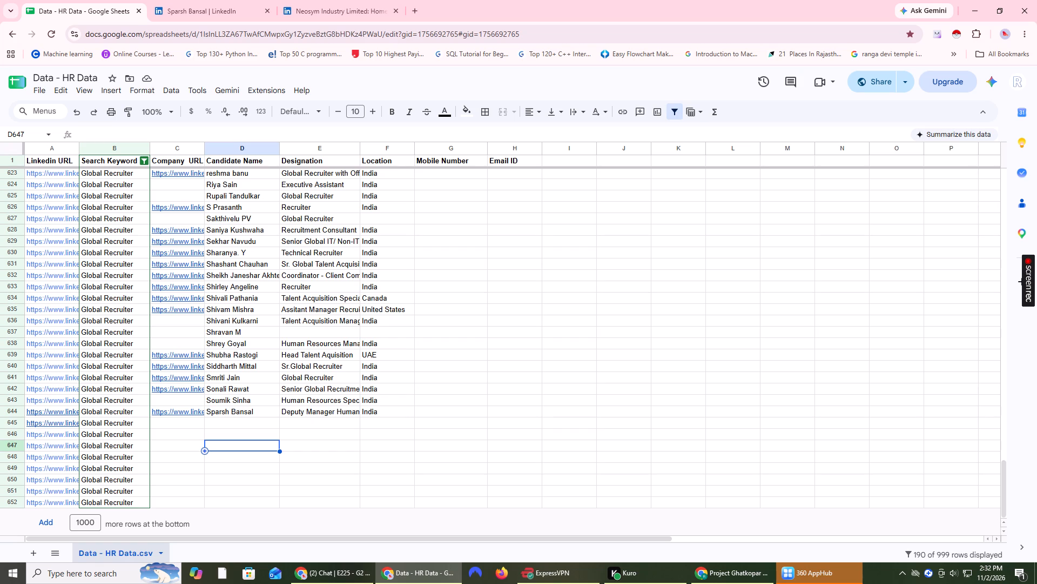
click(237, 420)
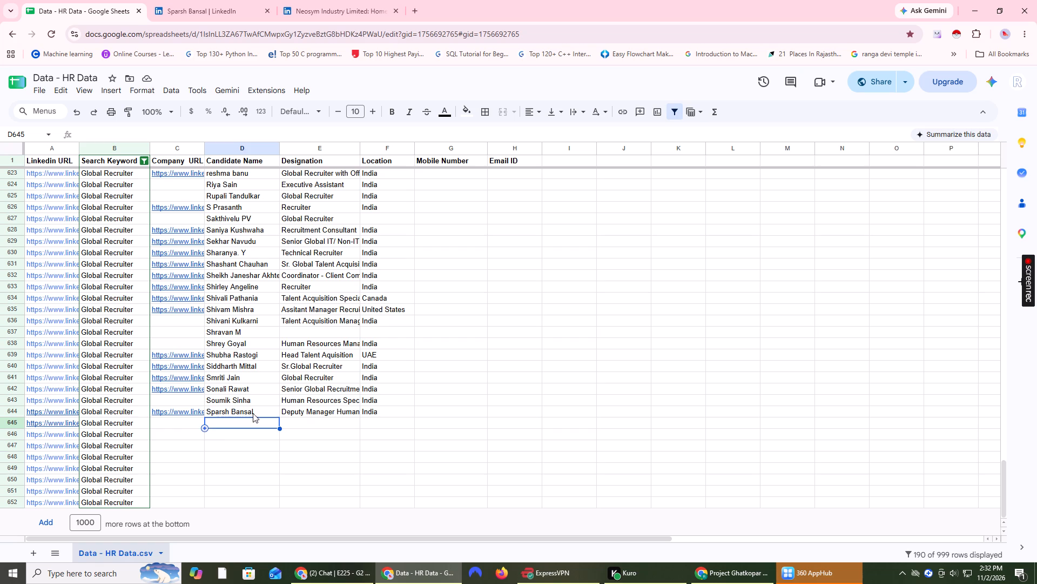
click(52, 425)
click(82, 442)
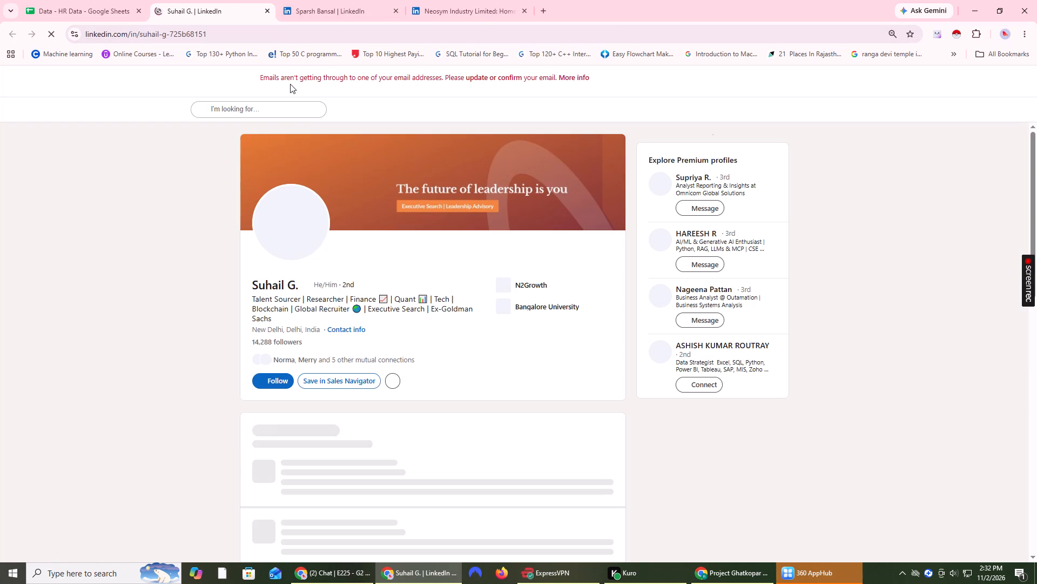
Close the previous candidate's profile and the Neosym Industry Limited tabs, keeping the row 645 candidate's profile open.
click(85, 0)
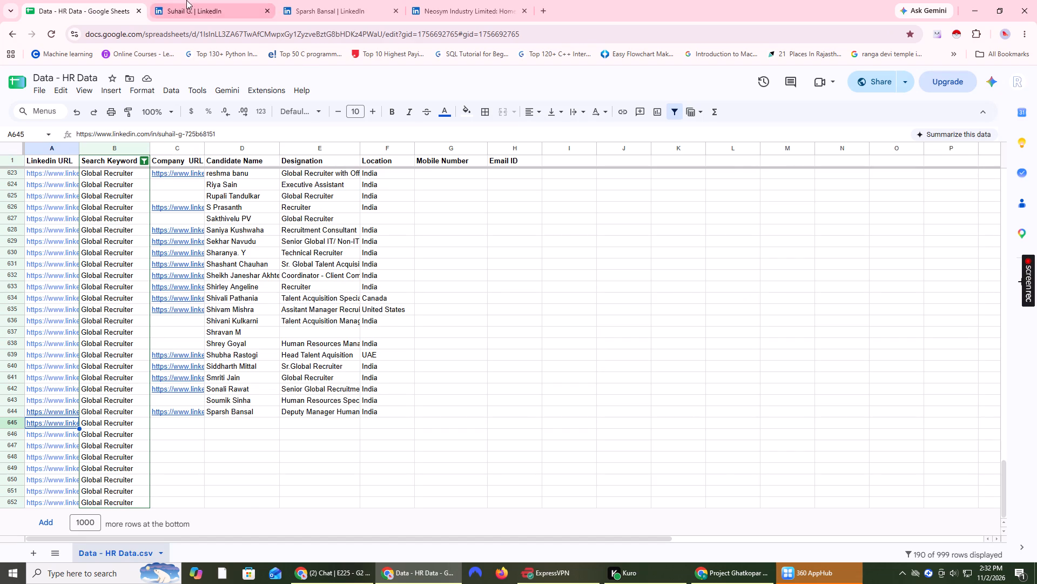
click(203, 0)
right_click(203, 0)
click(281, 270)
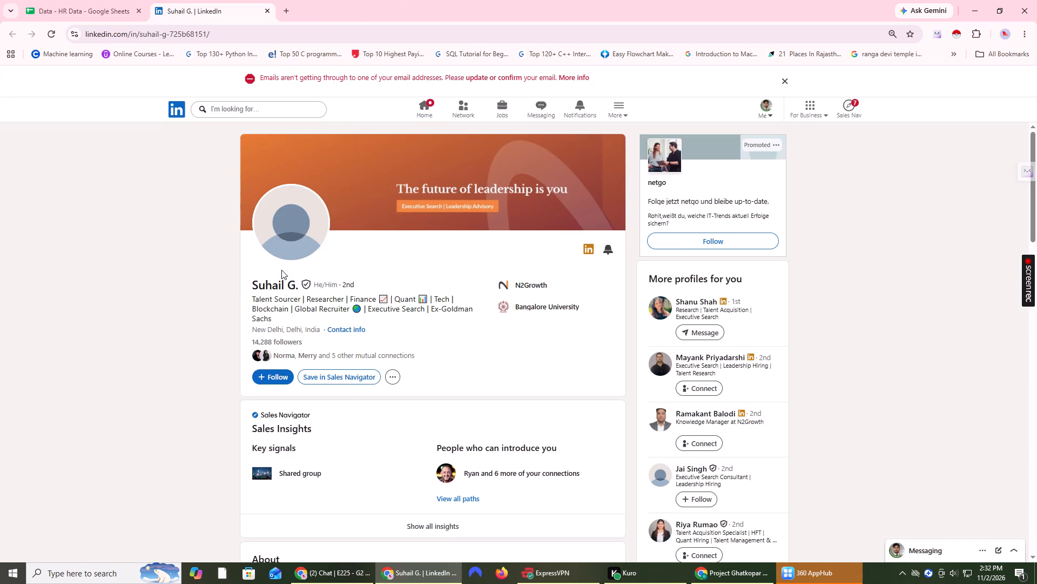
Copy the candidate's name from the LinkedIn profile into the Candidate Name cell of row 645.
drag(238, 280, 311, 280)
key(ctrl+c)
click(89, 0)
double_click(222, 419)
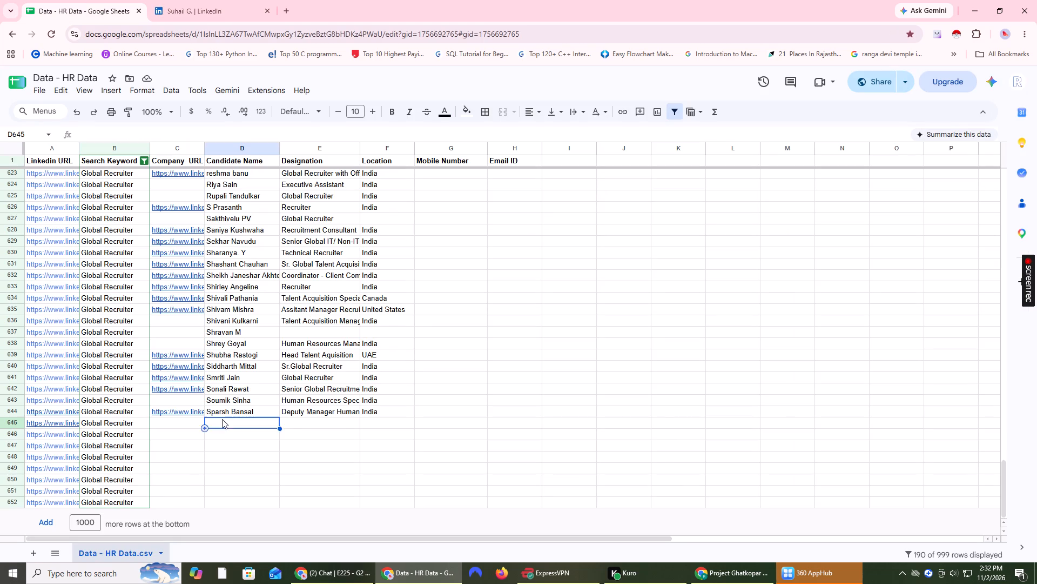
key(ctrl+v)
ctrl+click(192, 444)
Open N2Growth's LinkedIn company page in a separate tab from the profile's Experience section.
click(211, 0)
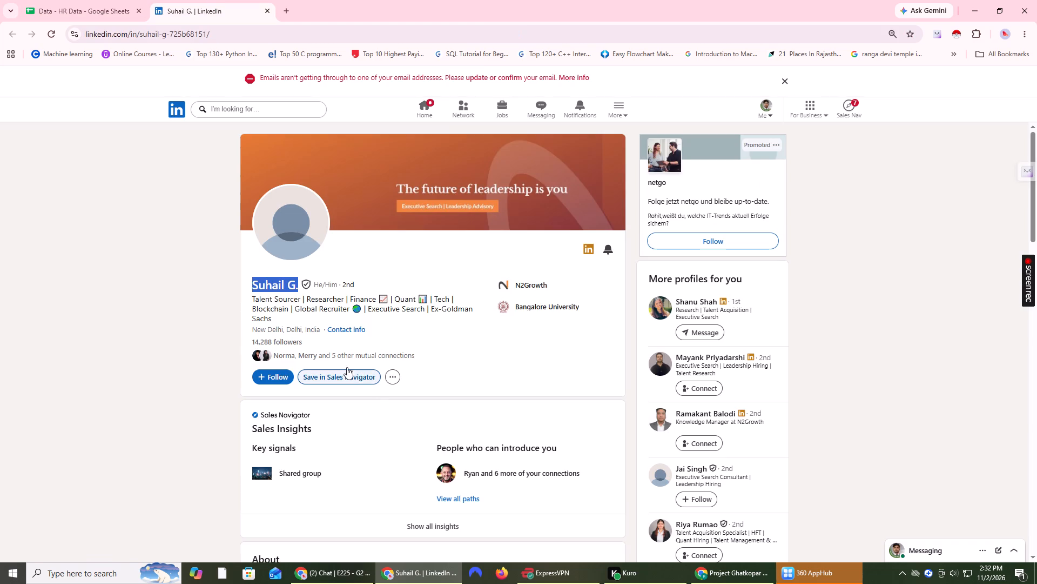
scroll(303, 326, down, 4)
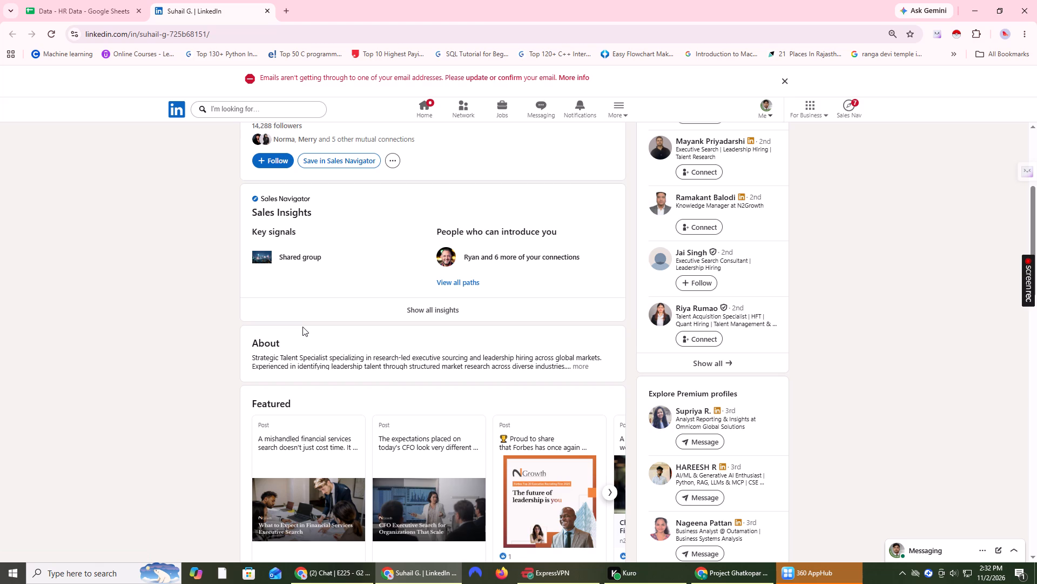
scroll(302, 327, down, 14)
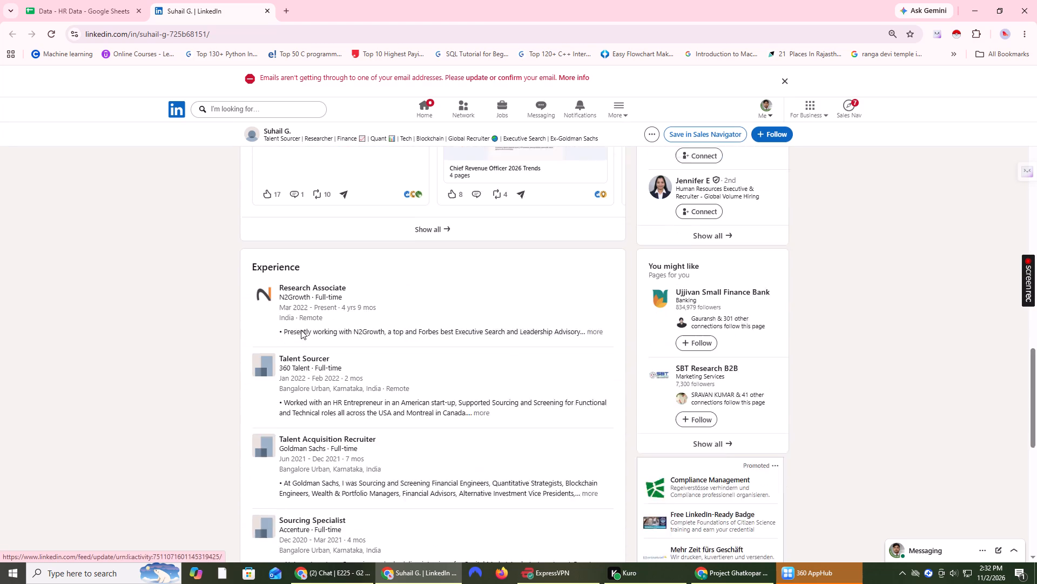
ctrl+click(267, 268)
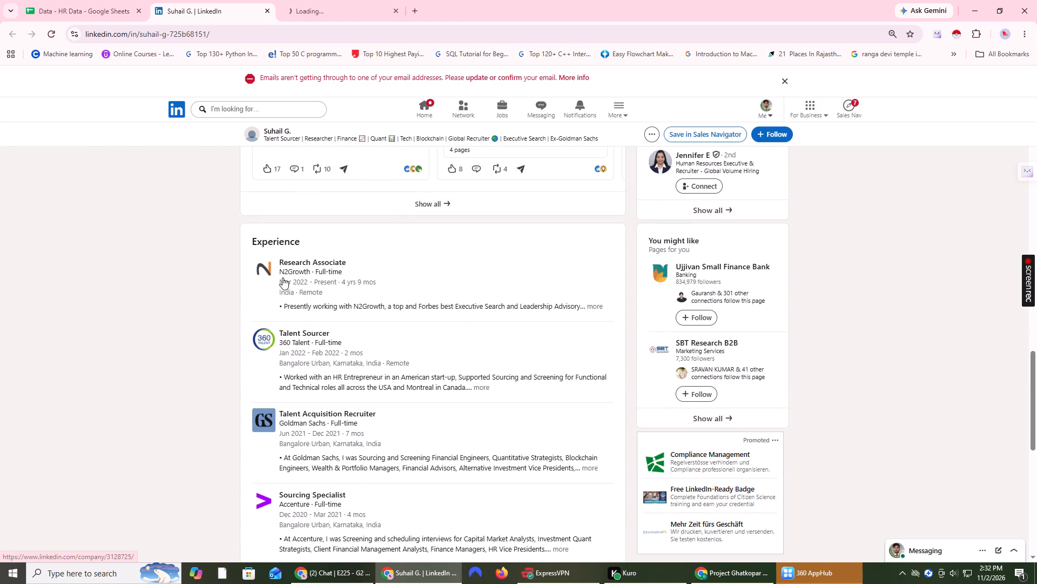
Copy the job title Research Associate from the profile's Experience section into the Designation cell of row 645.
drag(278, 260, 352, 261)
key(ctrl+c)
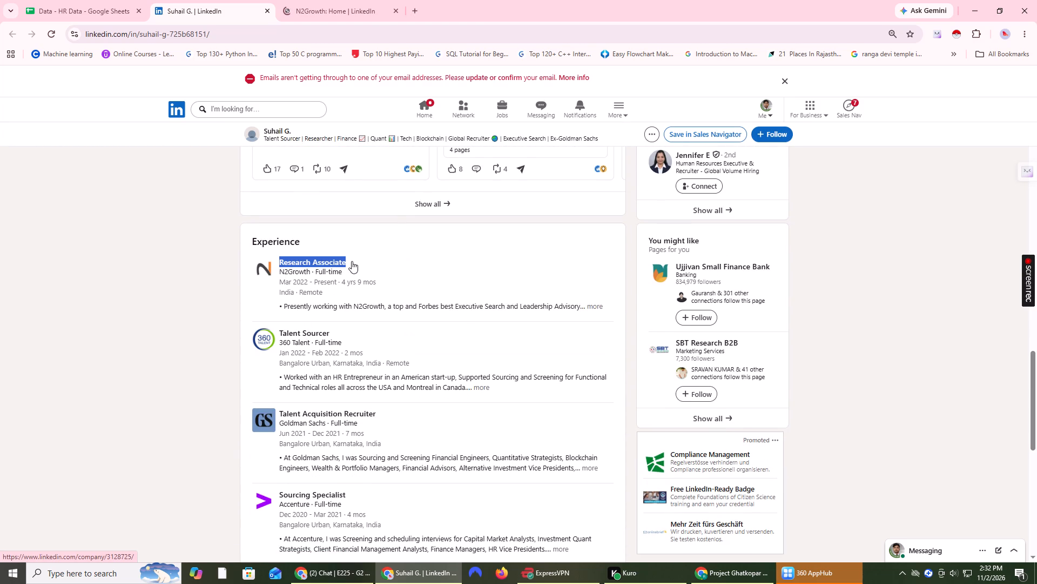
click(100, 3)
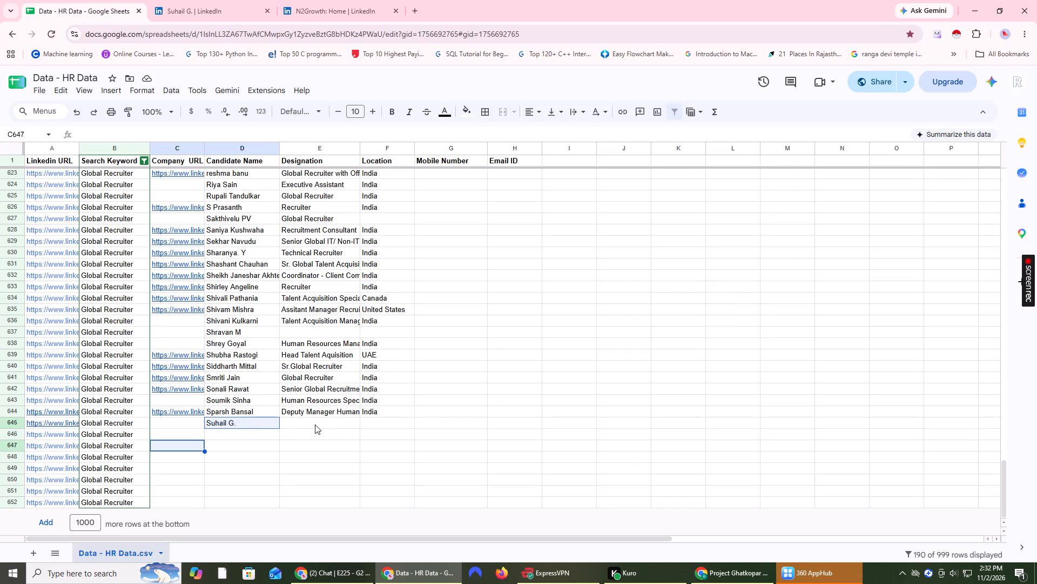
double_click(313, 424)
key(ctrl+v)
click(289, 458)
Copy the address of N2Growth's LinkedIn company page into the Company URL cell of row 645.
click(407, 0)
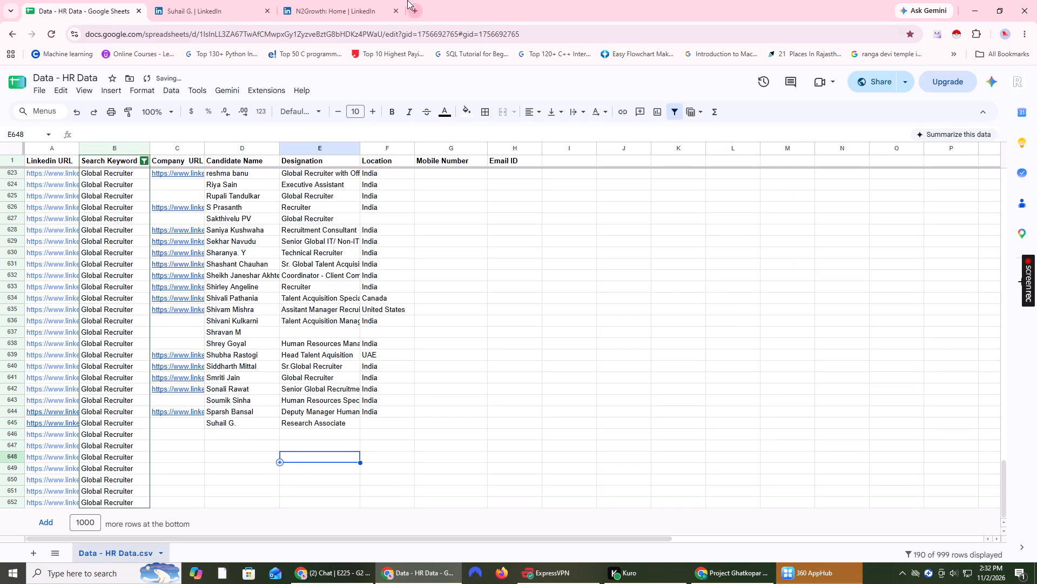
click(340, 0)
click(291, 2)
click(265, 32)
key(ctrl+c)
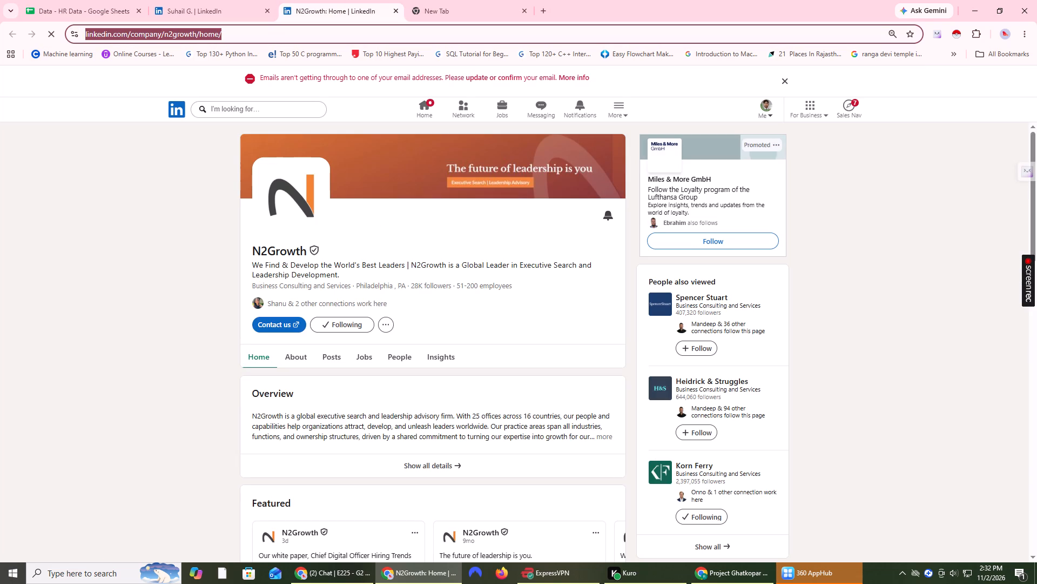
click(214, 0)
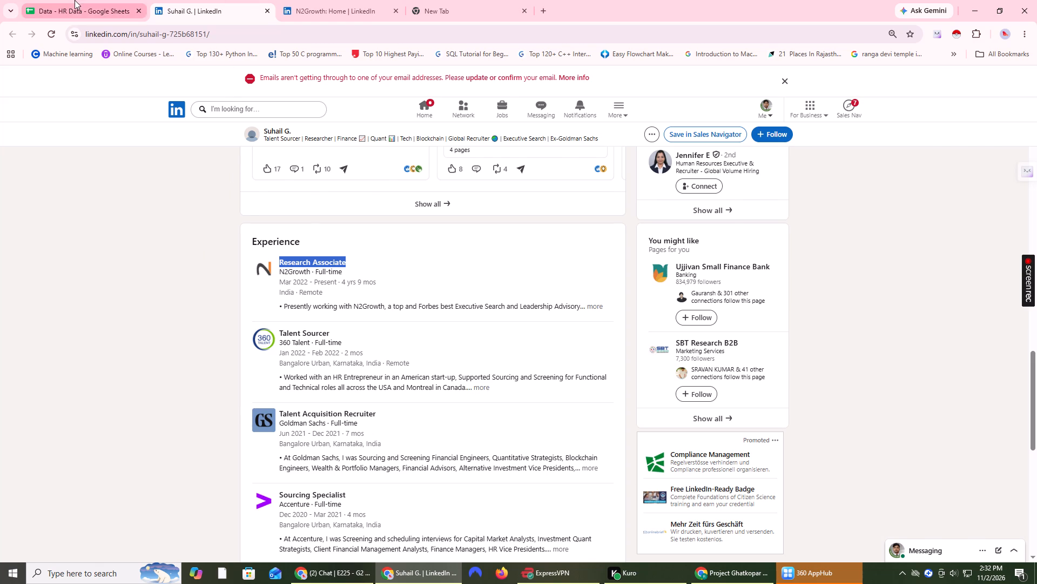
click(74, 0)
click(198, 427)
key(ctrl+v)
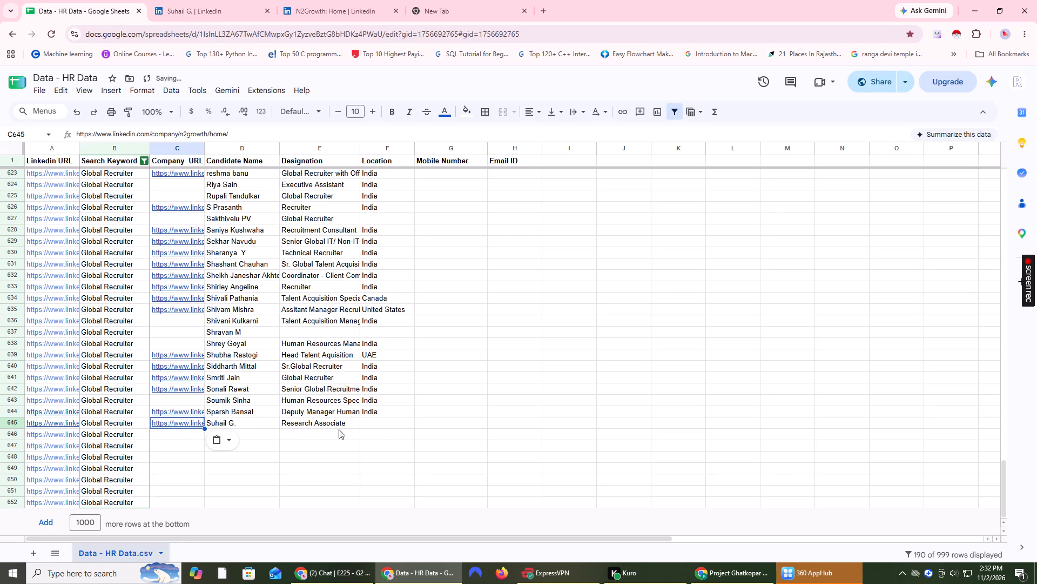
Fill the Location cell of row 645 with India by copying down the value from row 644.
click(374, 424)
key(shift+Up)
key(ctrl+d)
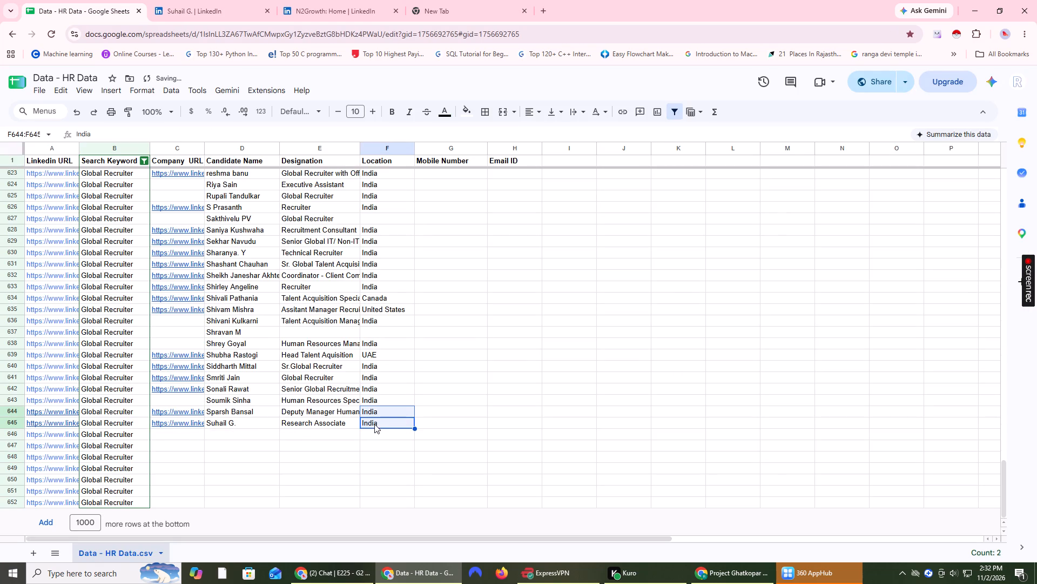
click(528, 413)
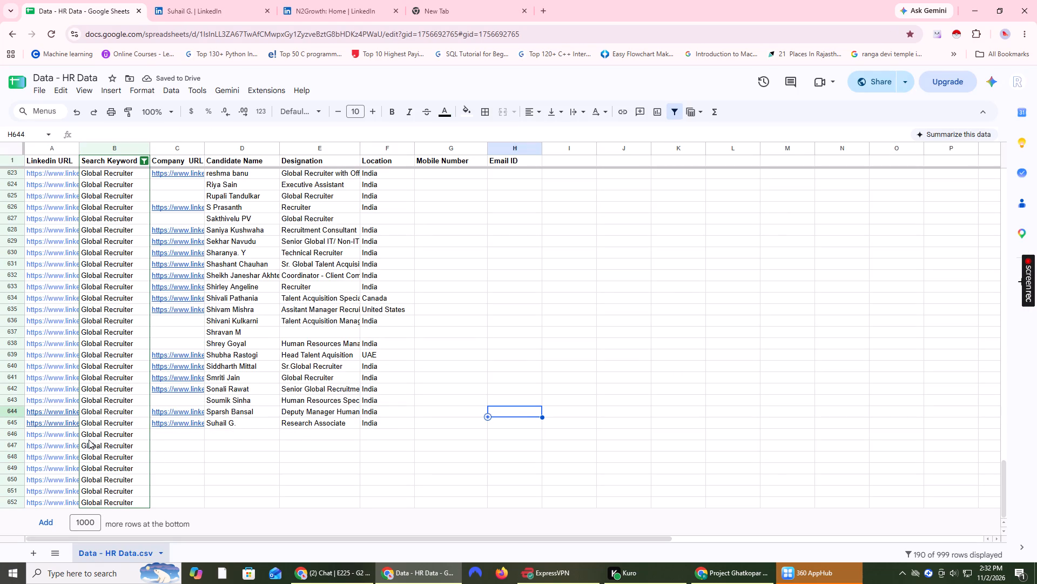
Open the LinkedIn profile whose URL is in row 646 of the sheet.
triple_click(58, 438)
key(Return)
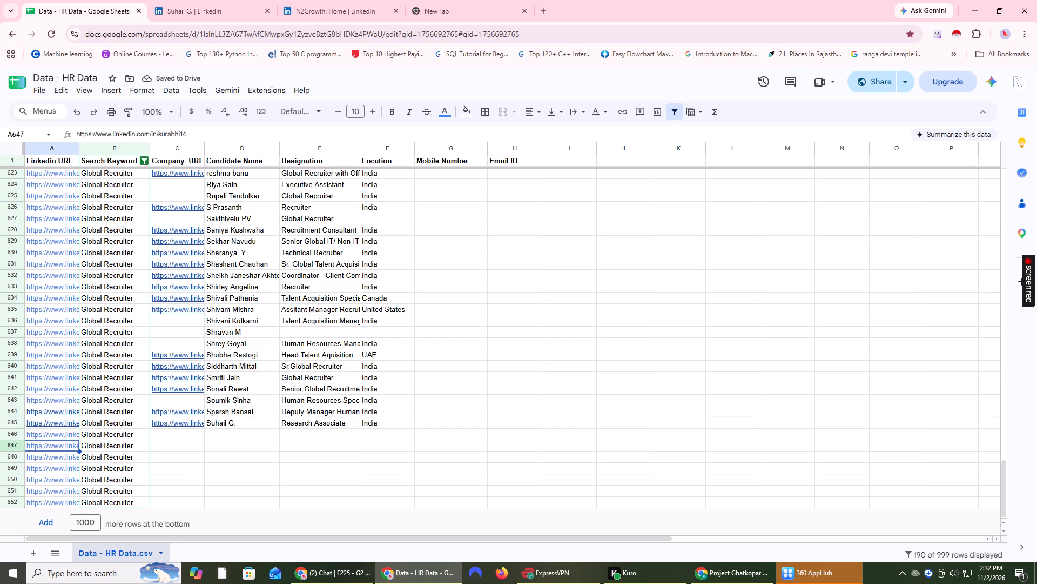
triple_click(56, 431)
click(56, 431)
right_click(56, 431)
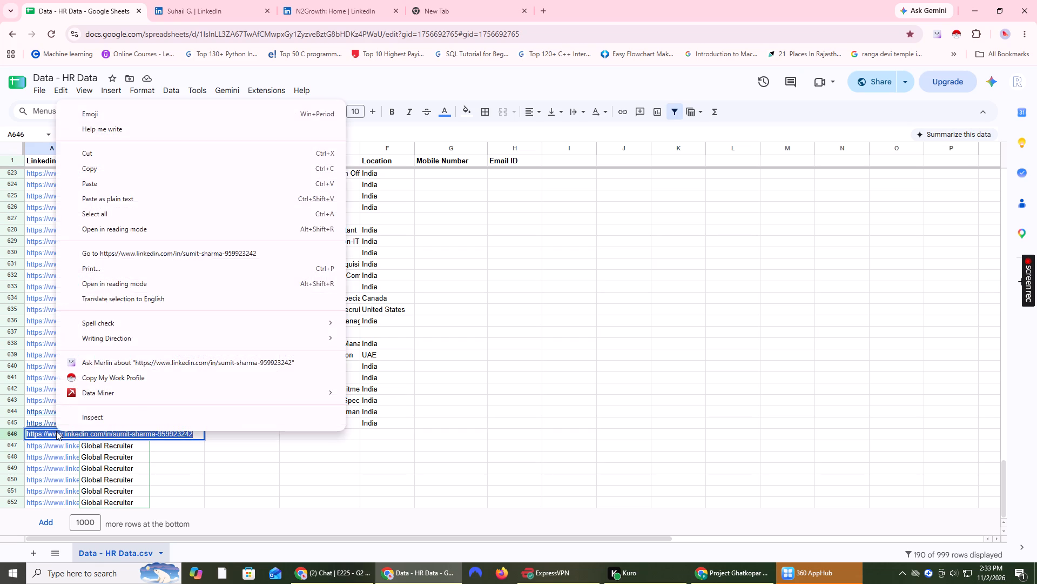
click(130, 256)
Close the previous candidate's profile, the N2Growth page and the blank tab, and return to the row 646 candidate's profile.
click(400, 9)
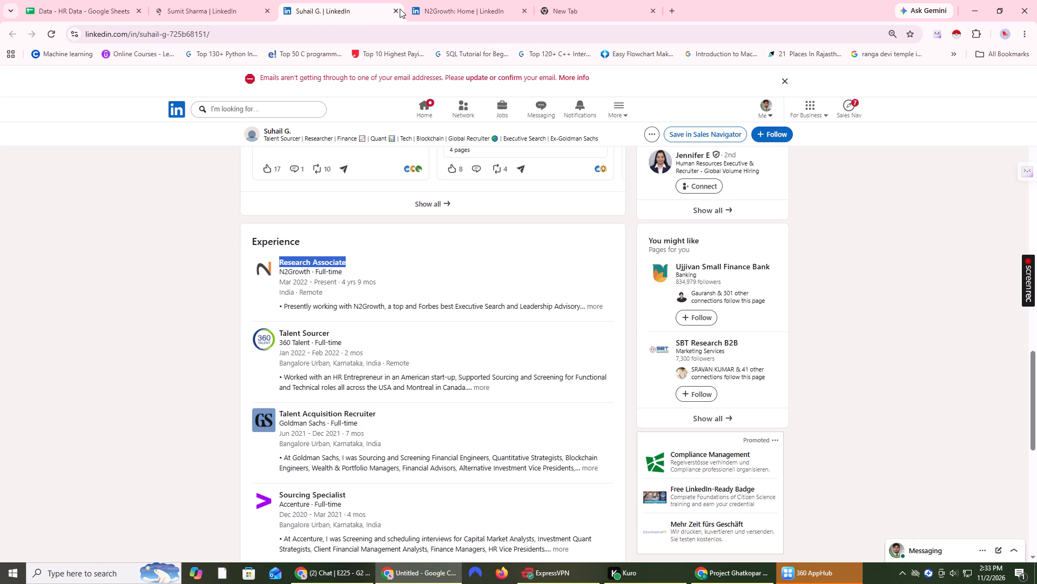
click(396, 10)
click(396, 10)
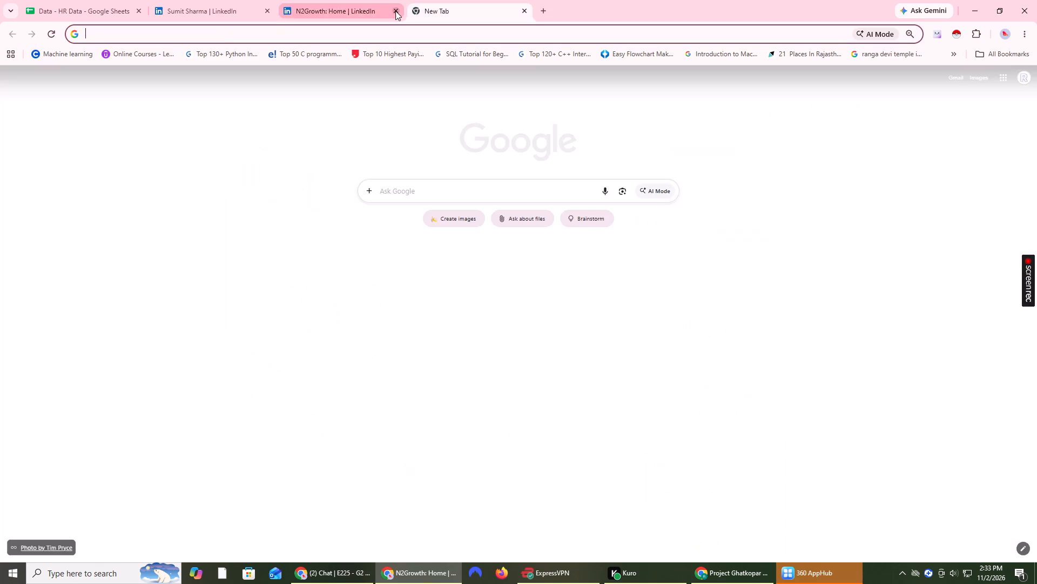
click(395, 11)
click(233, 0)
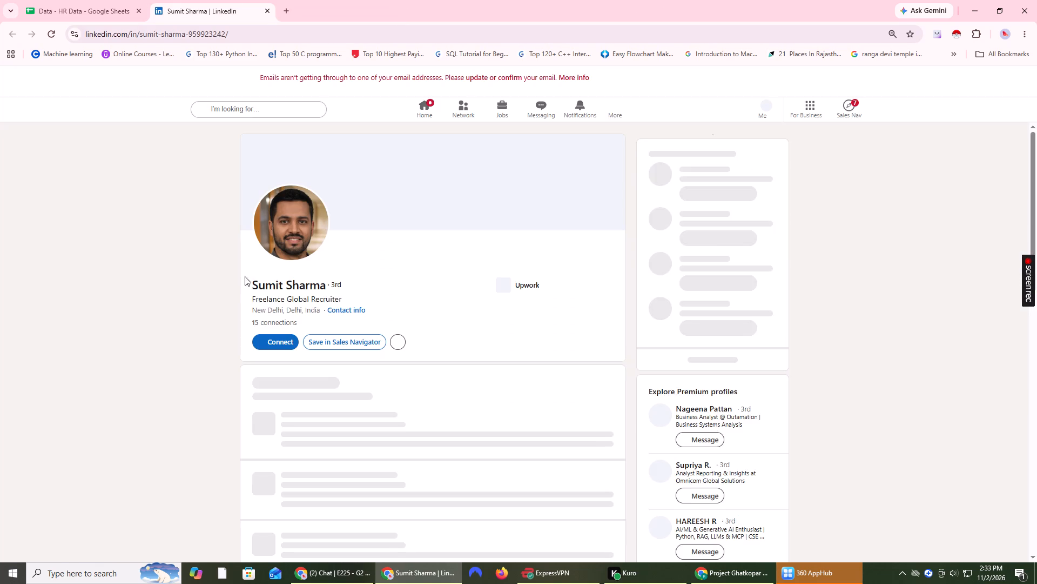
Copy the candidate's name from the LinkedIn profile into the Candidate Name cell of row 646.
drag(243, 284, 325, 286)
key(ctrl+c)
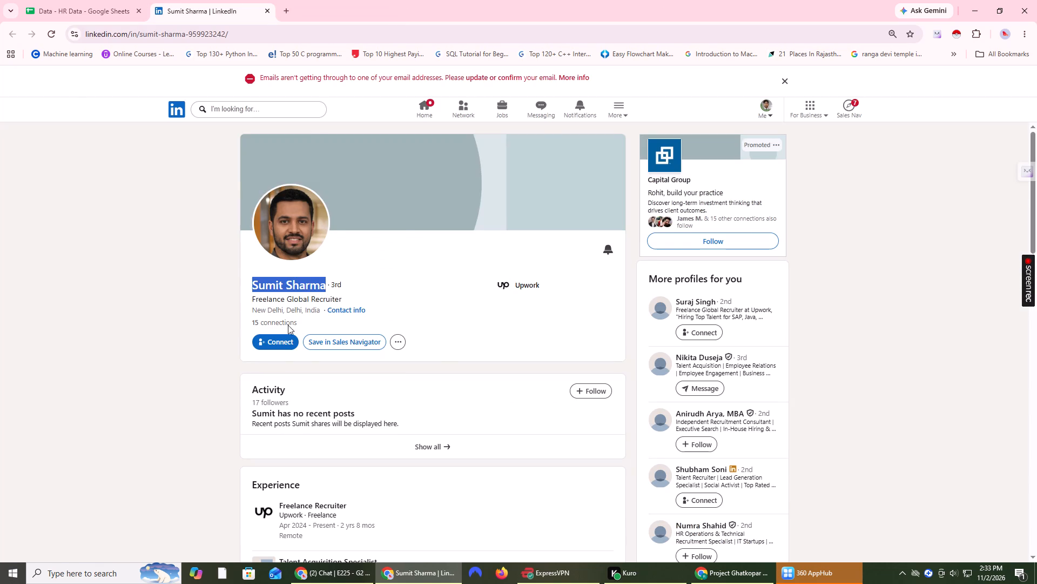
click(83, 0)
double_click(233, 434)
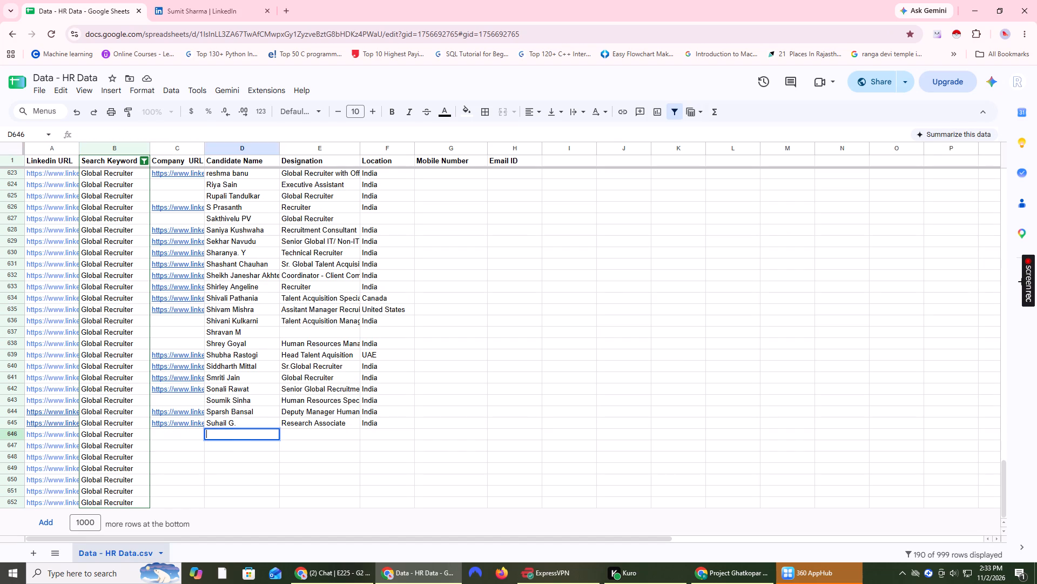
key(ctrl+v)
click(222, 458)
Open Upwork's LinkedIn company page in a separate tab from the profile's Experience section.
click(191, 0)
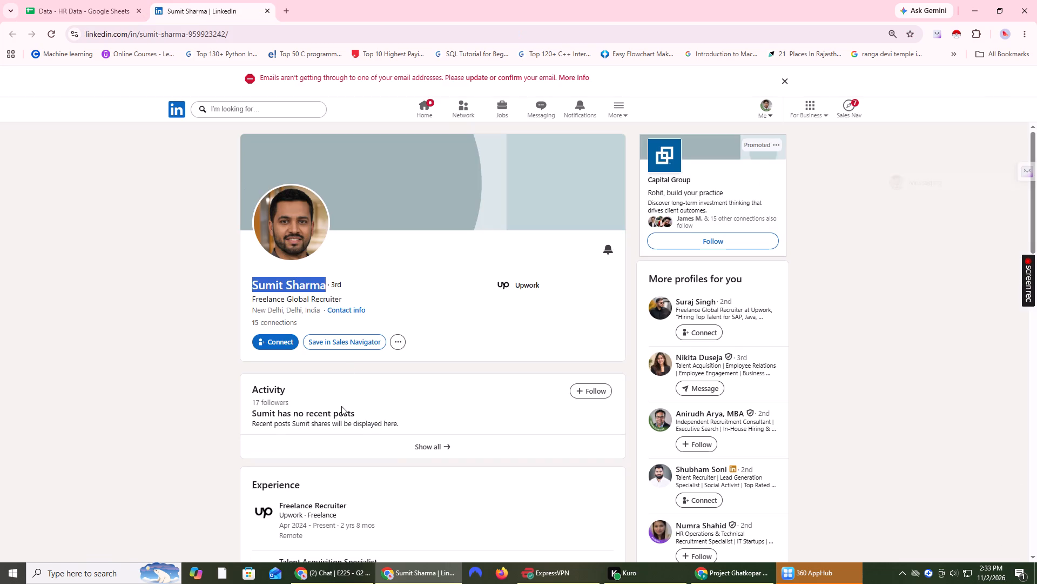
scroll(340, 405, down, 3)
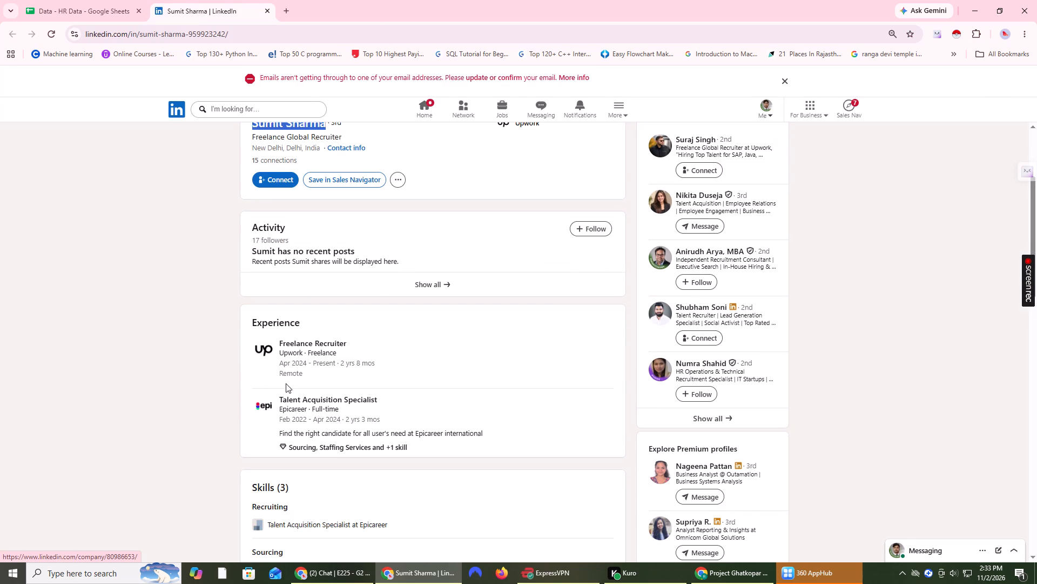
drag(274, 342, 360, 337)
ctrl+click(258, 344)
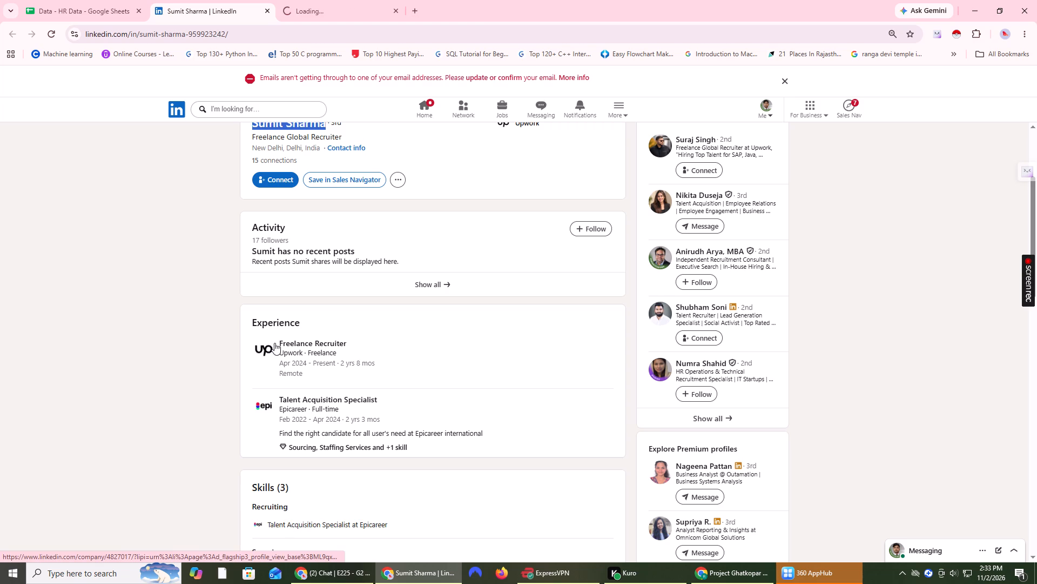
Copy the job title Freelance Recruiter from the profile's Experience section into the Designation cell of row 646.
drag(274, 343, 323, 335)
drag(280, 341, 382, 340)
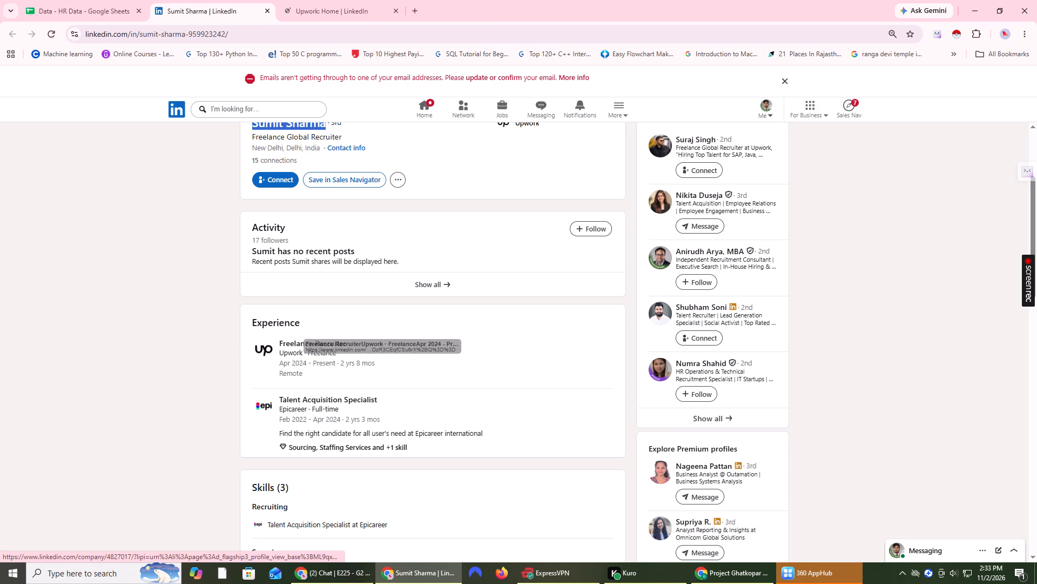
drag(382, 340, 350, 340)
drag(277, 341, 363, 341)
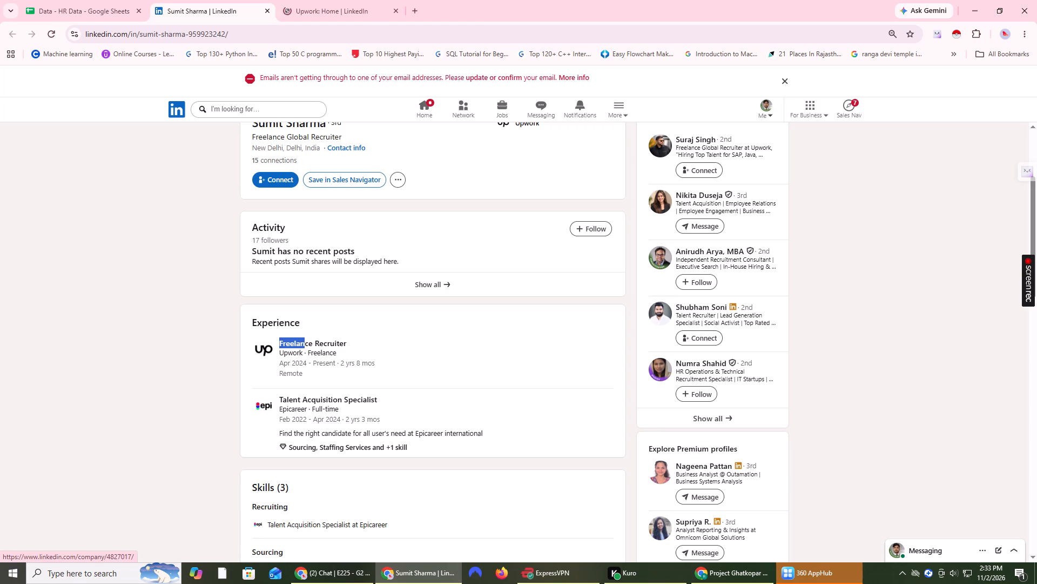
drag(363, 341, 364, 341)
key(ctrl+c)
click(124, 30)
click(109, 10)
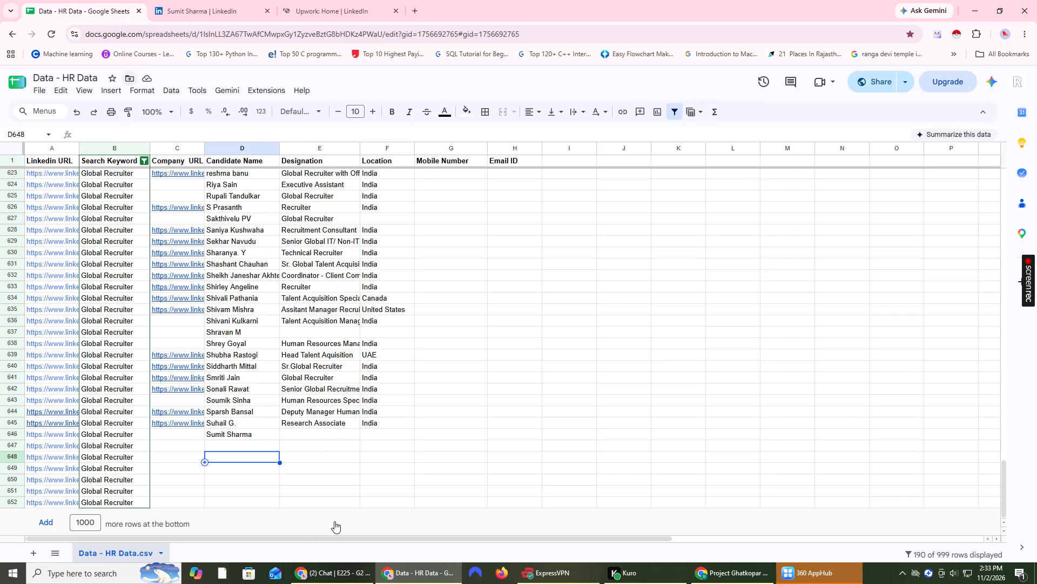
double_click(314, 437)
key(ctrl+v)
ctrl+click(302, 459)
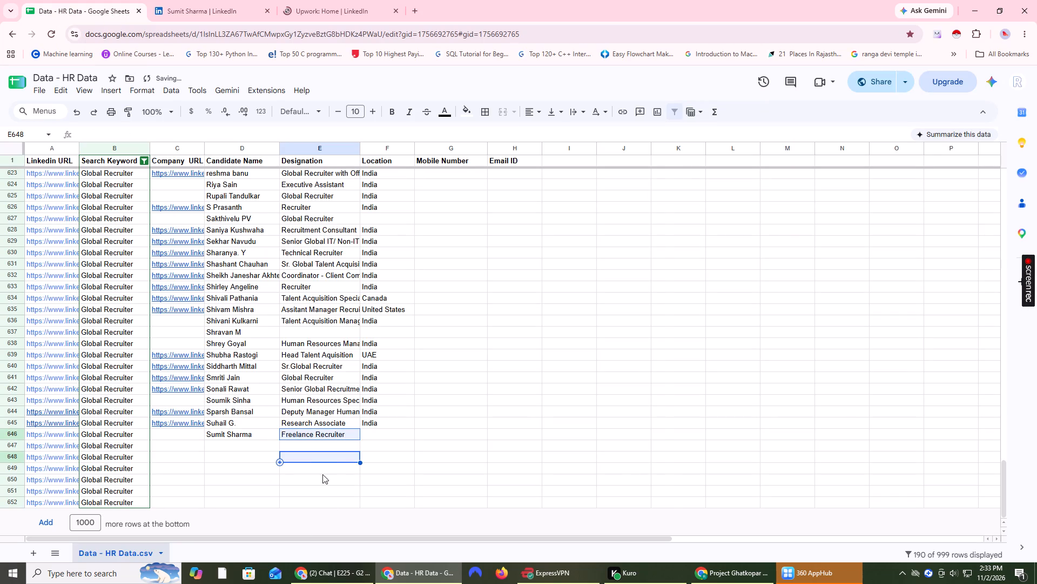
Copy the web address of Upwork's LinkedIn company page into the Company URL cell of row 646.
click(360, 0)
click(317, 37)
key(ctrl+c)
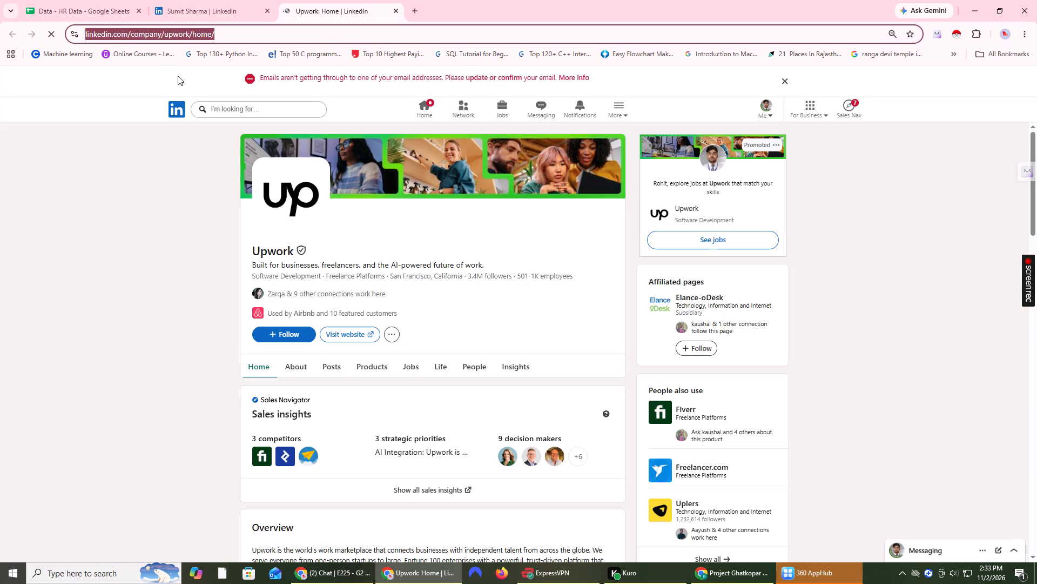
click(112, 0)
click(183, 438)
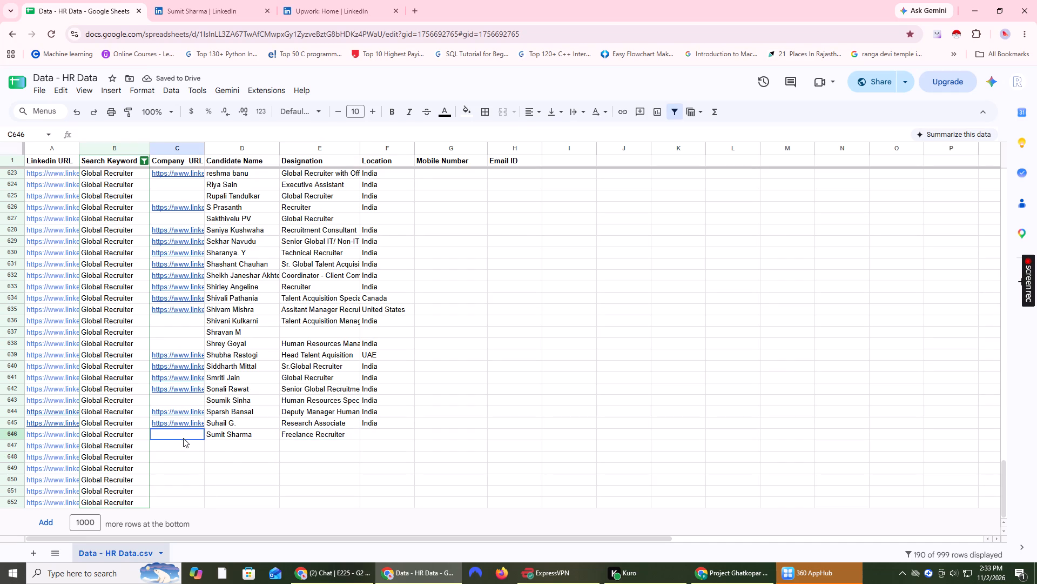
key(ctrl+v)
Check the candidate's location on the LinkedIn profile and fill India down from row 645 into the Location cell of row 646.
click(244, 0)
scroll(376, 464, up, 5)
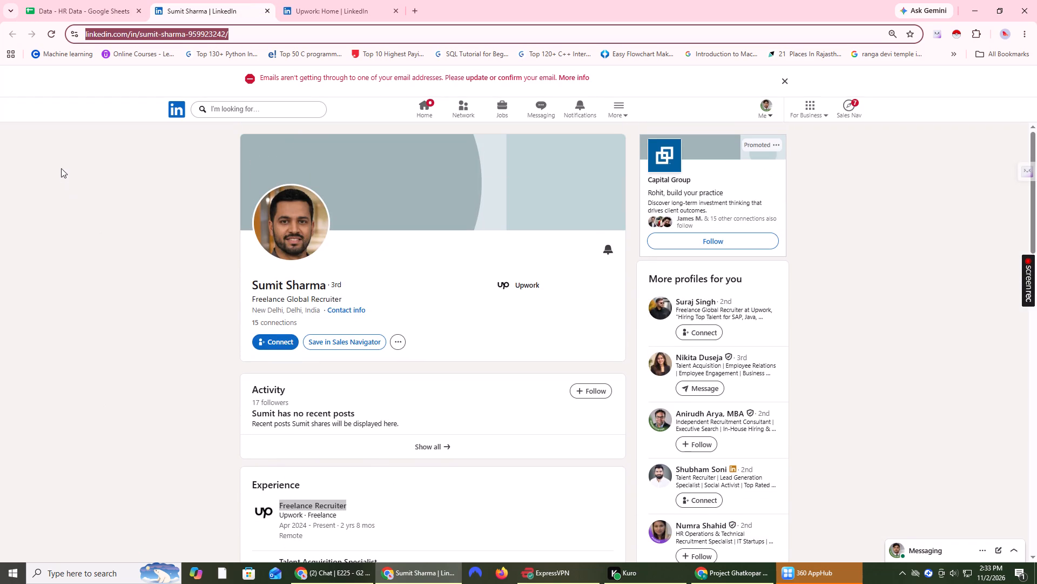
click(75, 0)
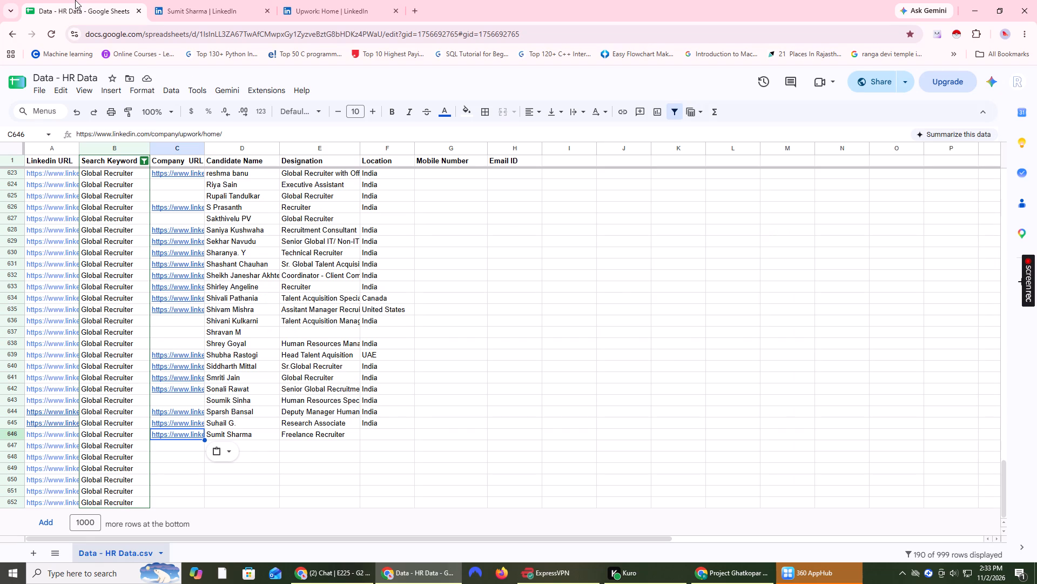
click(372, 436)
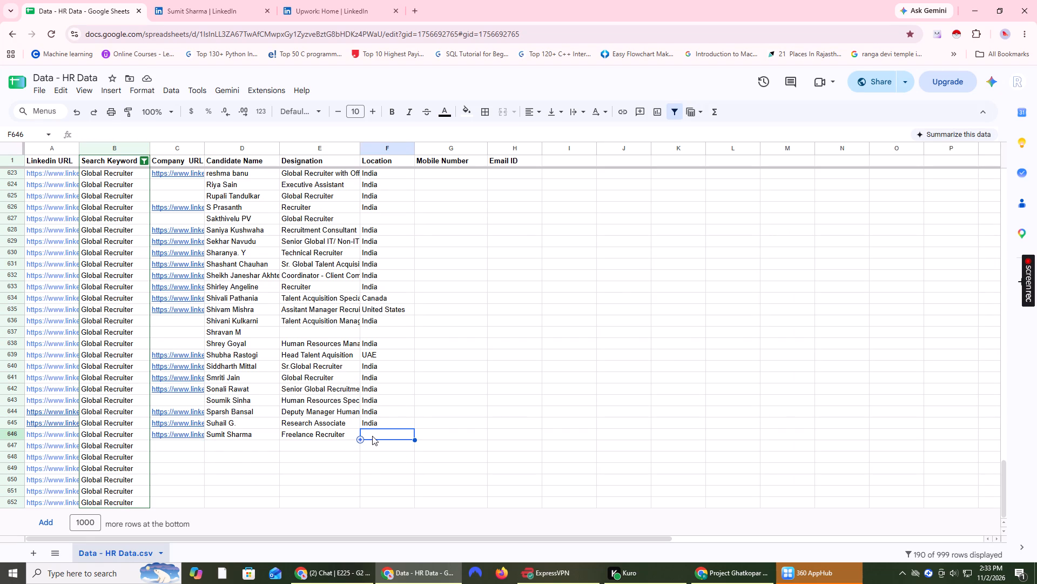
key(shift+Up)
key(ctrl+d)
key(Return)
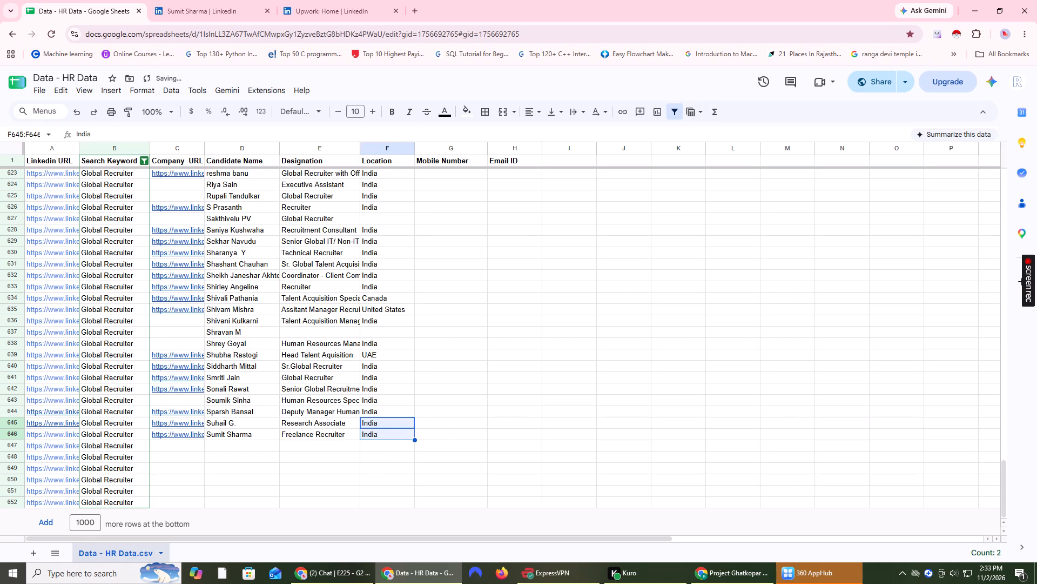
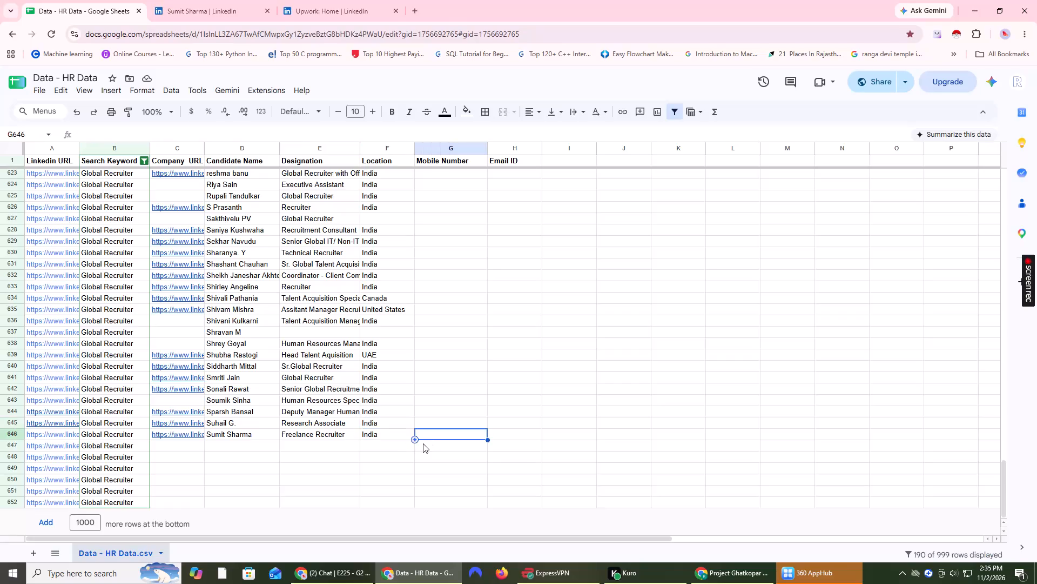
Open the LinkedIn profile linked in row 647 in a separate tab and close the previous candidate's profile and company tabs.
triple_click(64, 445)
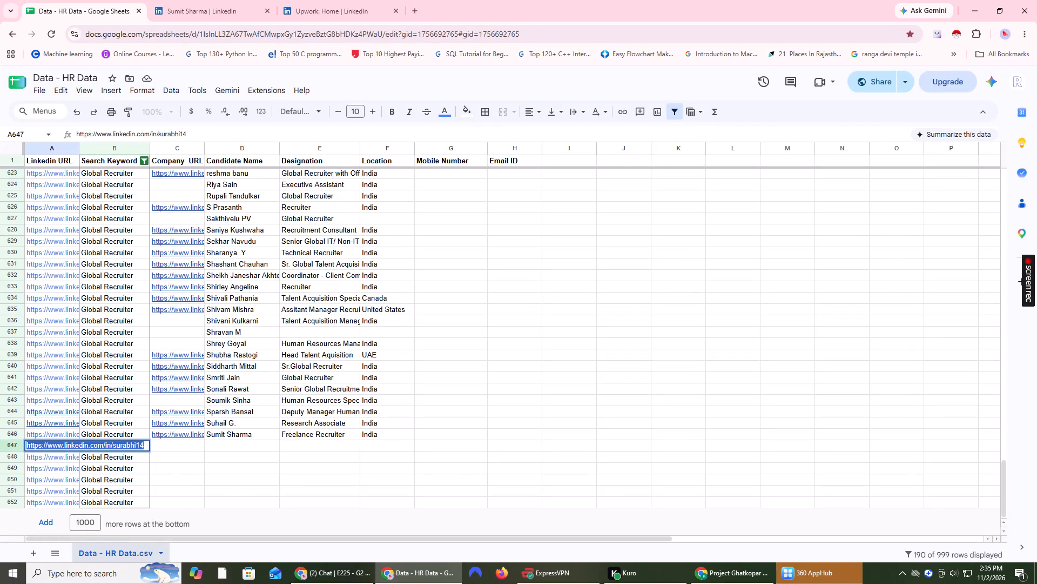
right_click(64, 445)
click(198, 271)
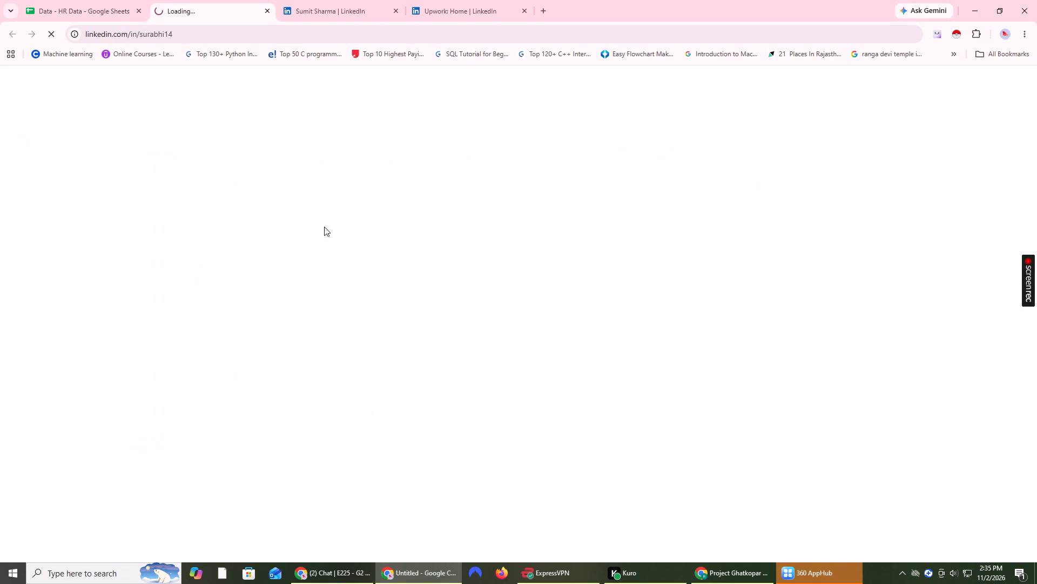
click(396, 10)
click(396, 10)
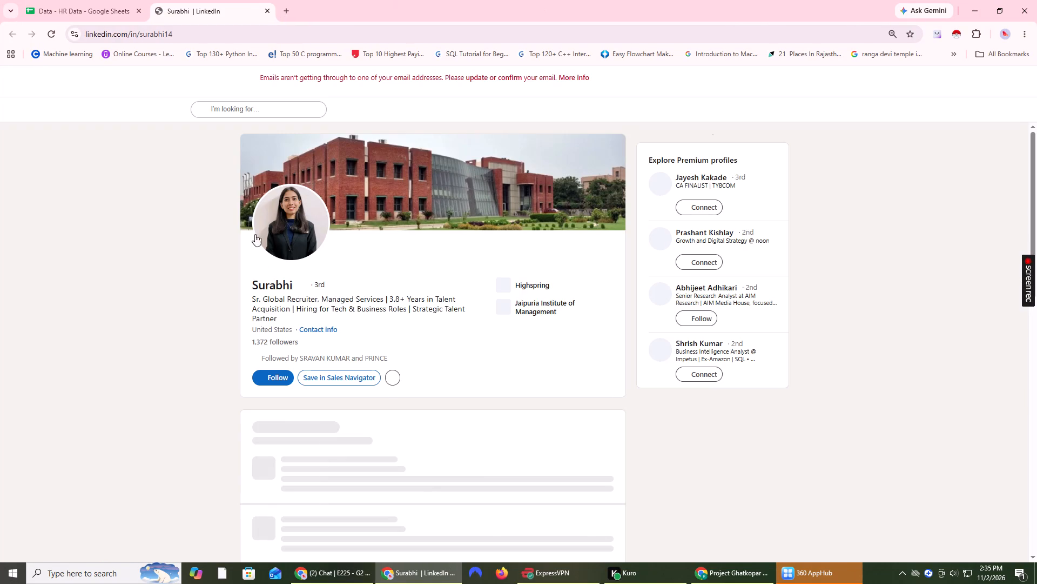
Copy the candidate's name from the LinkedIn profile into the Candidate Name cell of row 647.
drag(244, 283, 309, 283)
key(ctrl+c)
click(36, 0)
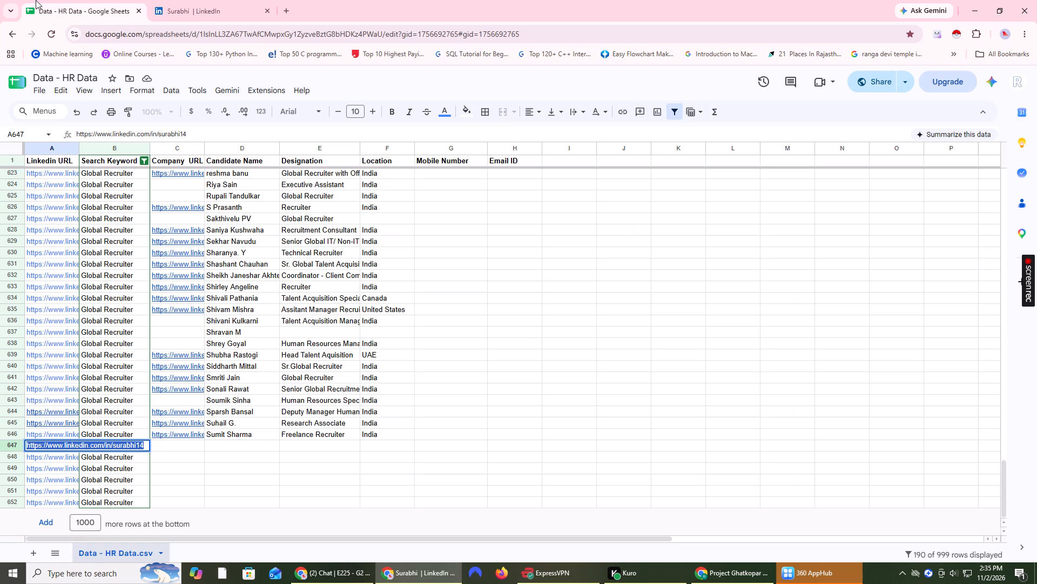
click(189, 349)
double_click(242, 448)
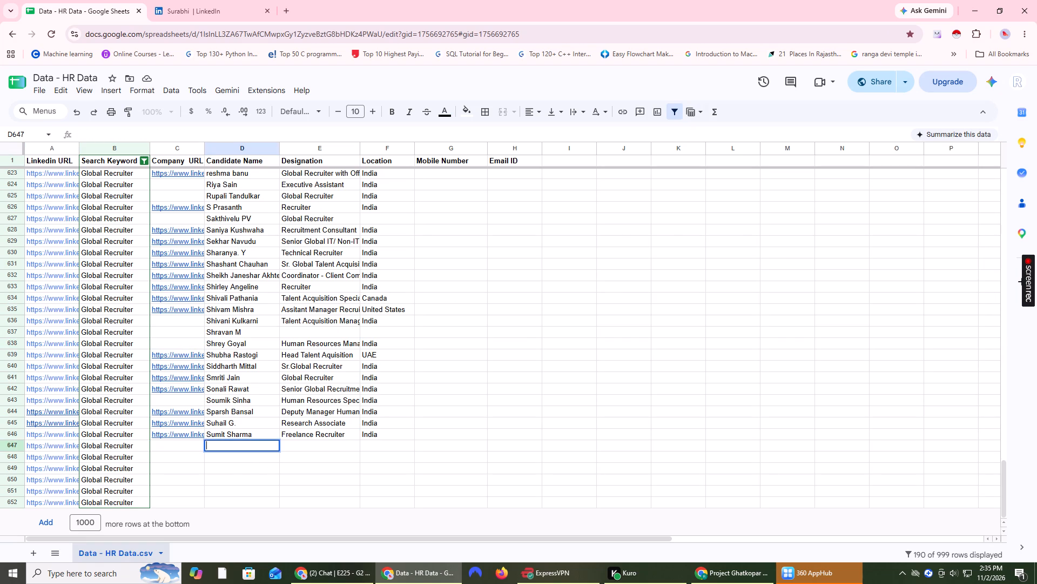
key(ctrl+v)
click(211, 470)
Copy the location United States from the LinkedIn profile into the Location cell of row 647.
click(209, 0)
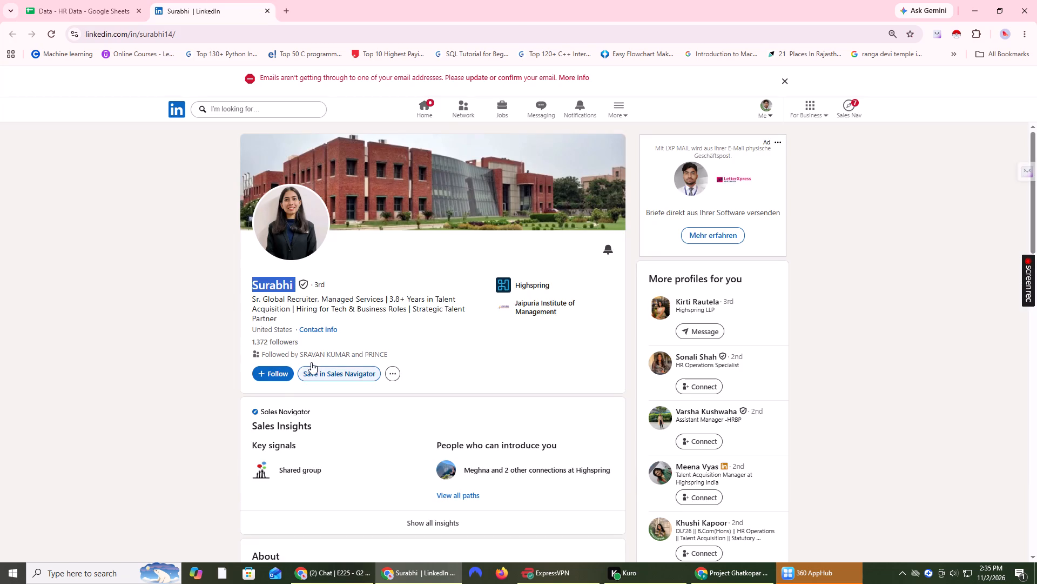
scroll(312, 348, down, 2)
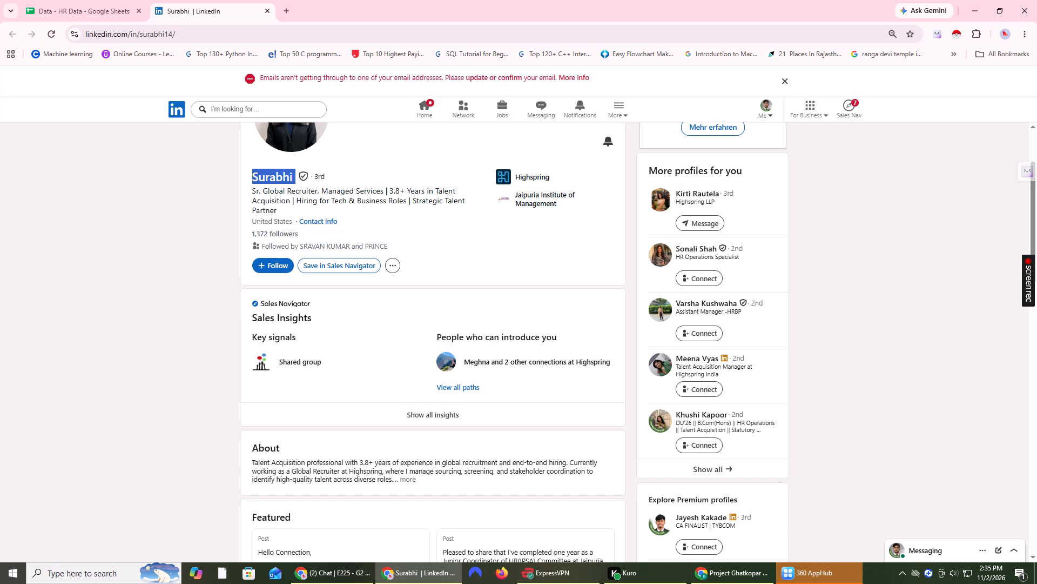
drag(292, 220, 237, 216)
key(ctrl+c)
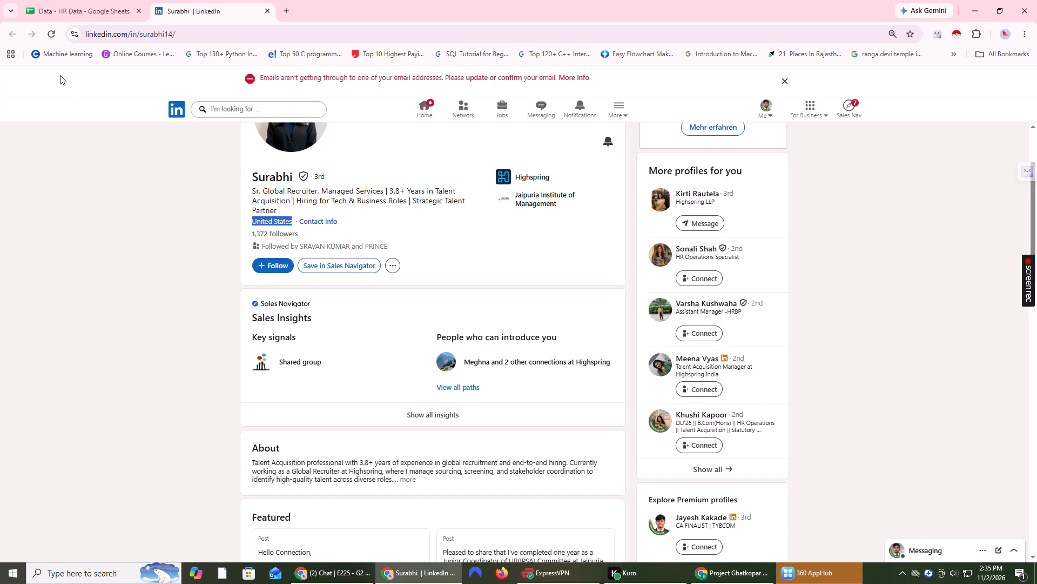
click(48, 0)
double_click(375, 449)
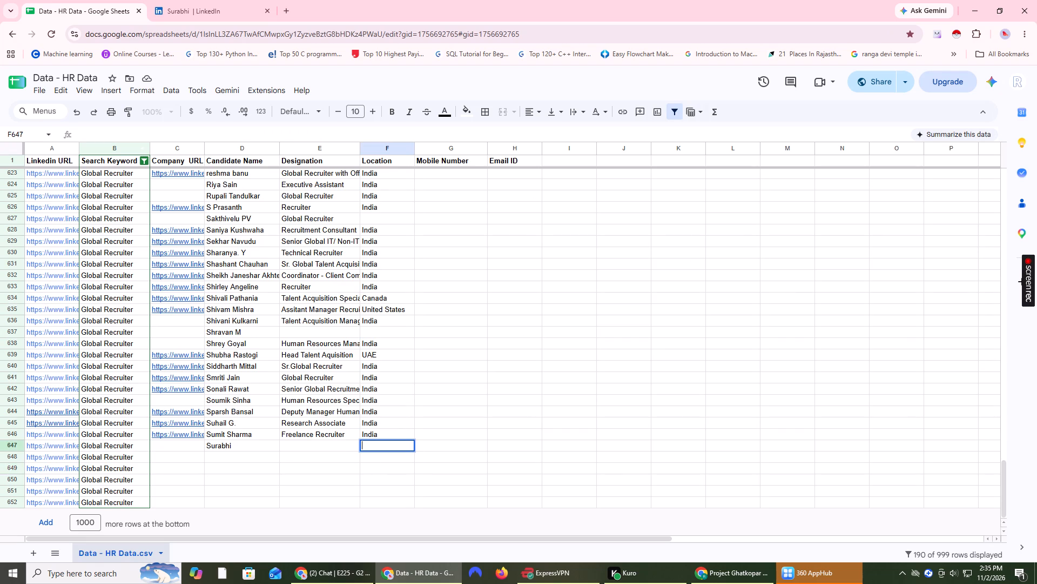
key(ctrl+v)
click(308, 463)
Open Highspring's LinkedIn company page in a separate tab from the profile's Experience section.
click(199, 0)
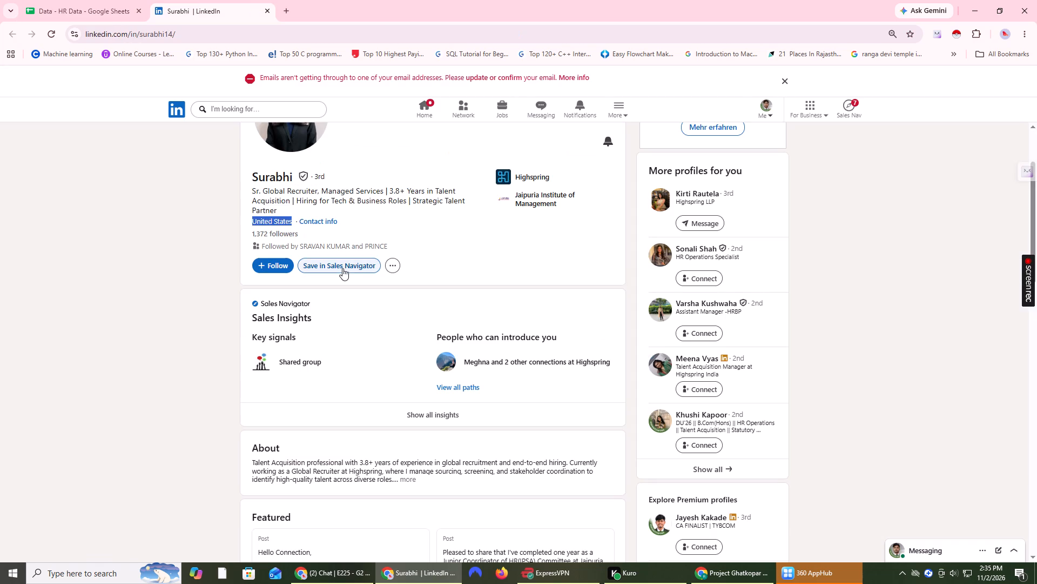
scroll(342, 268, down, 17)
scroll(342, 269, up, 4)
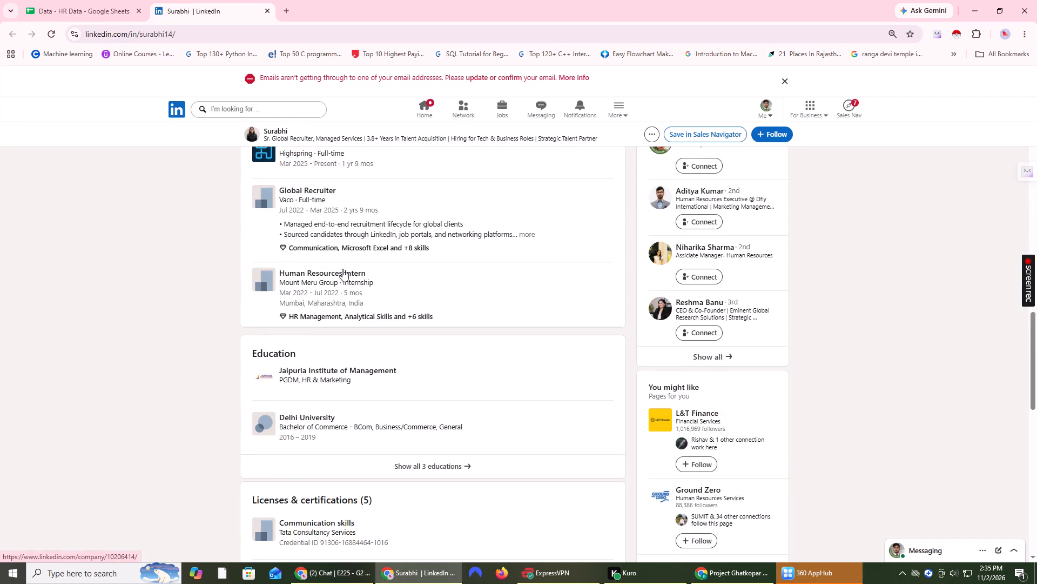
scroll(342, 269, up, 2)
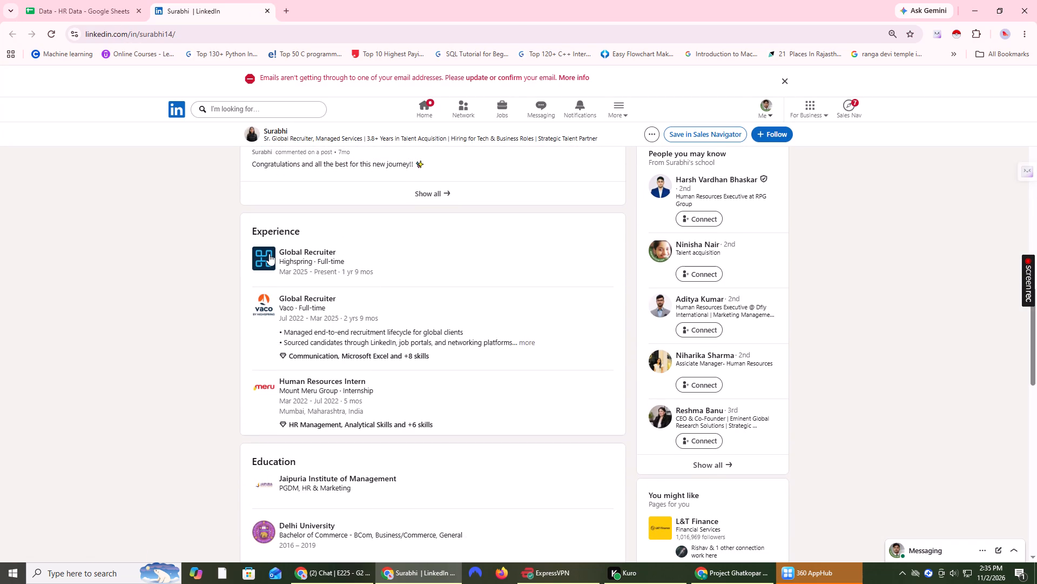
ctrl+click(269, 254)
Copy the job title Global Recruiter from the Highspring experience entry into the Designation cell of row 647 as plain, unlinked text.
drag(278, 251, 354, 247)
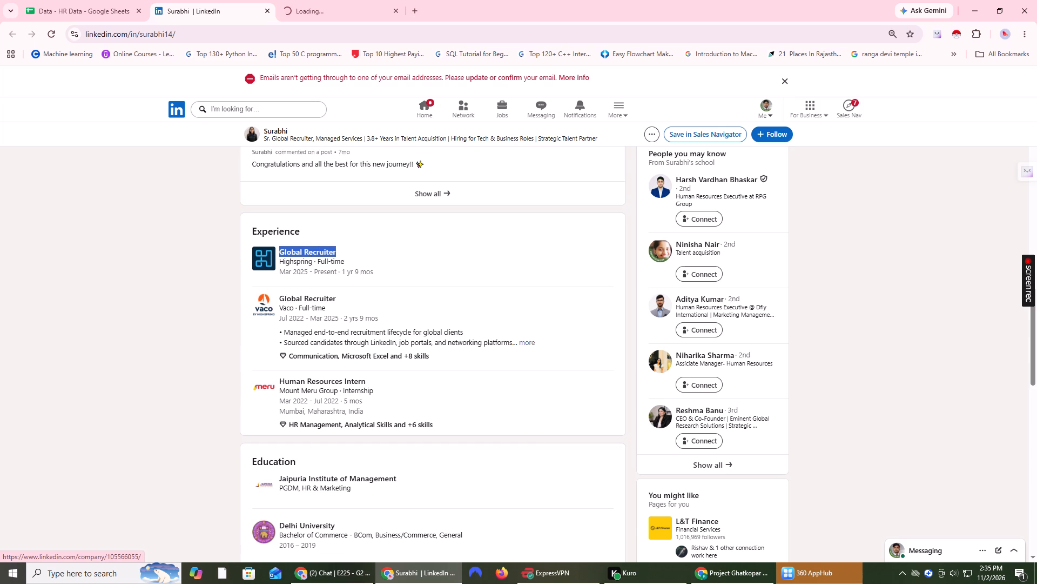
drag(354, 247, 354, 246)
key(ctrl+c)
click(118, 0)
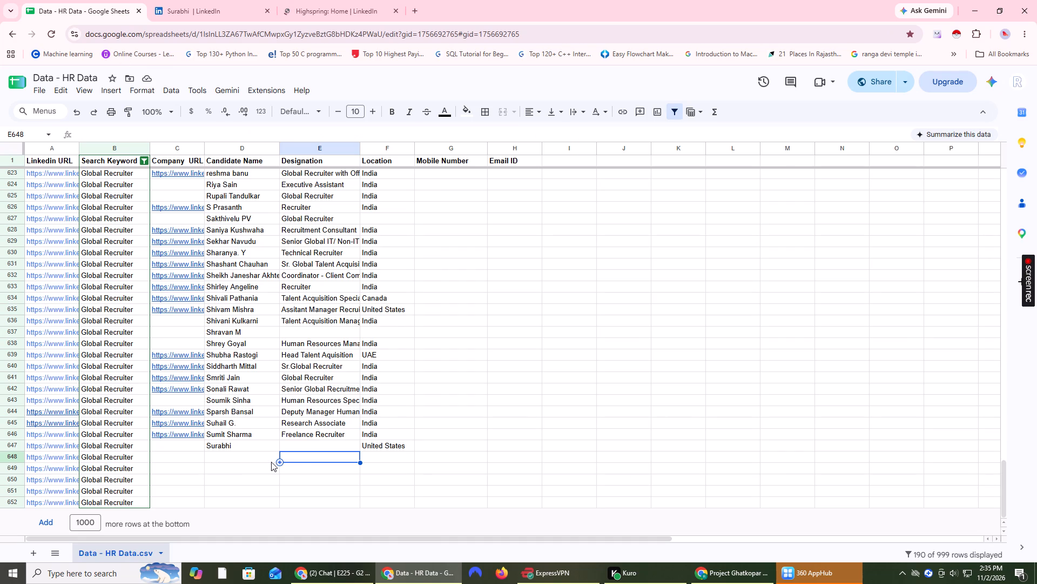
click(315, 447)
key(ctrl+v)
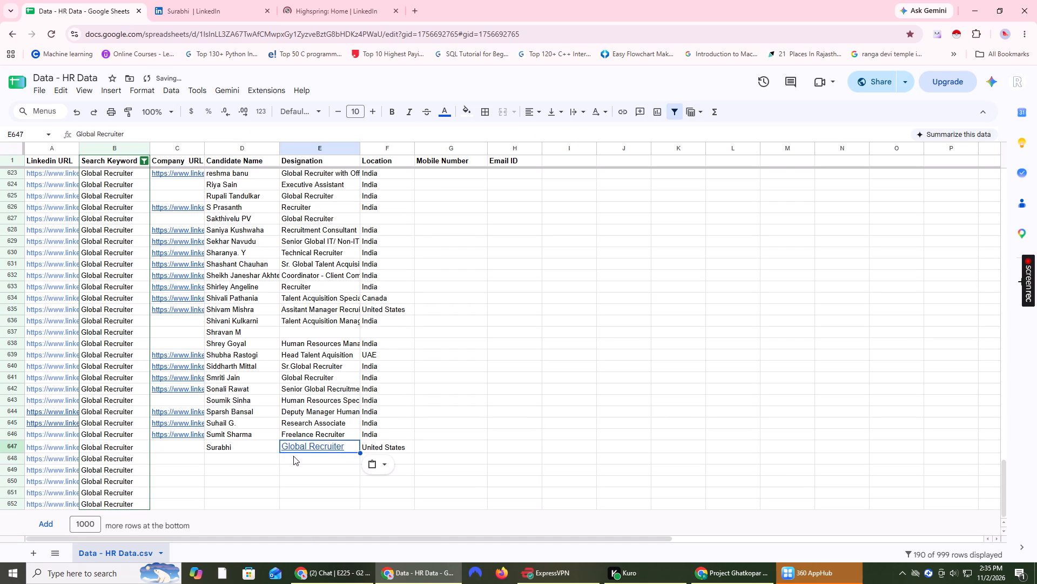
key(ctrl+z)
double_click(296, 446)
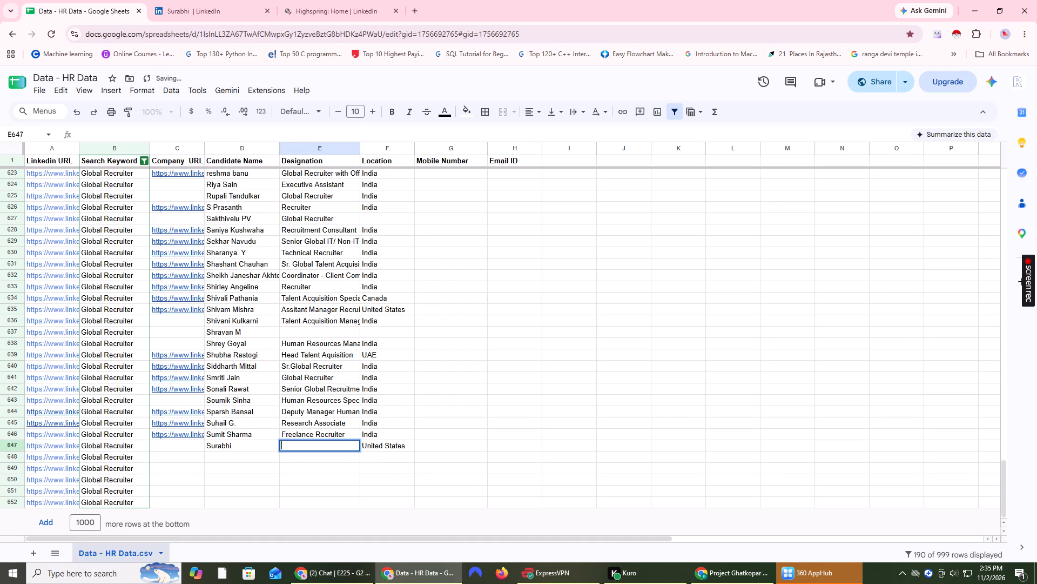
key(ctrl+v)
key(Return)
Copy the web address of Highspring's LinkedIn company page.
click(347, 0)
click(298, 32)
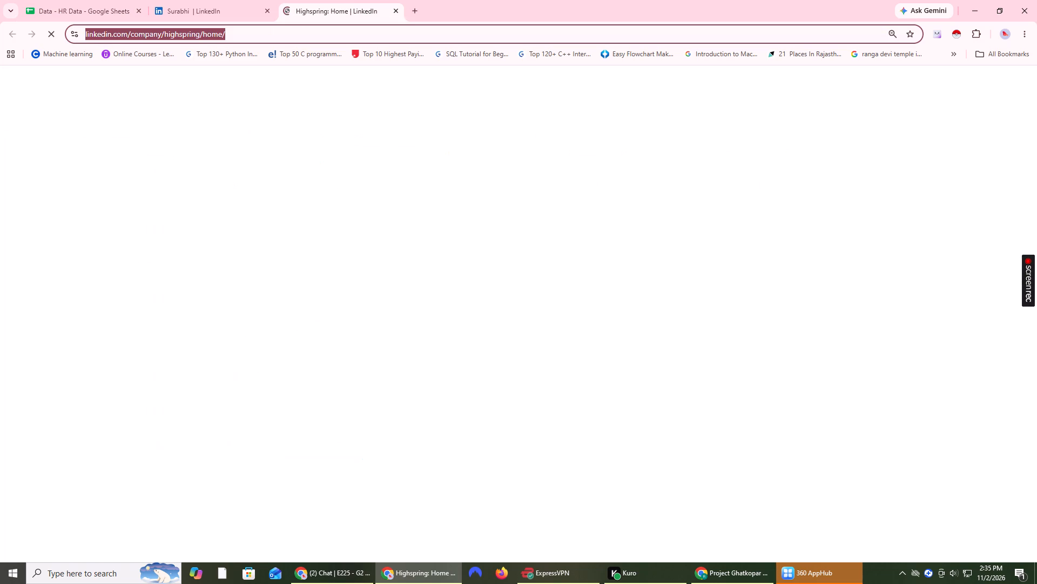
key(ctrl+c)
Return to the candidate's LinkedIn profile and request to connect with them from the profile's additional actions.
click(213, 0)
scroll(327, 344, up, 6)
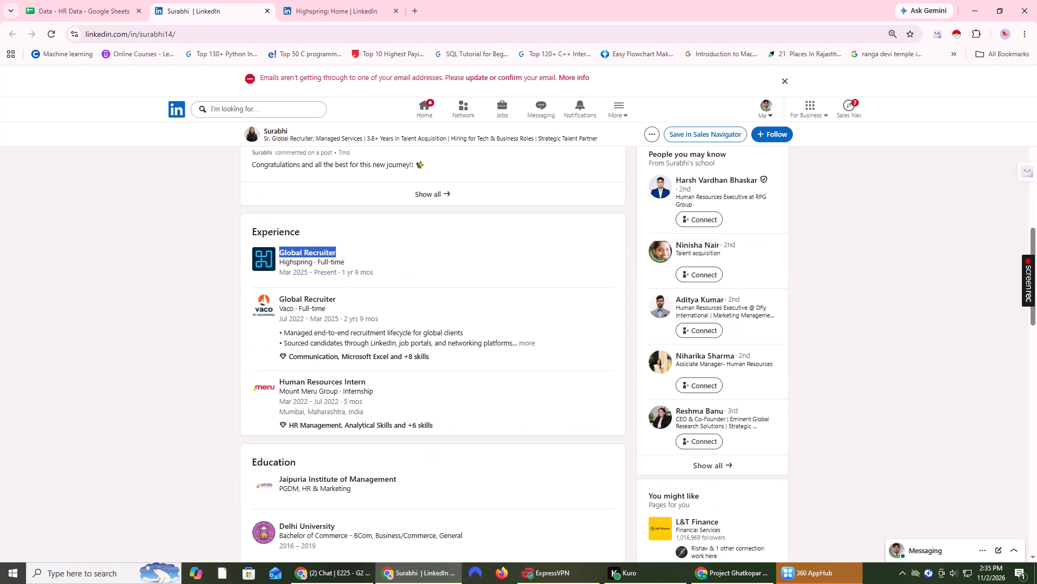
scroll(327, 344, up, 2)
scroll(285, 241, up, 9)
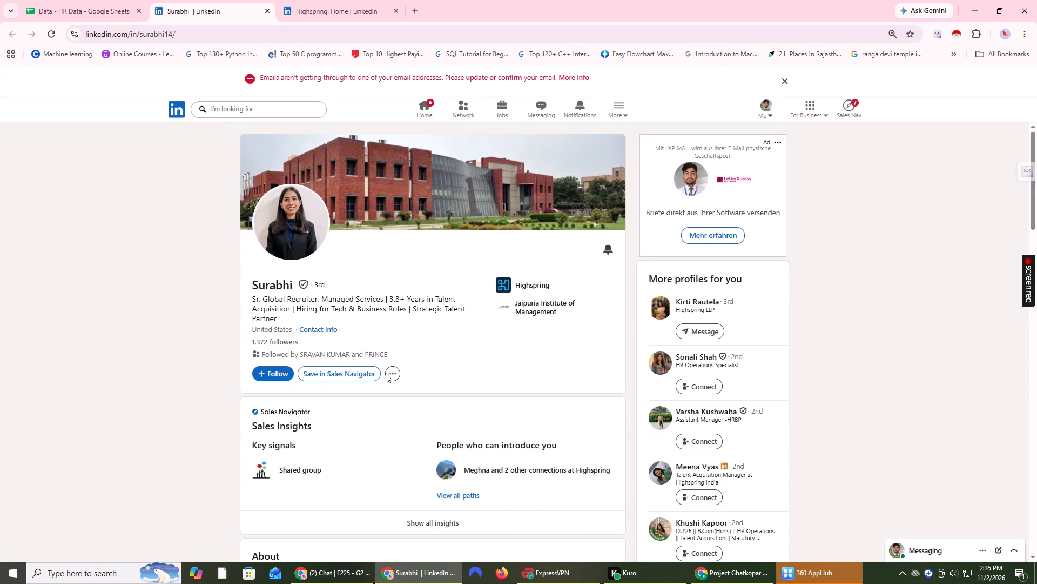
click(396, 373)
click(432, 280)
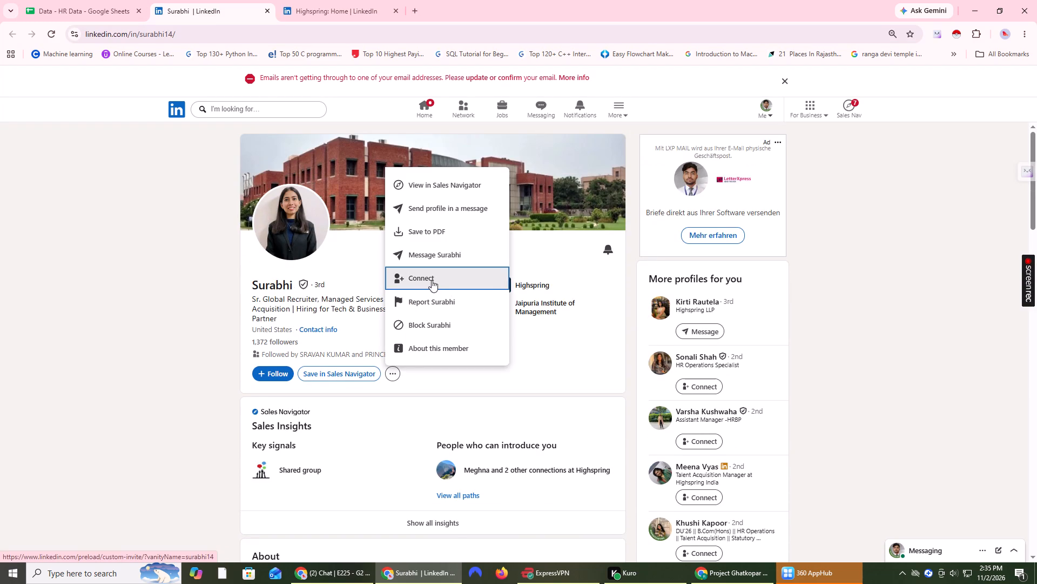
click(596, 172)
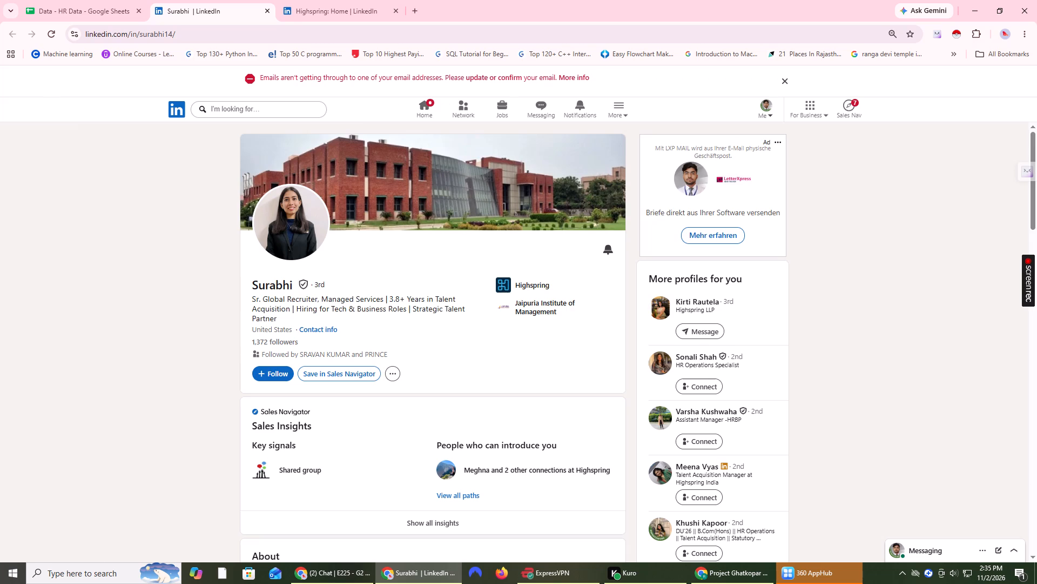
Paste the copied Highspring company page address into the Company URL cell of row 647.
click(99, 18)
click(90, 0)
click(176, 450)
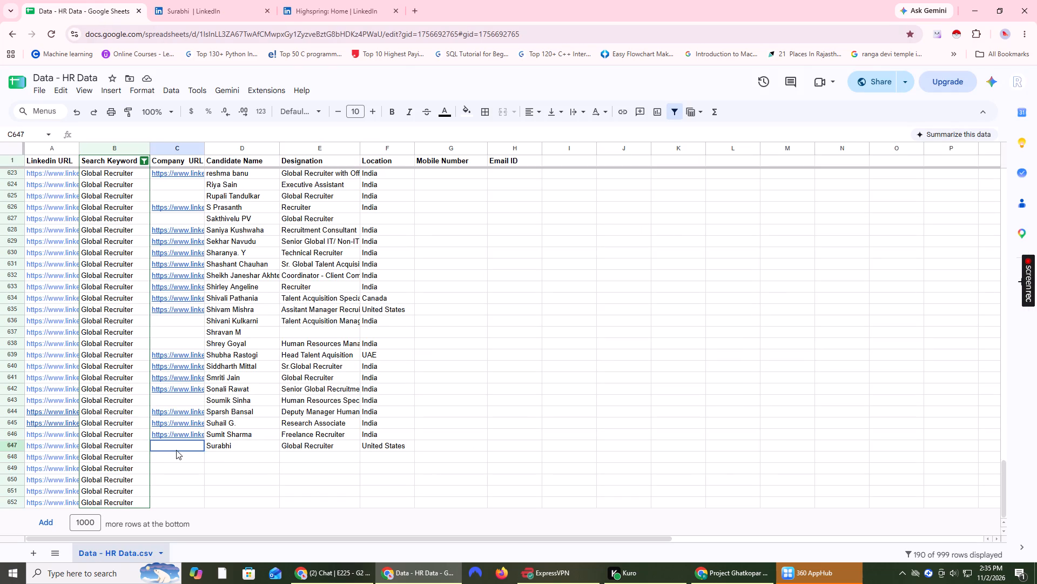
key(ctrl+v)
click(168, 460)
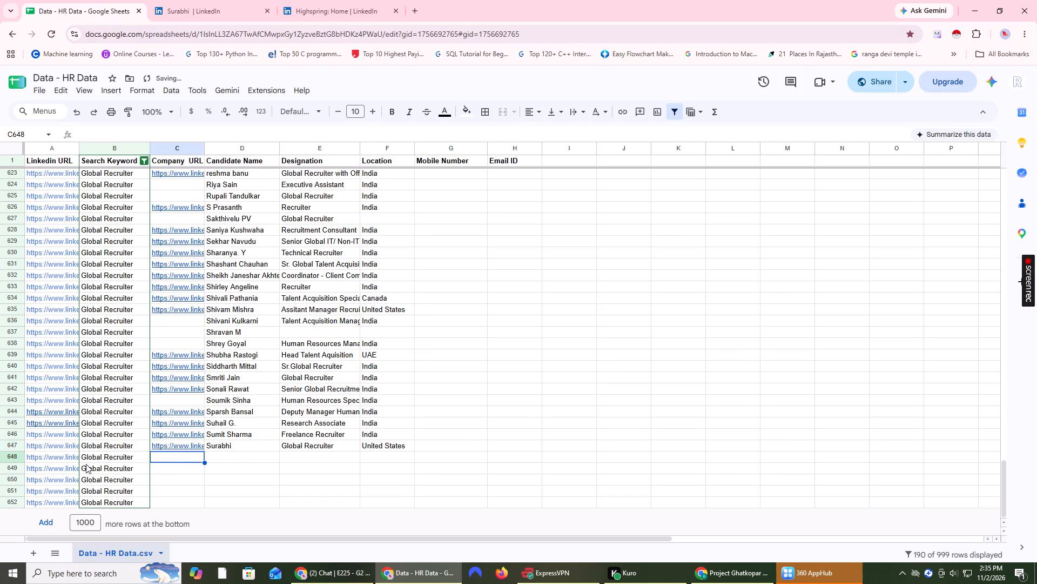
Open the LinkedIn profile linked in row 648 in a separate tab and close the previous candidate's profile and company tabs.
double_click(64, 457)
triple_click(64, 457)
right_click(64, 457)
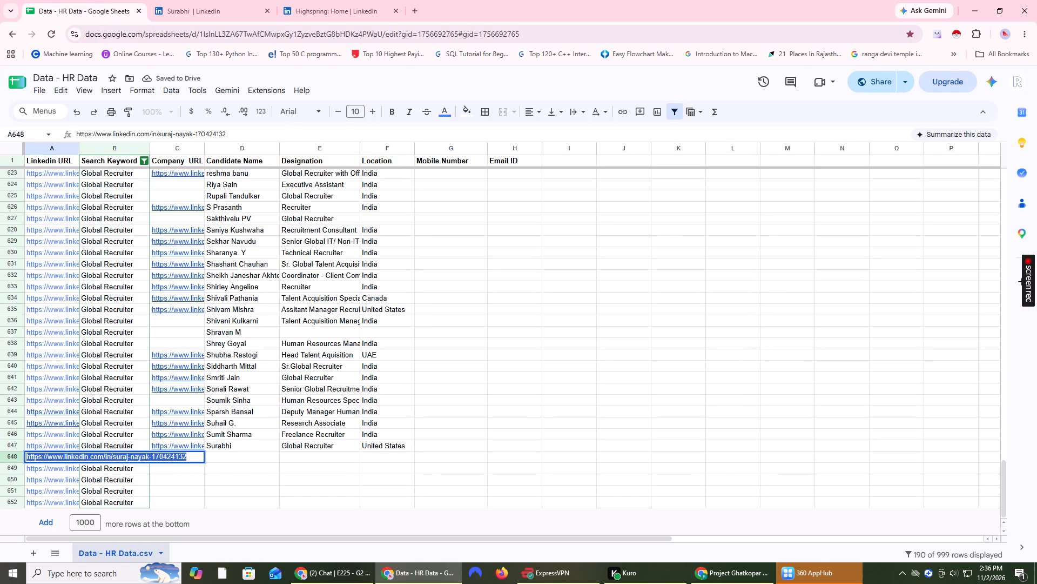
click(207, 284)
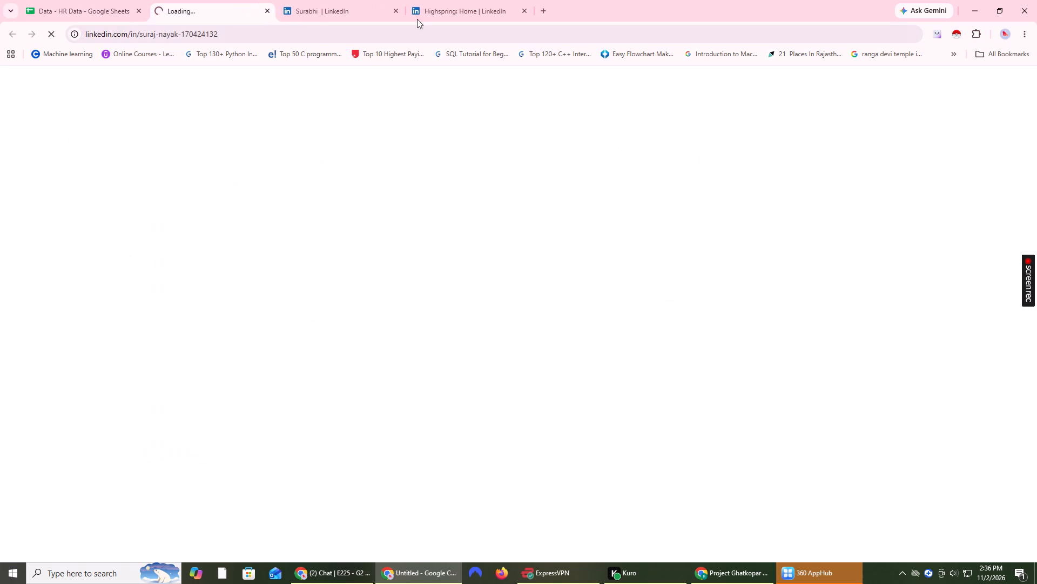
click(397, 12)
click(397, 12)
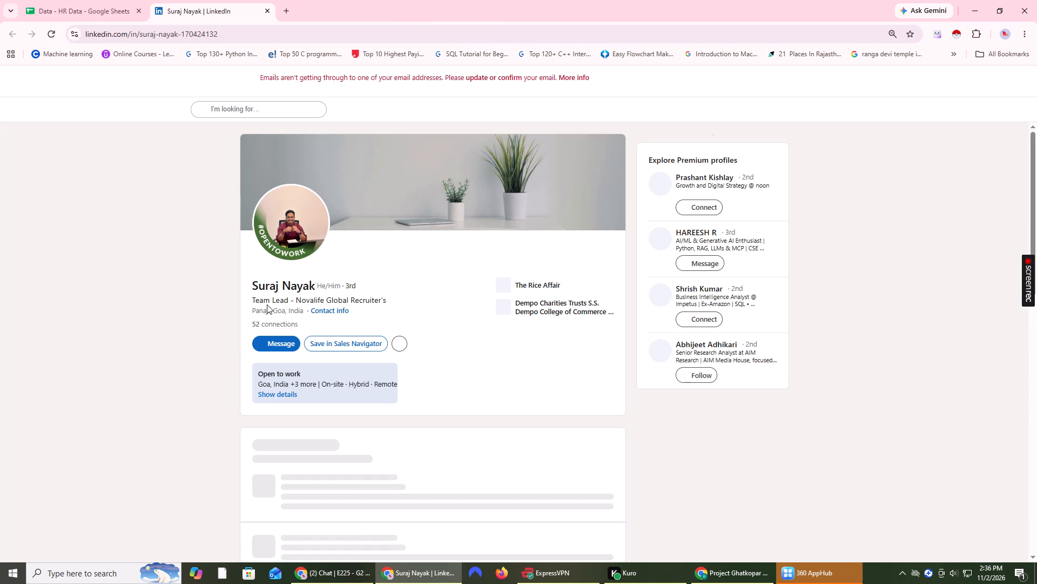
click(285, 12)
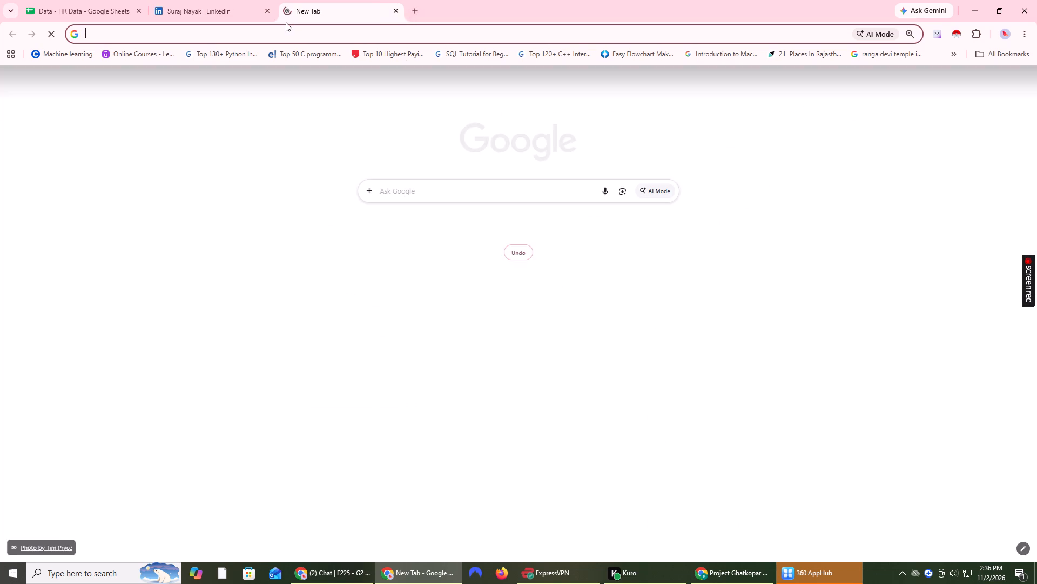
click(240, 0)
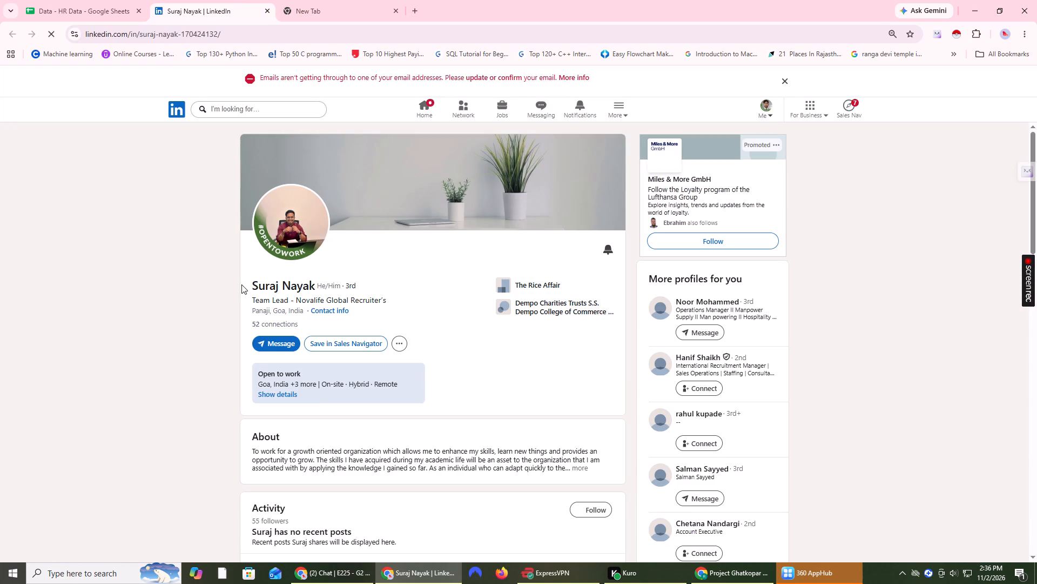
Copy the candidate's name from the LinkedIn profile into the Candidate Name cell of row 648.
drag(241, 284, 313, 282)
key(ctrl+c)
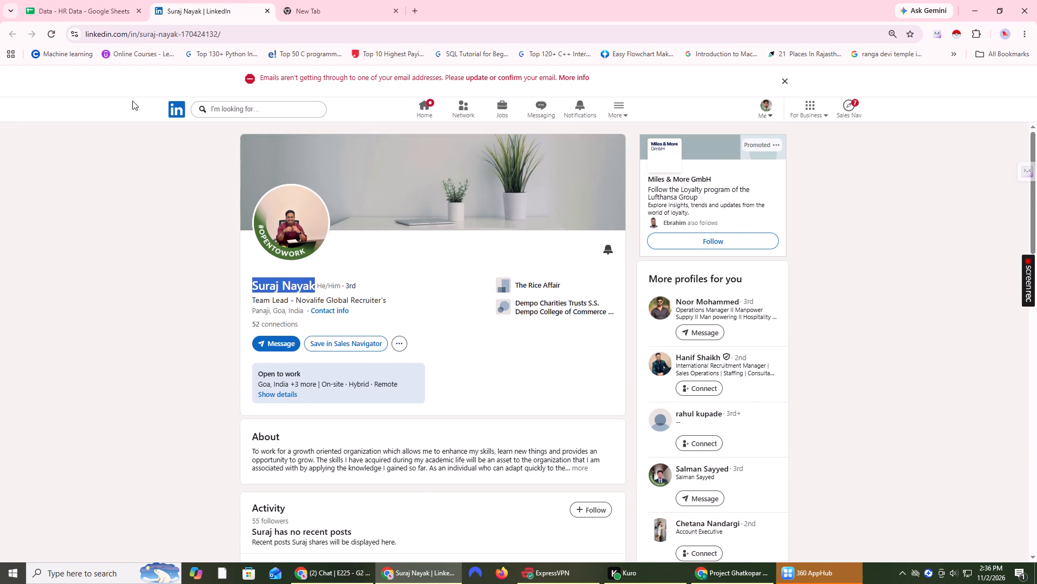
click(104, 0)
double_click(231, 460)
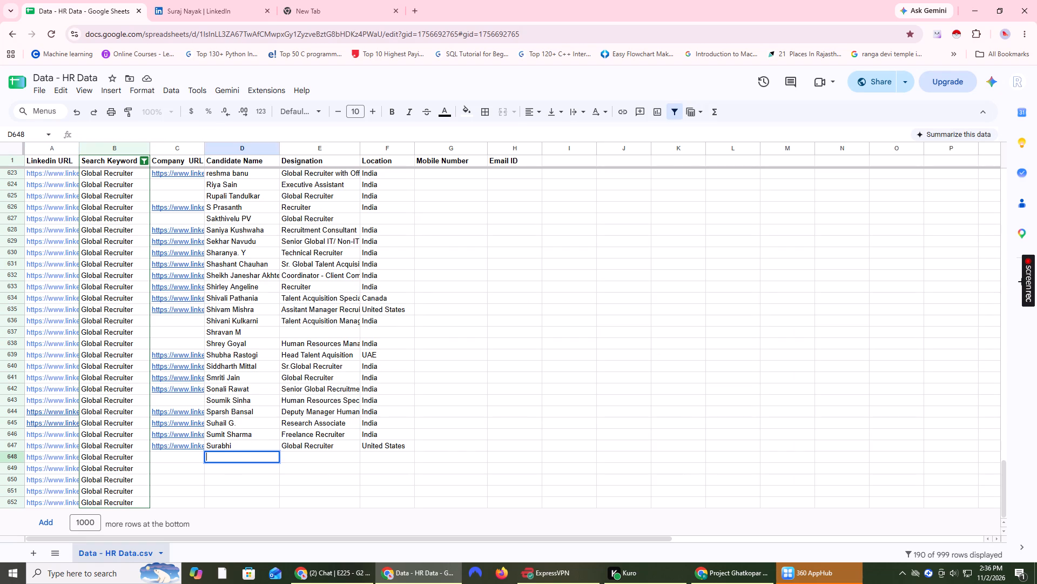
key(ctrl+v)
click(334, 460)
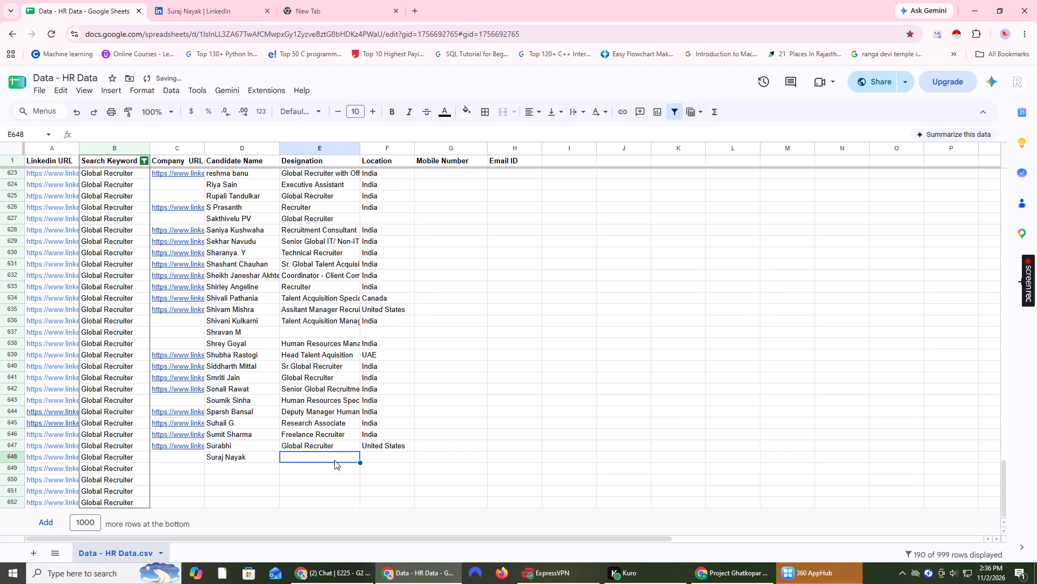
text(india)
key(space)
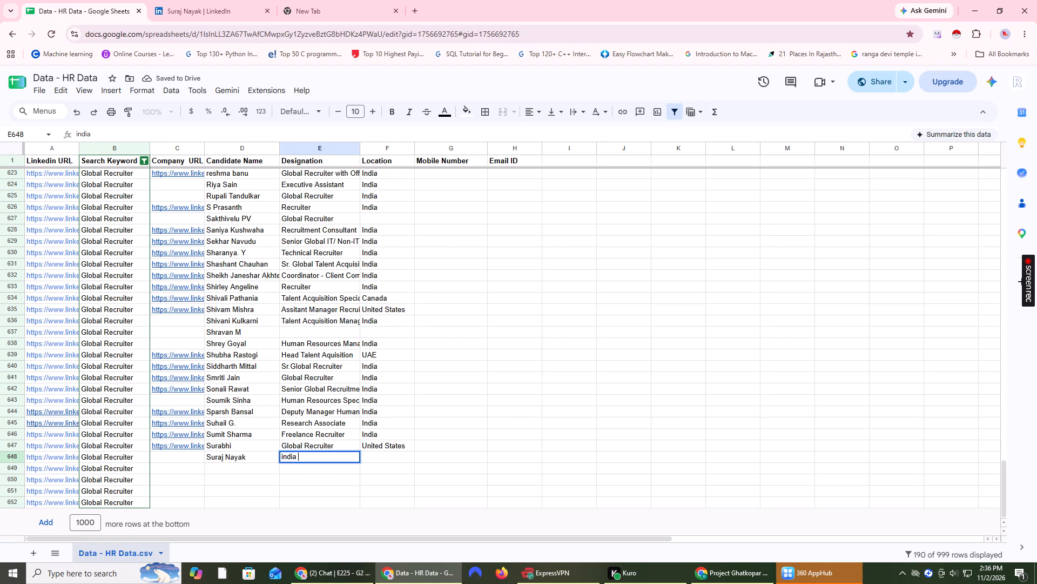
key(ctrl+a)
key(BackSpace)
Enter India in the Location cell of row 648.
click(398, 456)
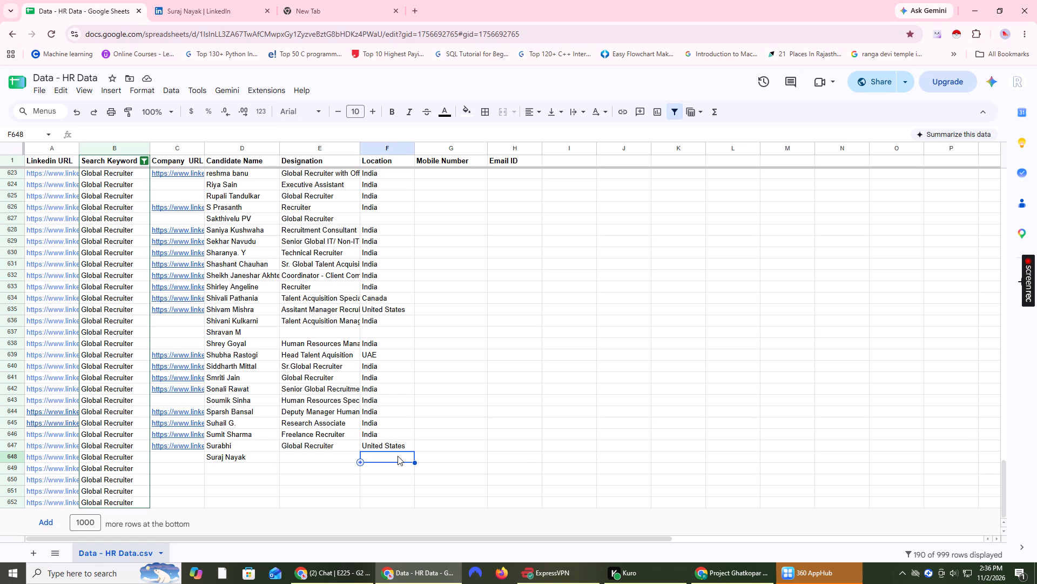
text(India)
key(space)
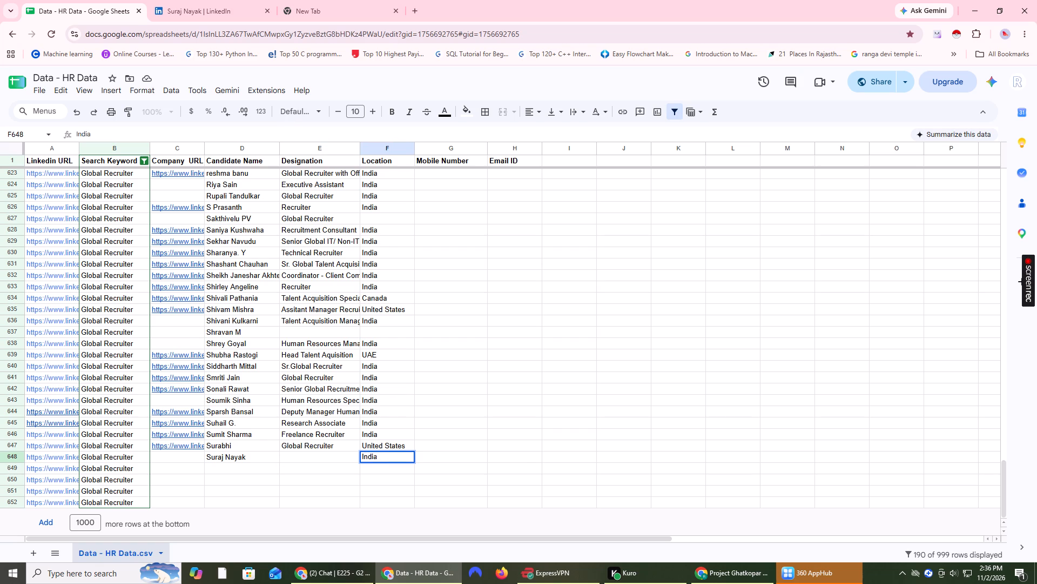
click(490, 447)
Examine the Experience section of the row 648 candidate's LinkedIn profile for a current designation and company.
click(218, 0)
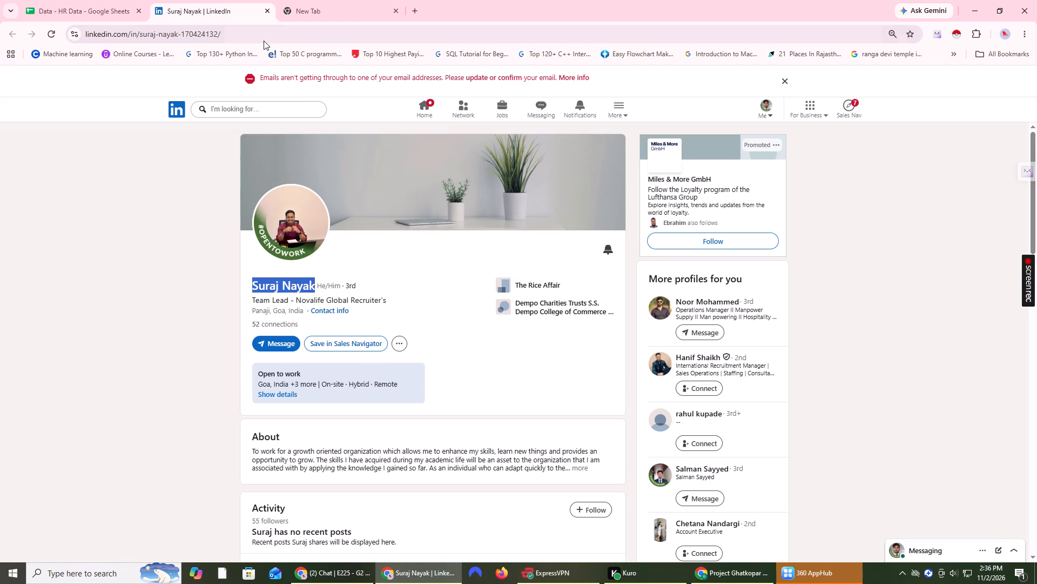
scroll(319, 335, down, 11)
scroll(319, 335, up, 5)
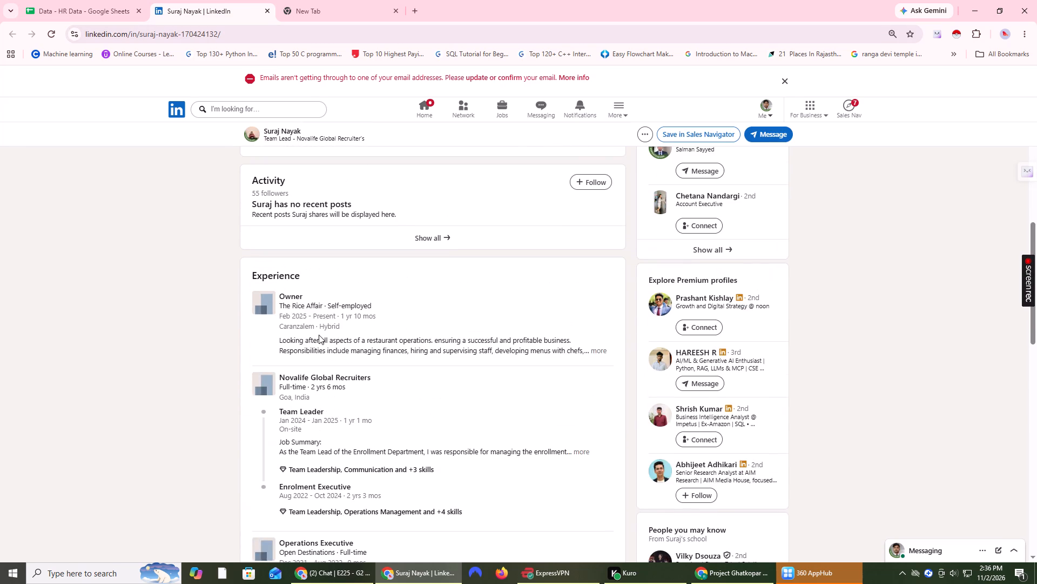
click(274, 415)
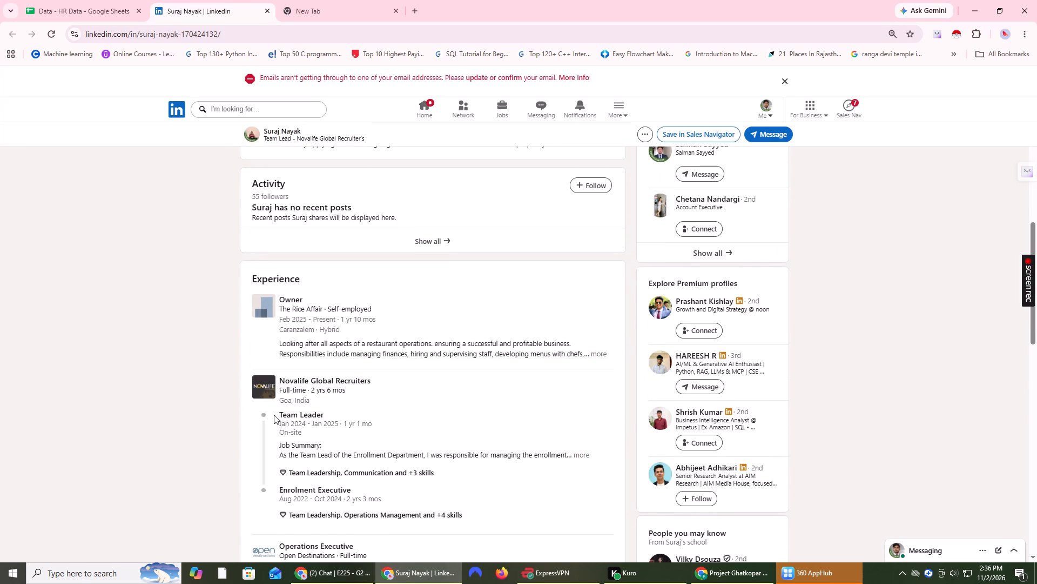
Open the LinkedIn profile linked in row 649 in a separate tab and close the previous candidate's profile and the empty tab.
click(64, 0)
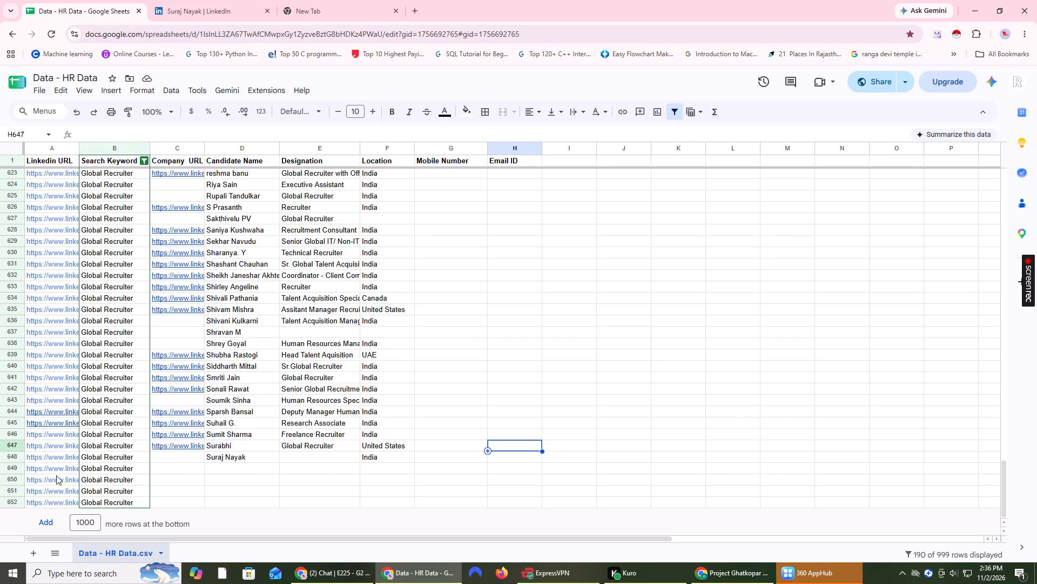
triple_click(54, 470)
right_click(54, 470)
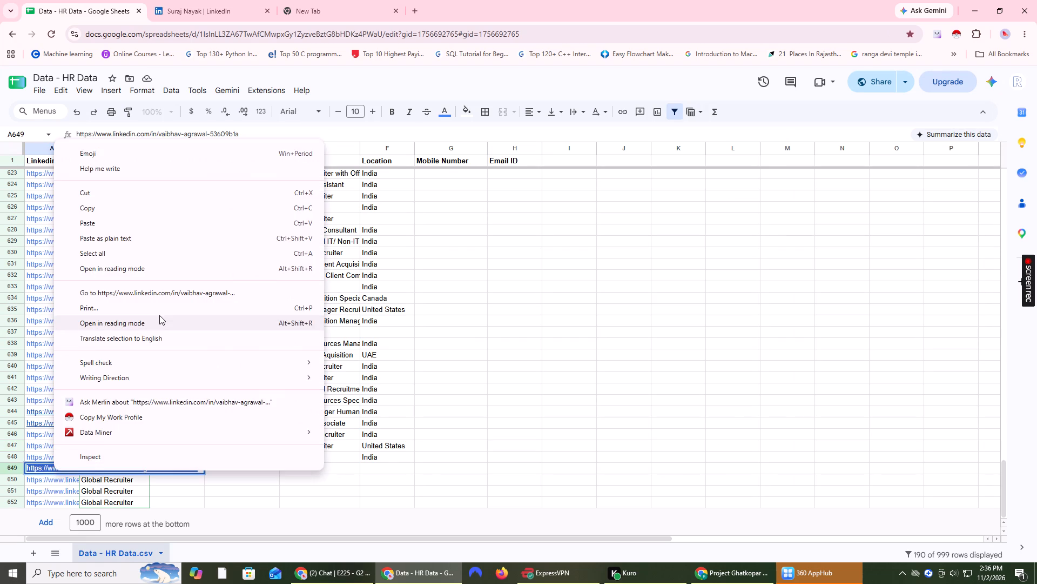
click(159, 286)
click(394, 8)
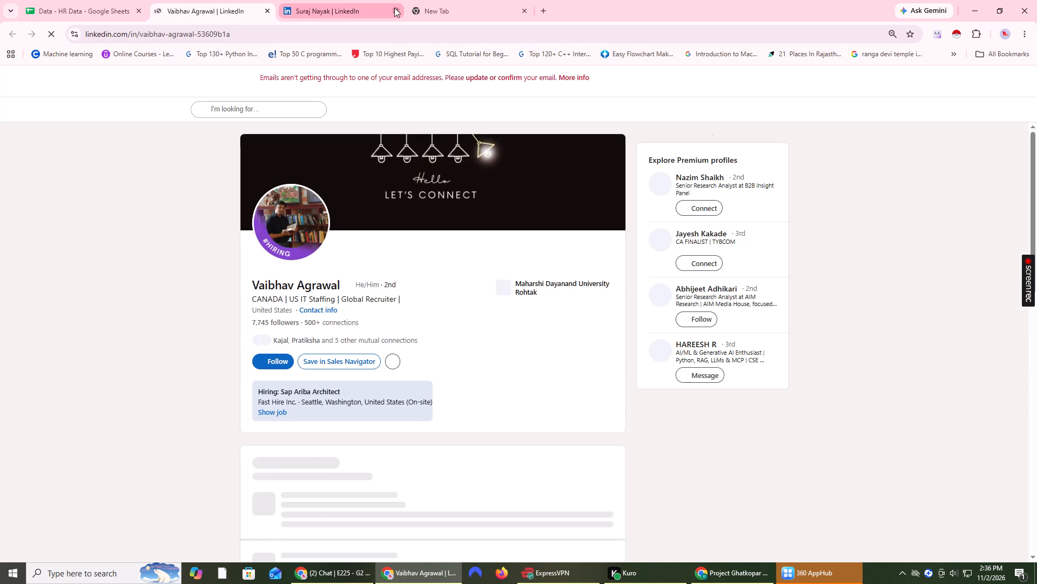
click(394, 8)
Copy the candidate's name from the LinkedIn profile into the Candidate Name cell of row 649.
drag(246, 280, 370, 281)
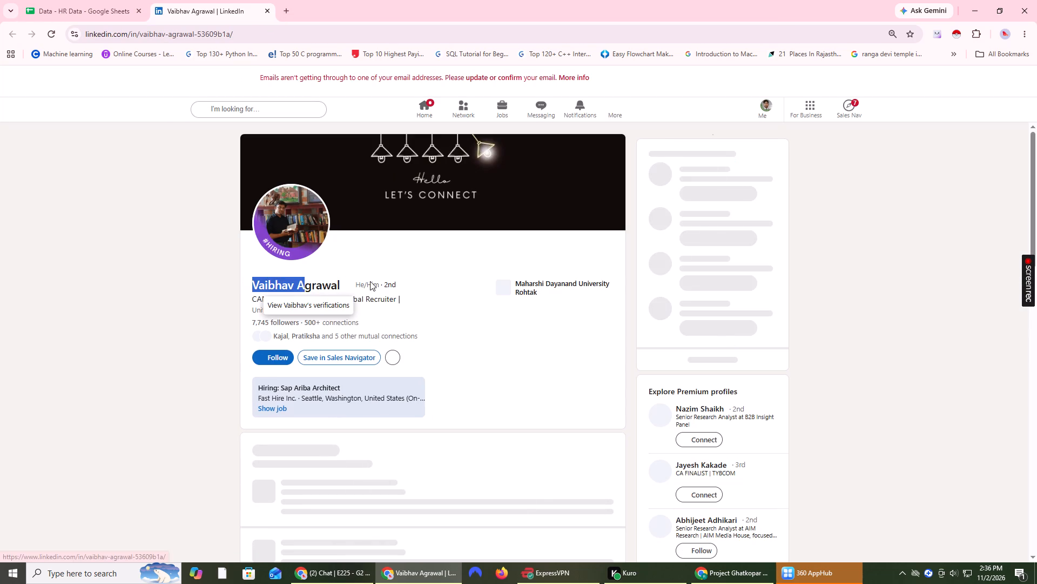
drag(370, 281, 342, 284)
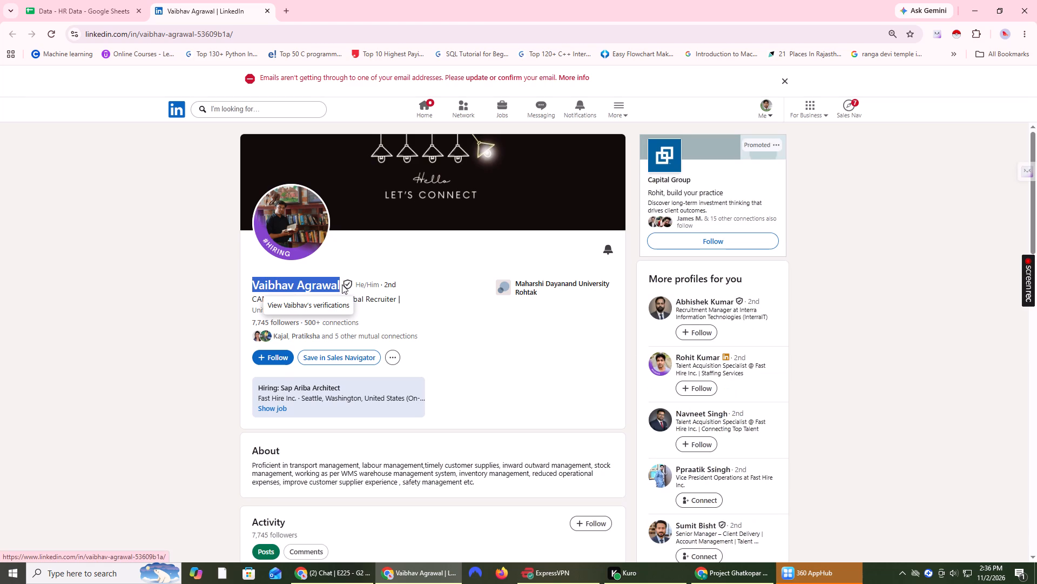
drag(342, 284, 342, 284)
key(ctrl+c)
click(120, 0)
double_click(238, 471)
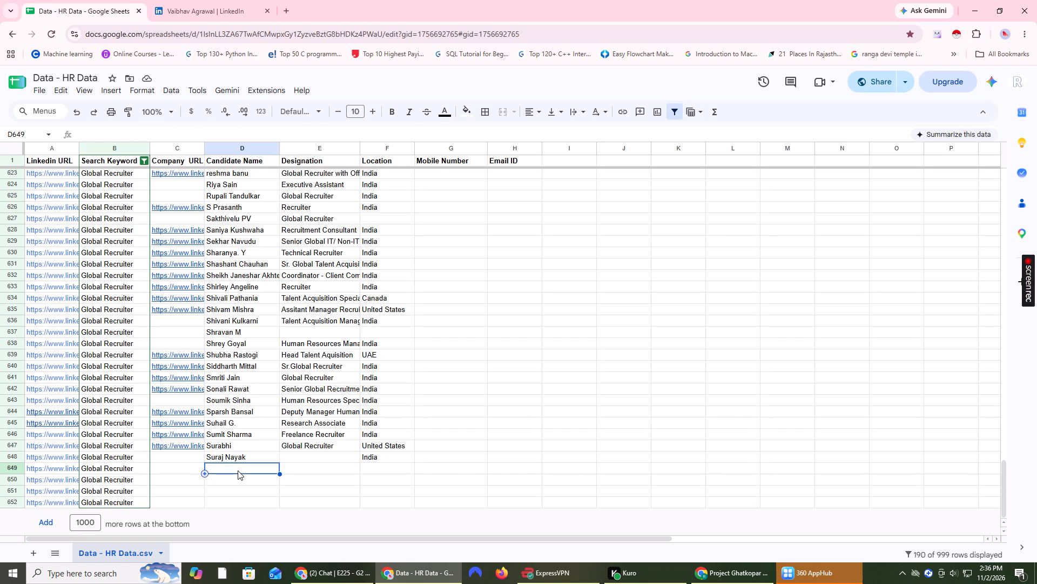
key(ctrl+v)
click(275, 408)
Copy the location United States from the LinkedIn profile into the Location cell of row 649.
click(240, 0)
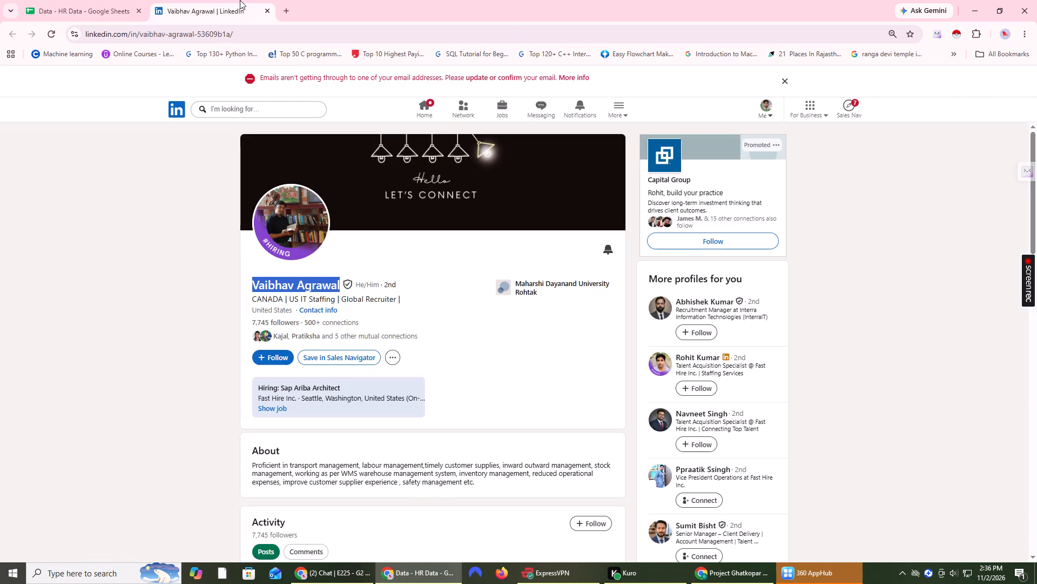
drag(292, 312, 292, 312)
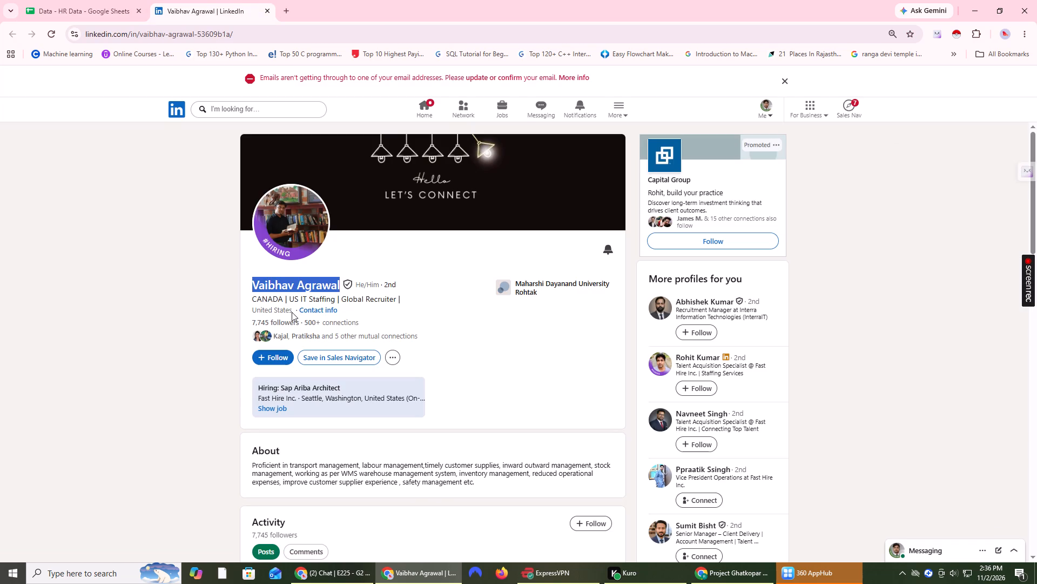
drag(292, 312, 248, 308)
key(ctrl+c)
click(64, 0)
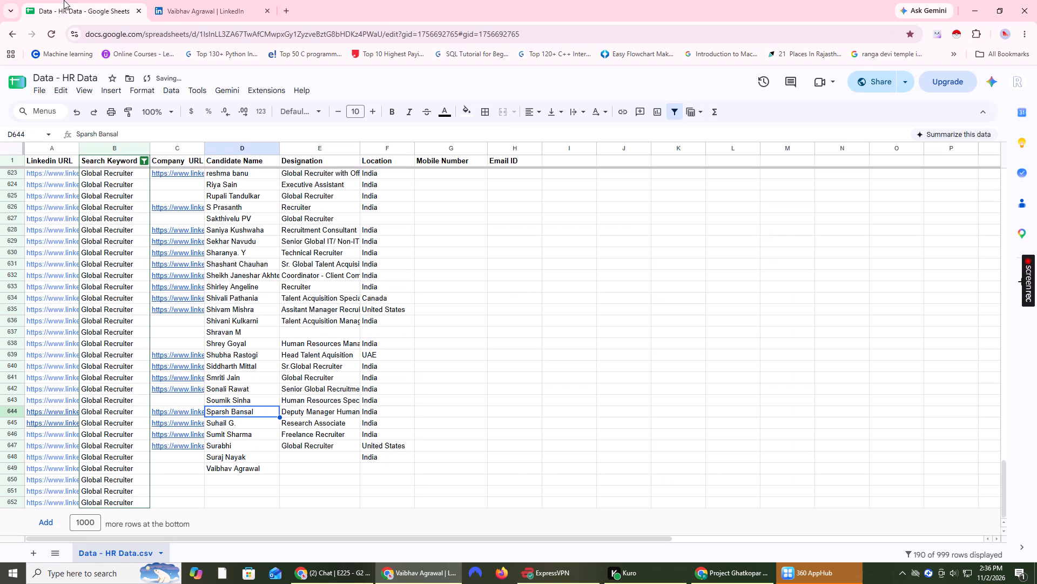
double_click(380, 469)
key(ctrl+v)
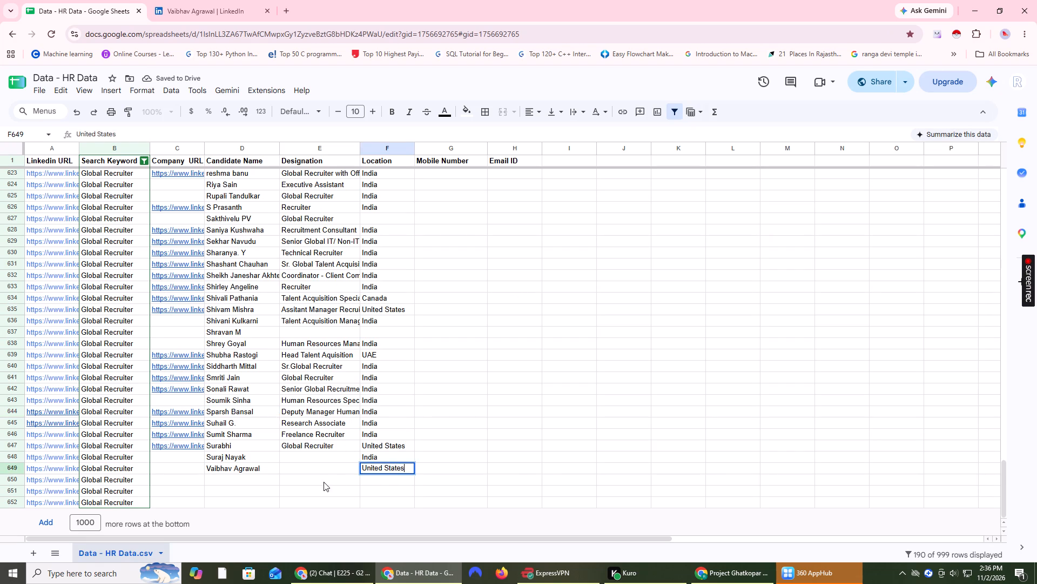
click(324, 482)
Copy the current job title Recruitment Consultant into row 649's Designation cell, opening the Fast Hire Inc. company page in a separate tab along the way.
click(211, 0)
scroll(285, 340, down, 9)
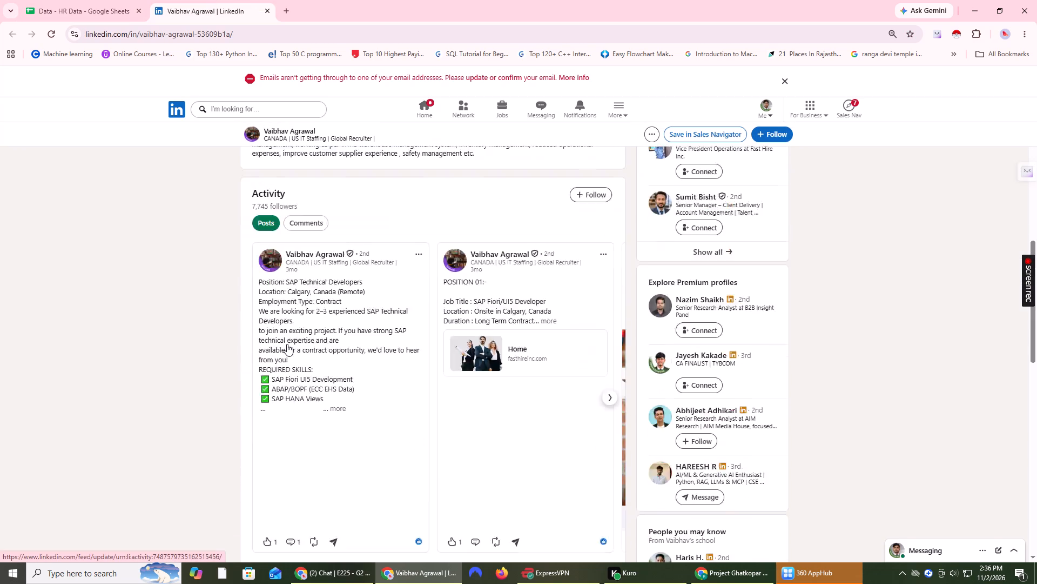
scroll(287, 344, down, 4)
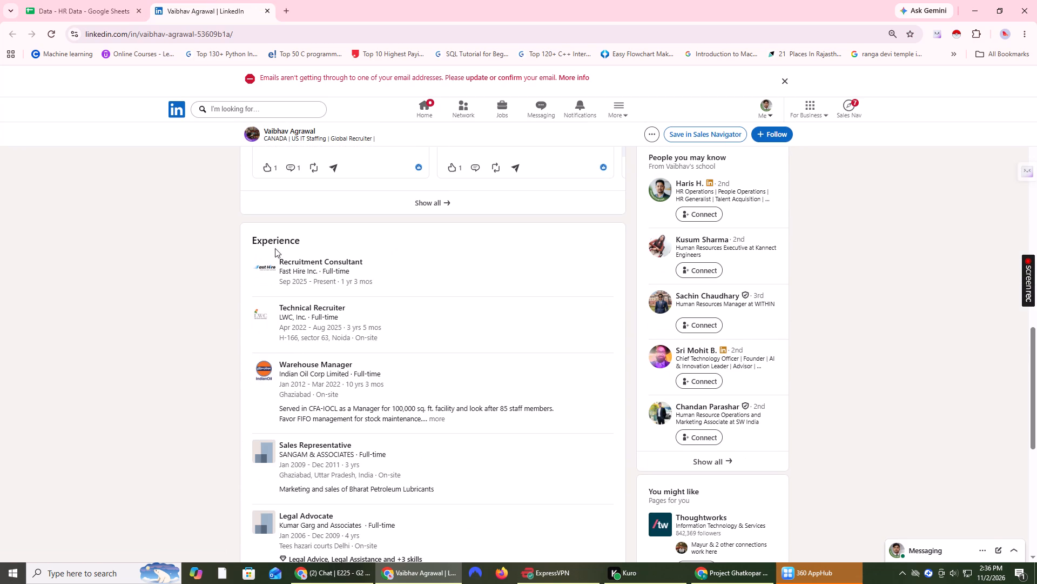
drag(275, 258, 375, 253)
key(ctrl+c)
ctrl+click(260, 268)
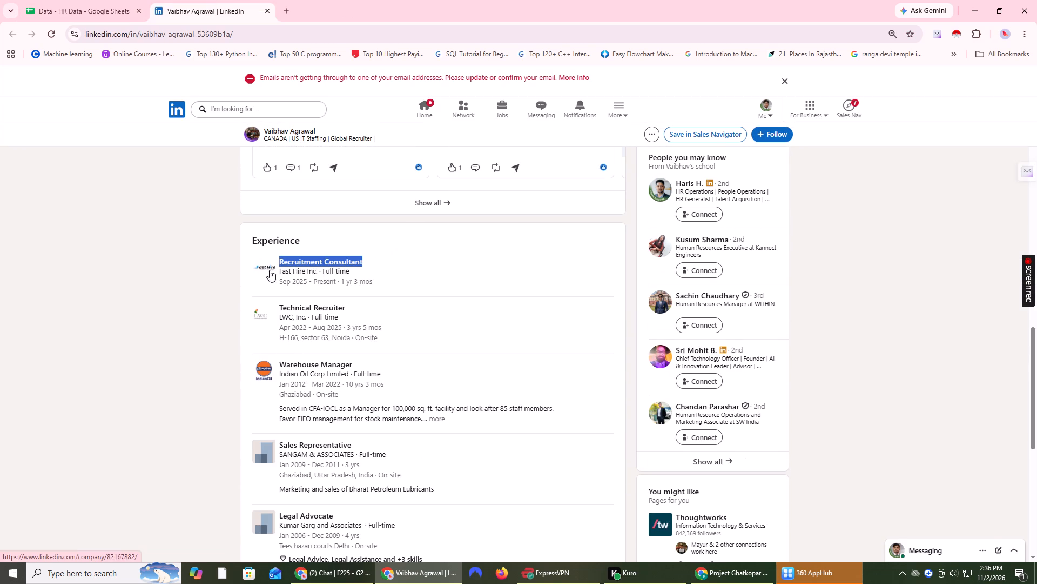
click(124, 0)
double_click(300, 471)
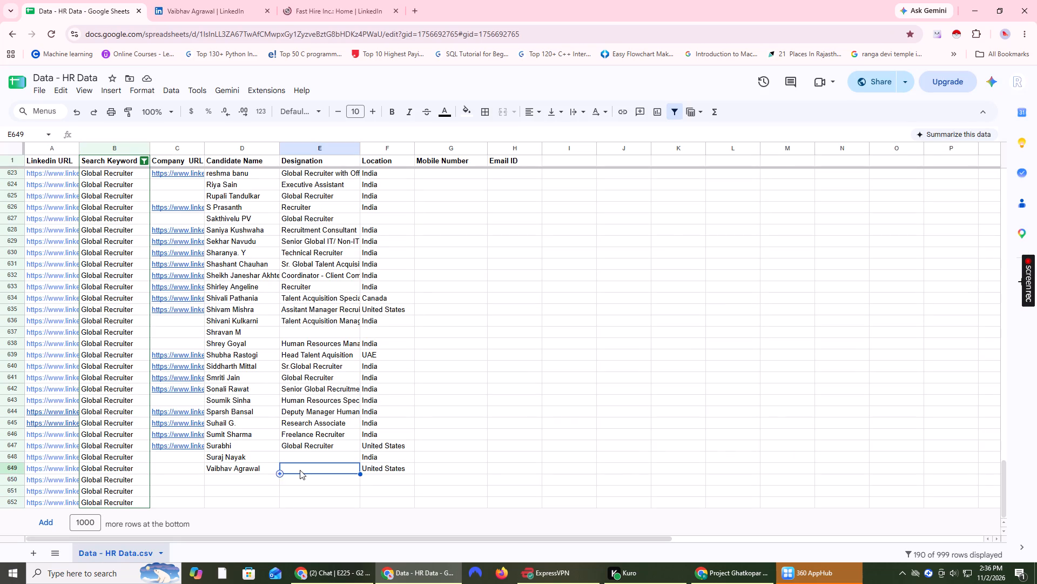
click(300, 470)
key(ctrl+v)
click(291, 479)
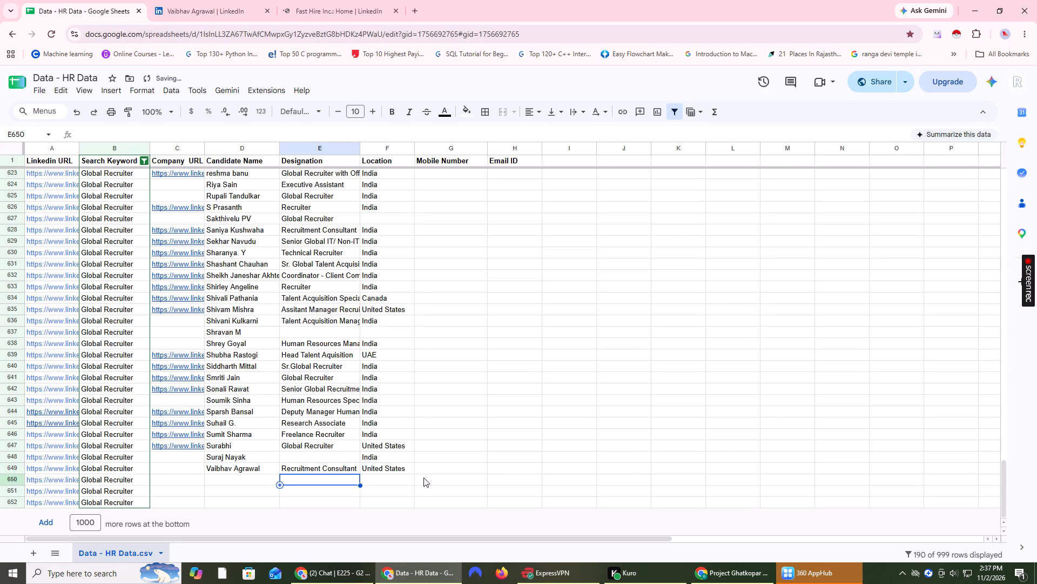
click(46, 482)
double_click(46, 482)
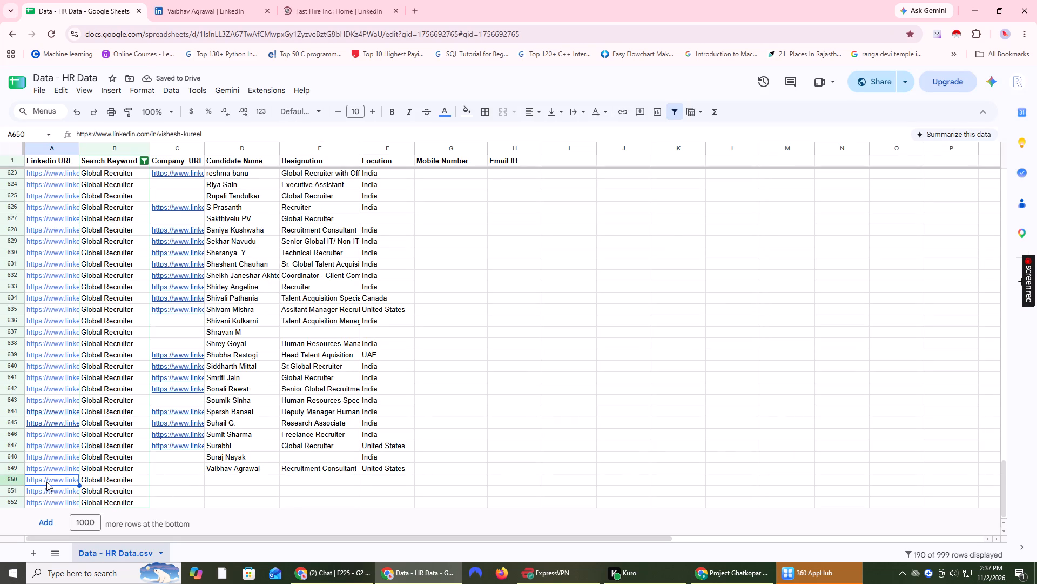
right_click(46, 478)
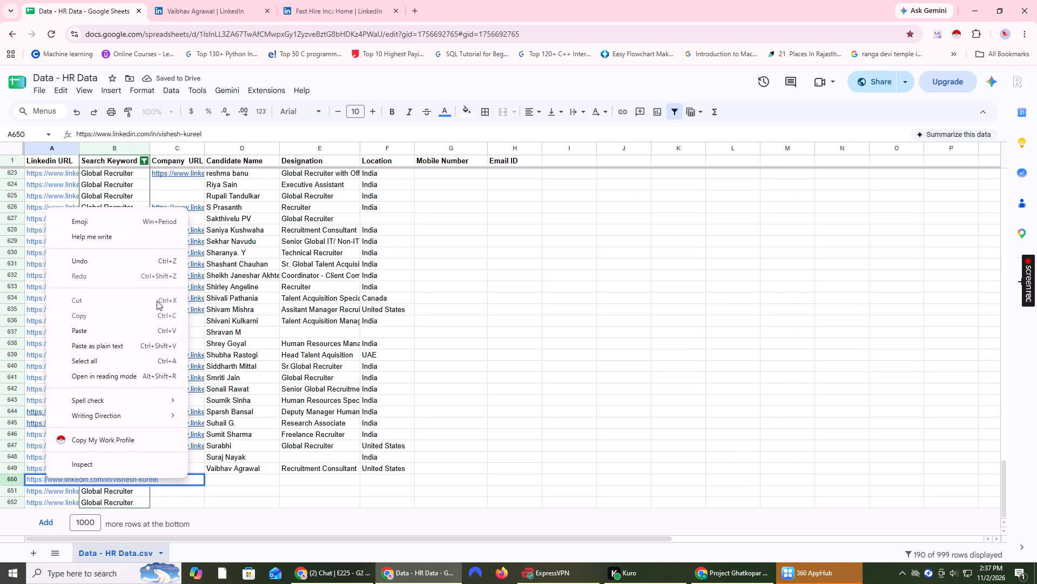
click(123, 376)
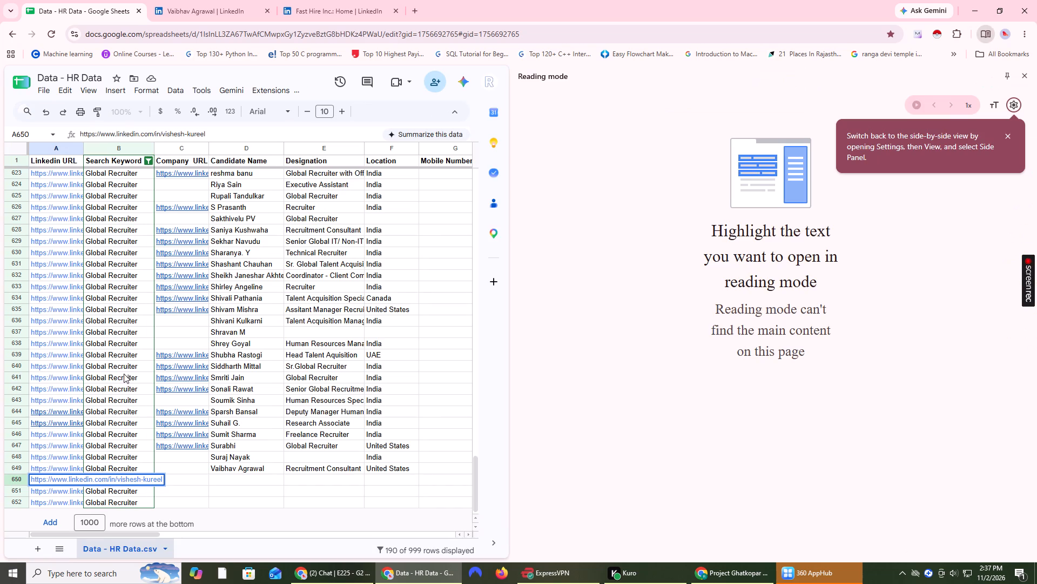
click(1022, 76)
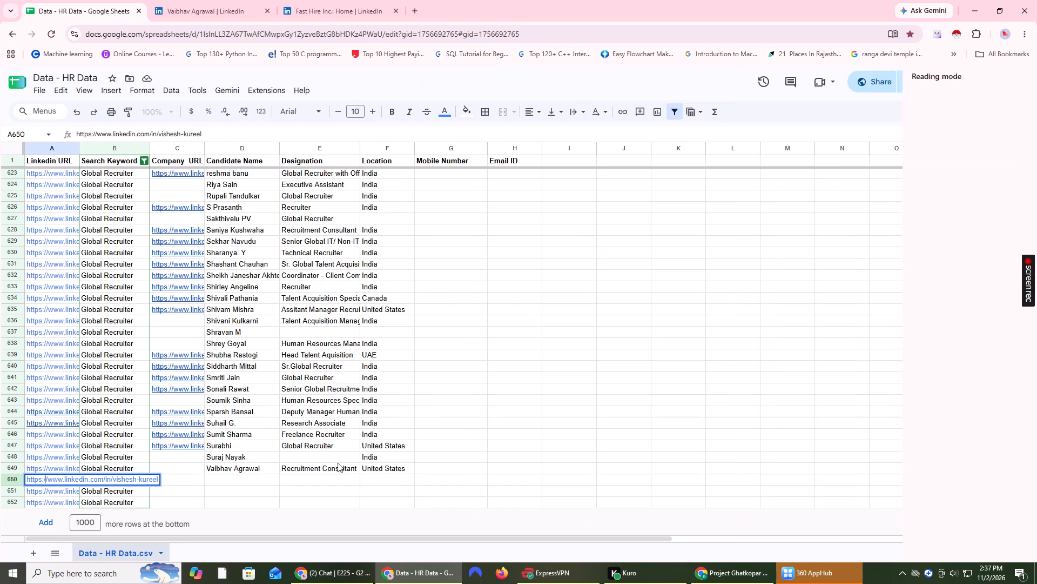
Open the LinkedIn profile linked in row 650 in a separate tab.
triple_click(87, 481)
right_click(88, 480)
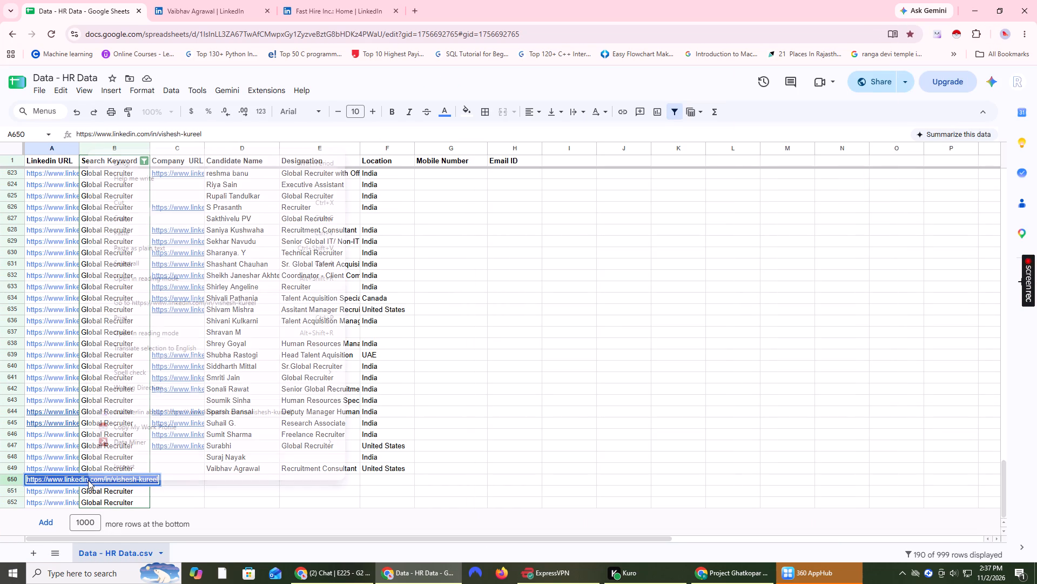
click(194, 298)
Copy the Fast Hire Inc. LinkedIn company page address into the Company URL cell of row 649.
click(343, 0)
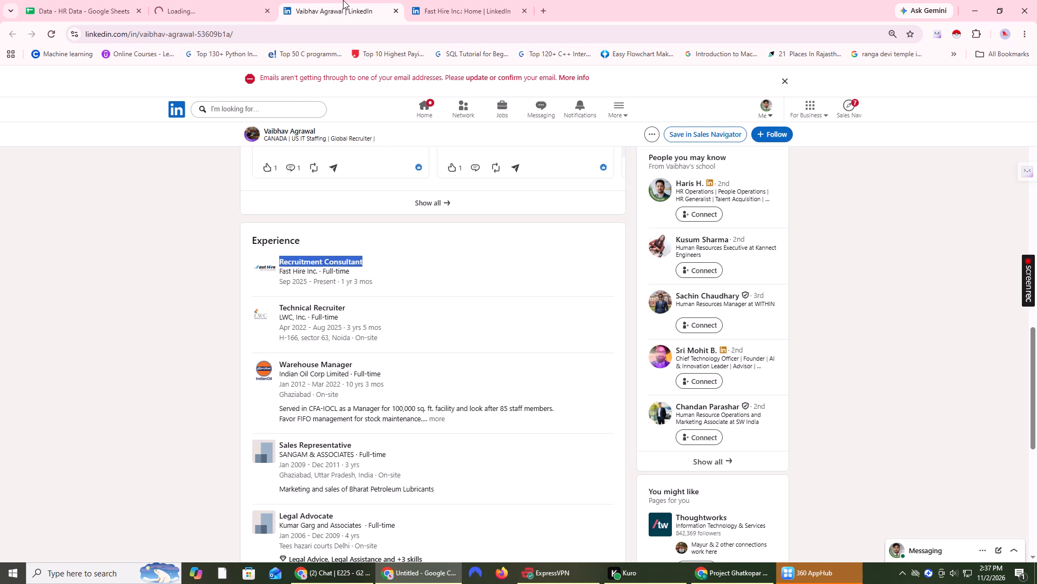
click(460, 0)
click(366, 31)
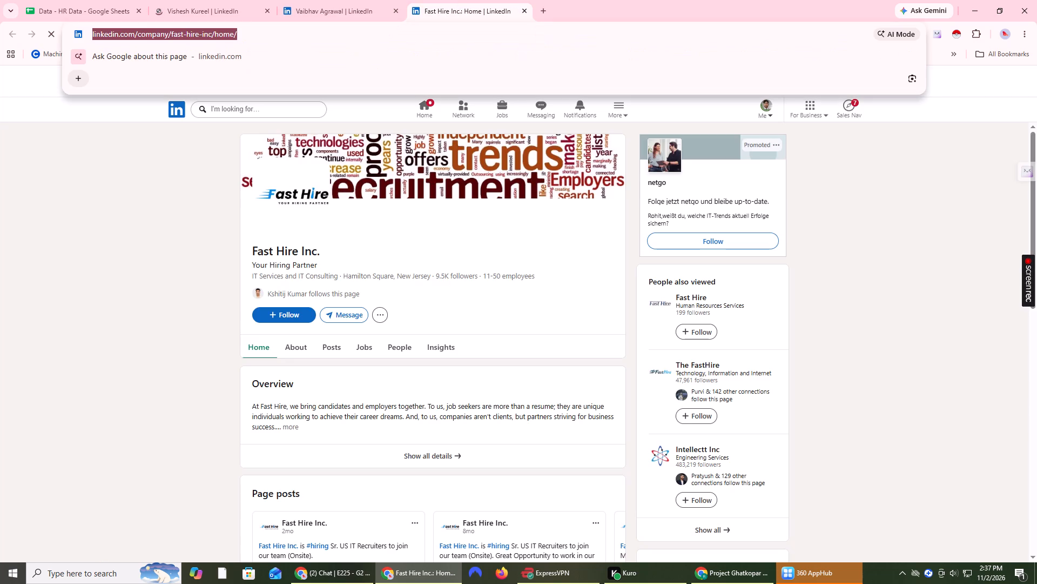
key(ctrl+c)
click(40, 0)
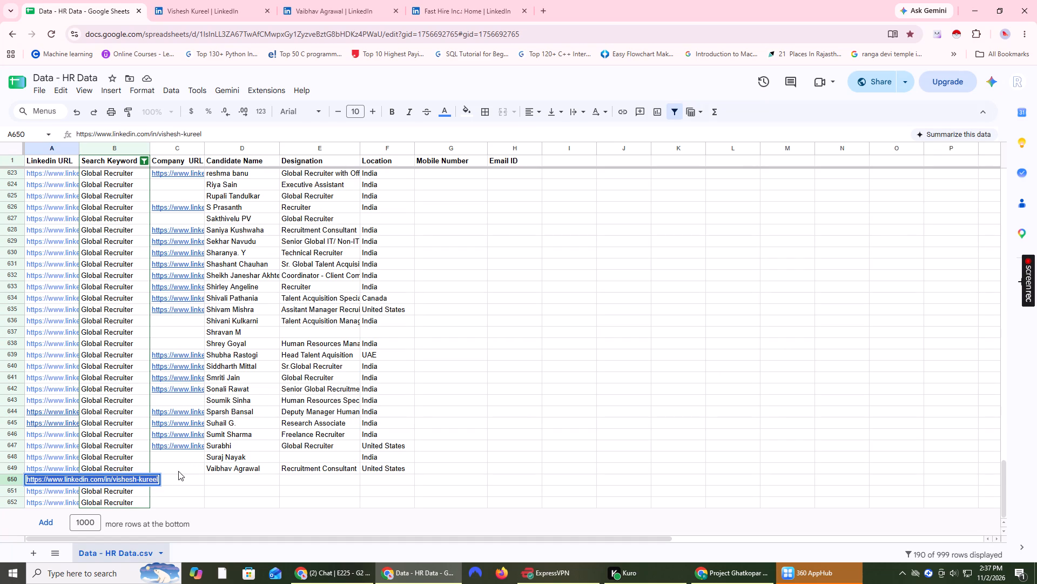
double_click(178, 471)
click(178, 469)
key(ctrl+v)
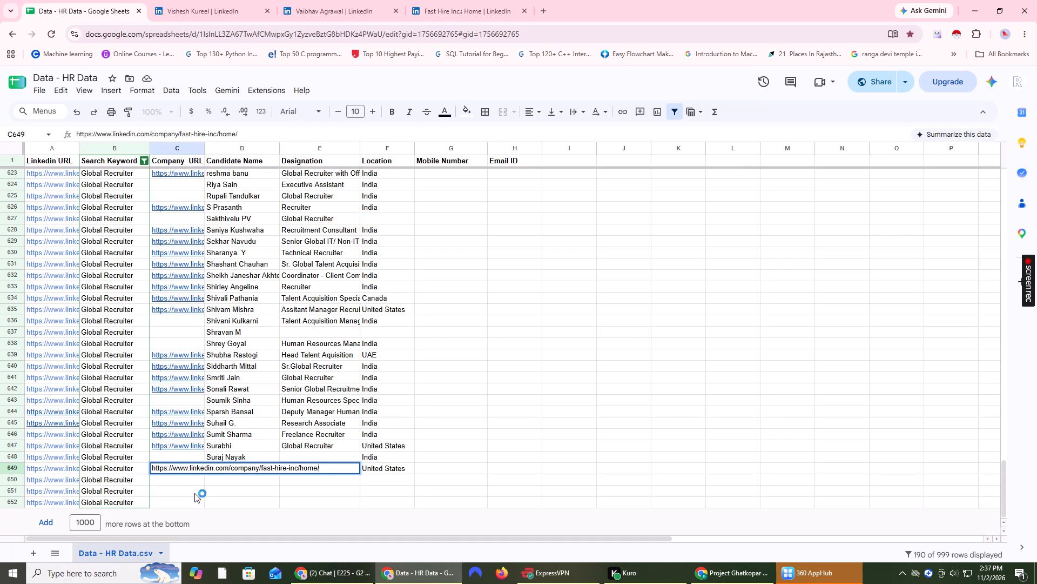
click(194, 493)
Close the row 649 candidate's LinkedIn profile tab and the Fast Hire Inc. company tab, keeping the row 650 profile open.
click(231, 0)
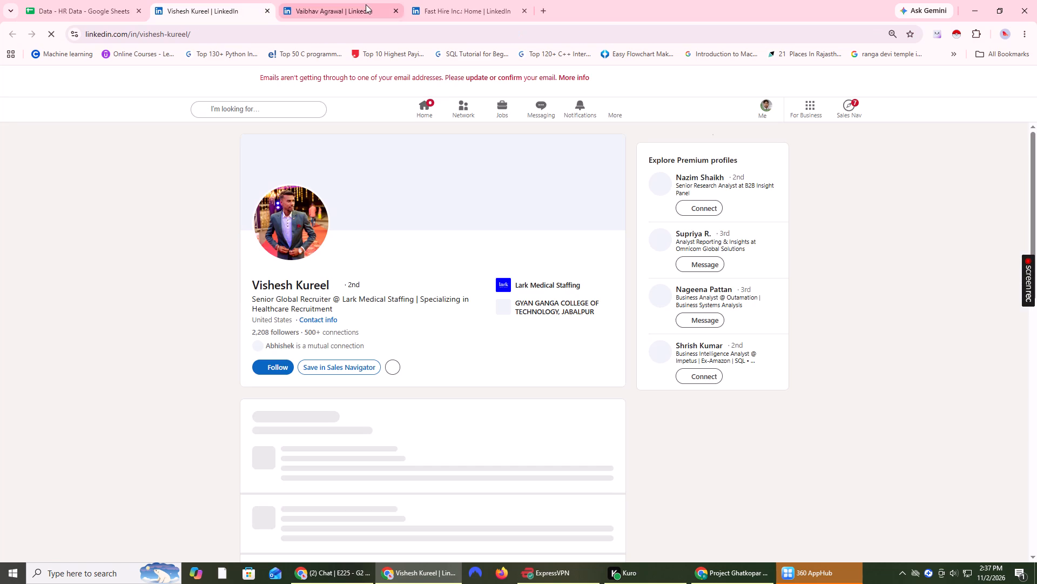
click(397, 11)
click(396, 11)
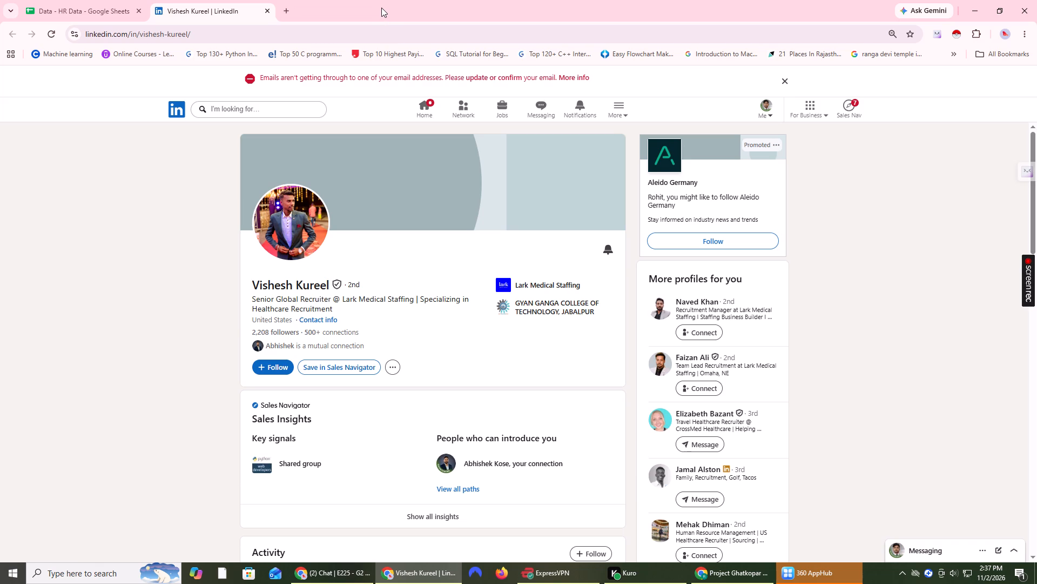
Copy the candidate's name from the open LinkedIn profile into row 650's Candidate Name cell.
click(91, 0)
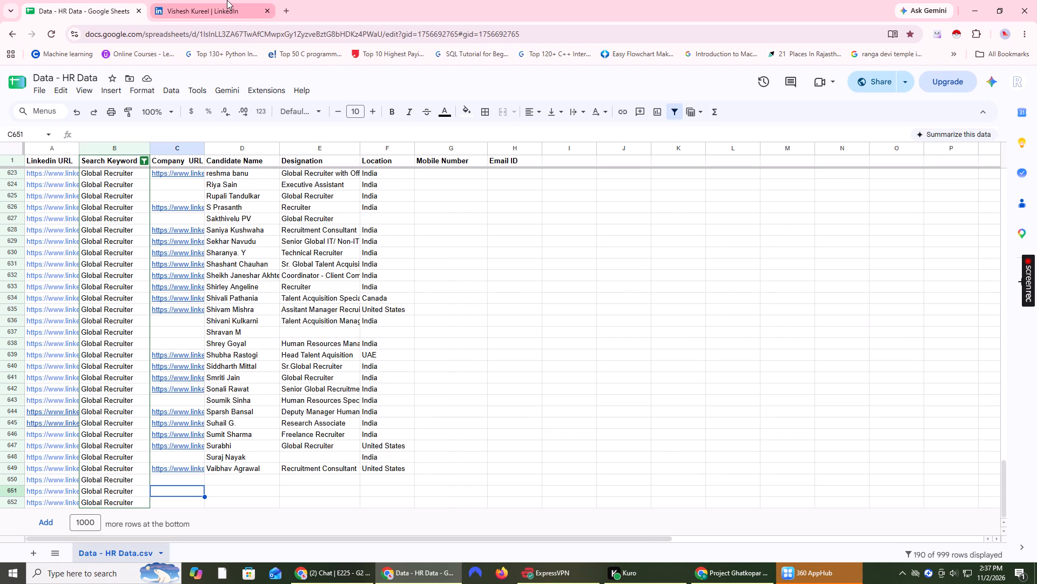
click(227, 0)
drag(246, 283, 339, 279)
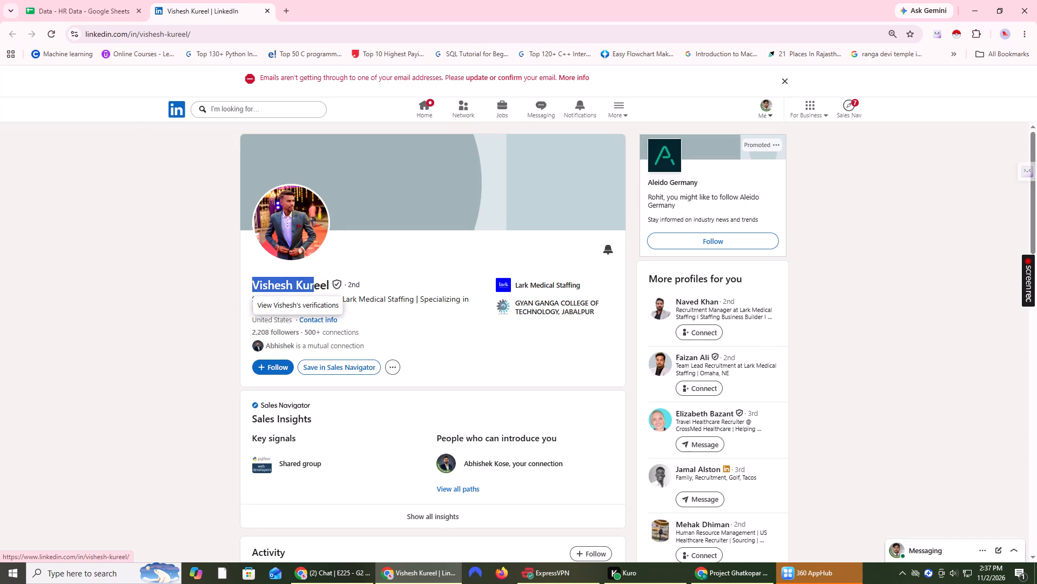
drag(339, 279, 328, 284)
key(ctrl+c)
click(167, 305)
click(71, 0)
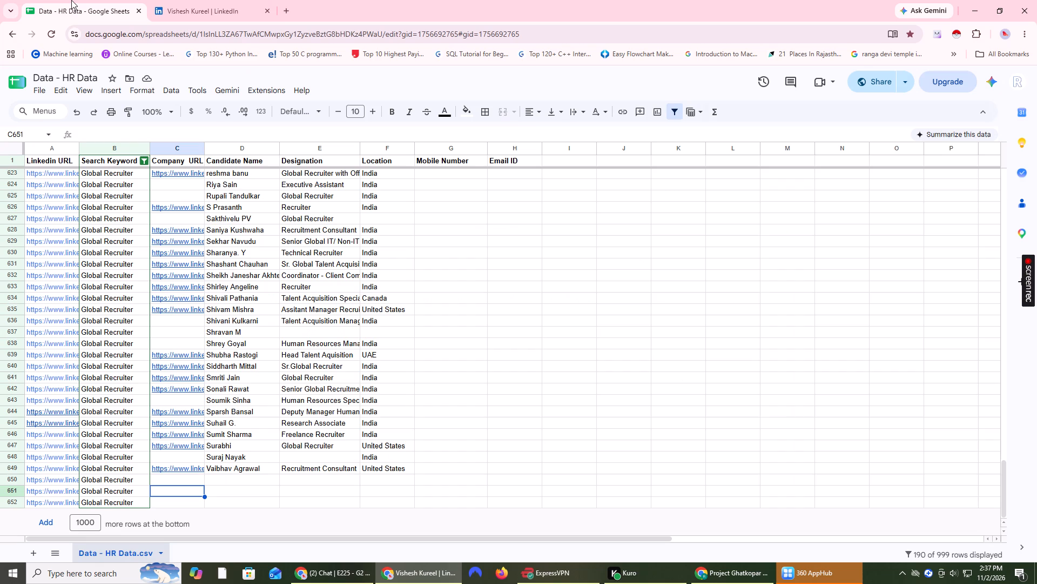
double_click(246, 481)
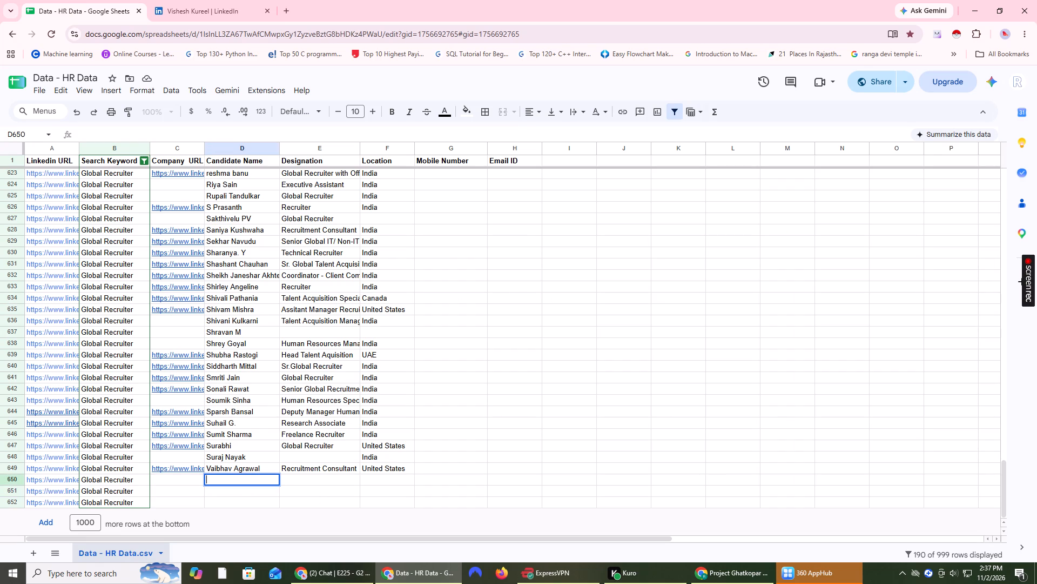
key(ctrl+v)
click(226, 500)
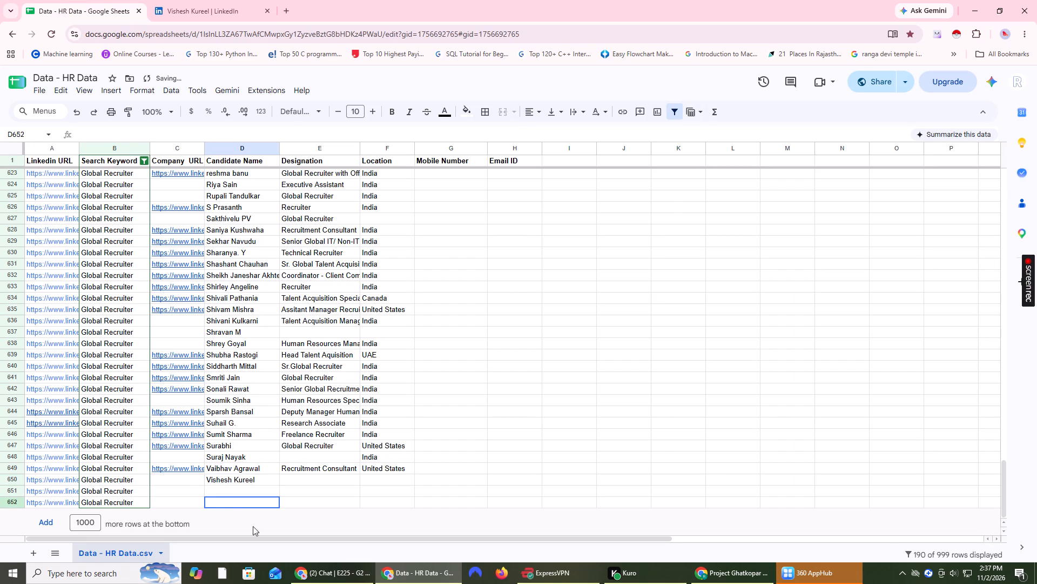
Copy the current job title Senior Global Recruiter from the profile's Experience section into row 650's Designation cell.
click(219, 0)
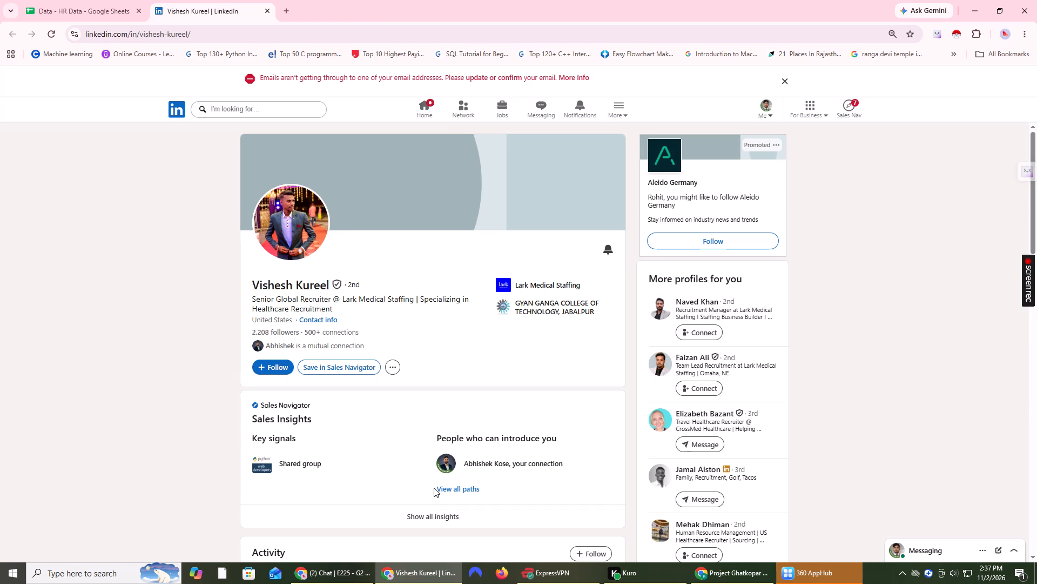
scroll(343, 484, down, 11)
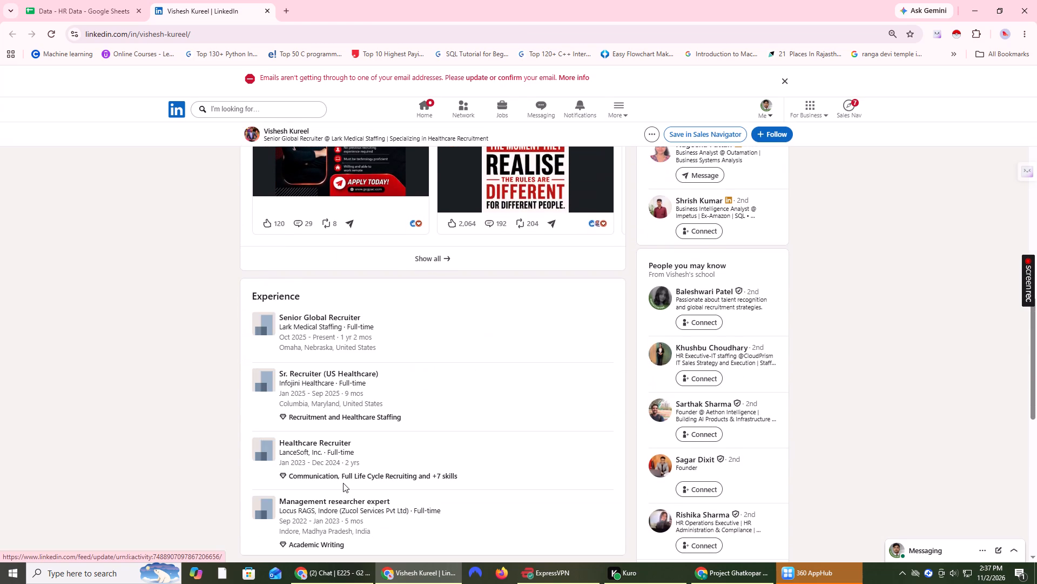
drag(279, 315, 333, 315)
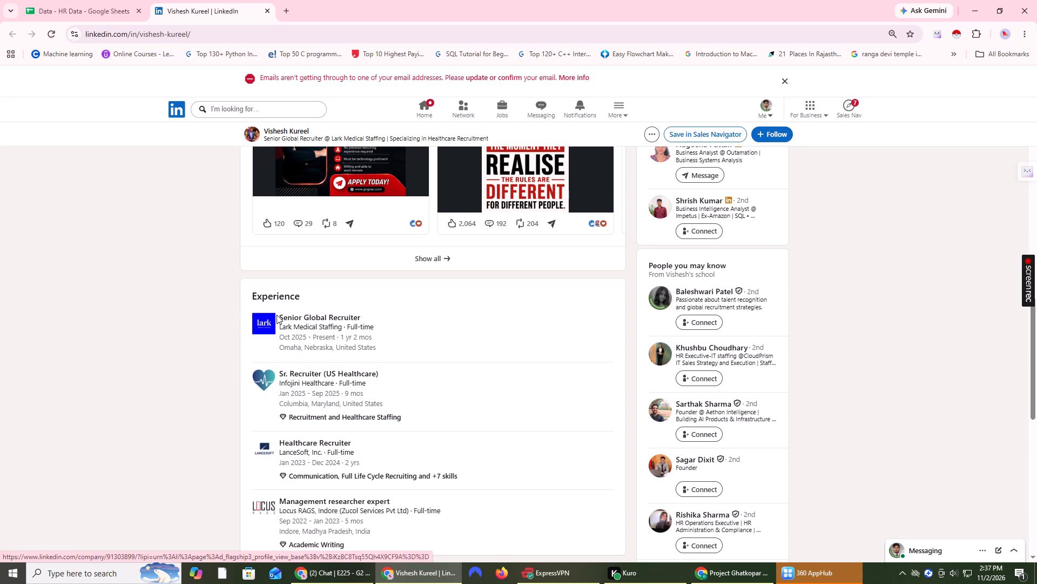
drag(277, 315, 393, 315)
key(ctrl+c)
click(98, 0)
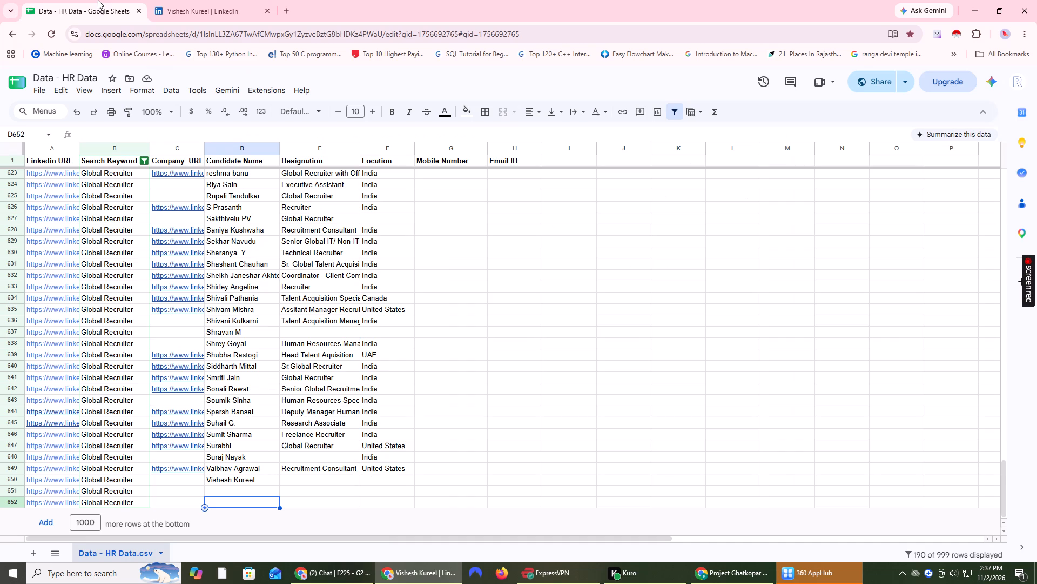
double_click(295, 482)
key(ctrl+v)
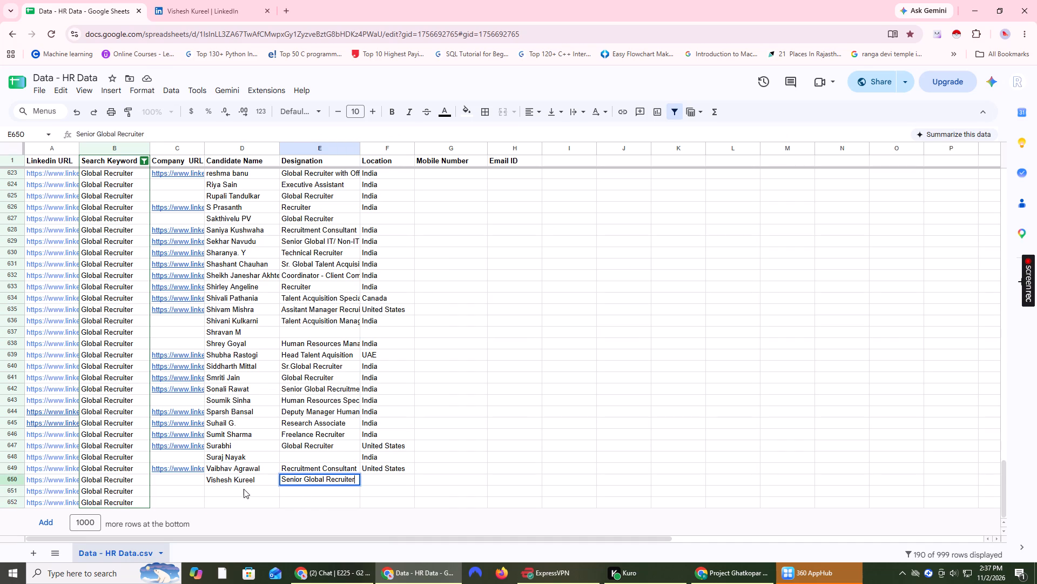
click(243, 489)
click(71, 0)
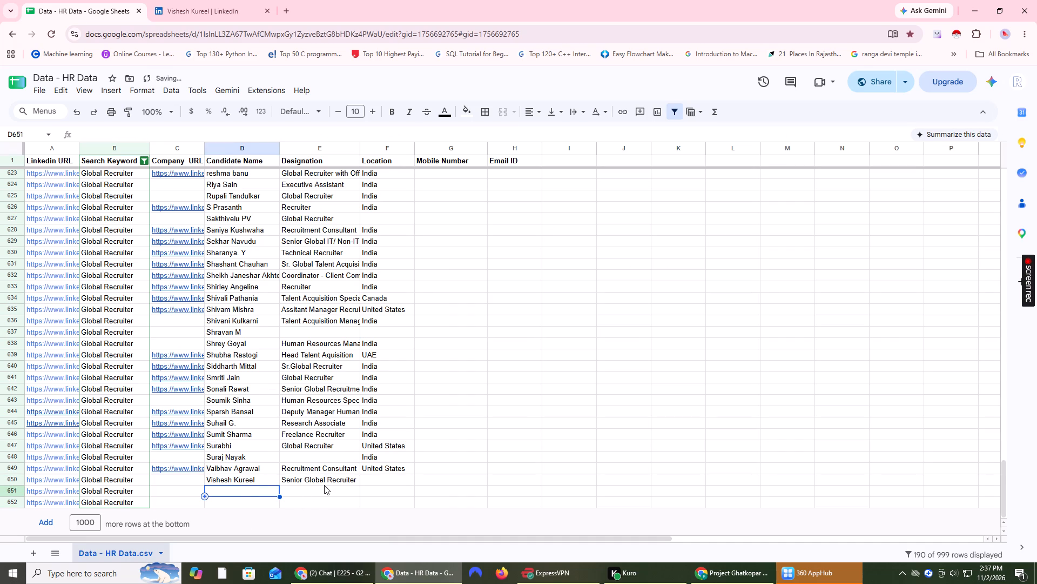
Open the Lark Medical Staffing company page from the profile and copy its address into row 650's Company URL cell.
click(224, 0)
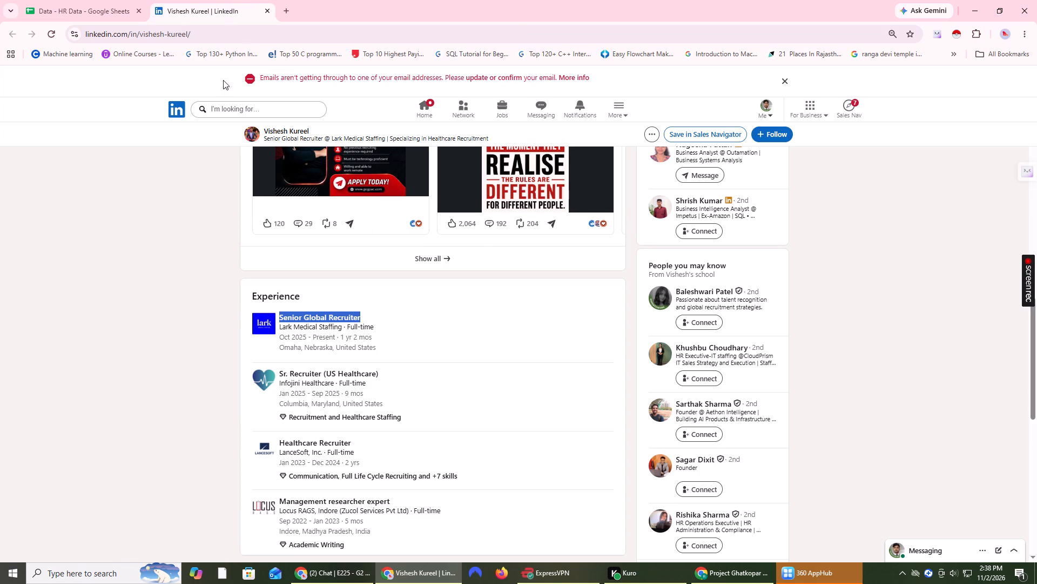
scroll(325, 374, up, 1)
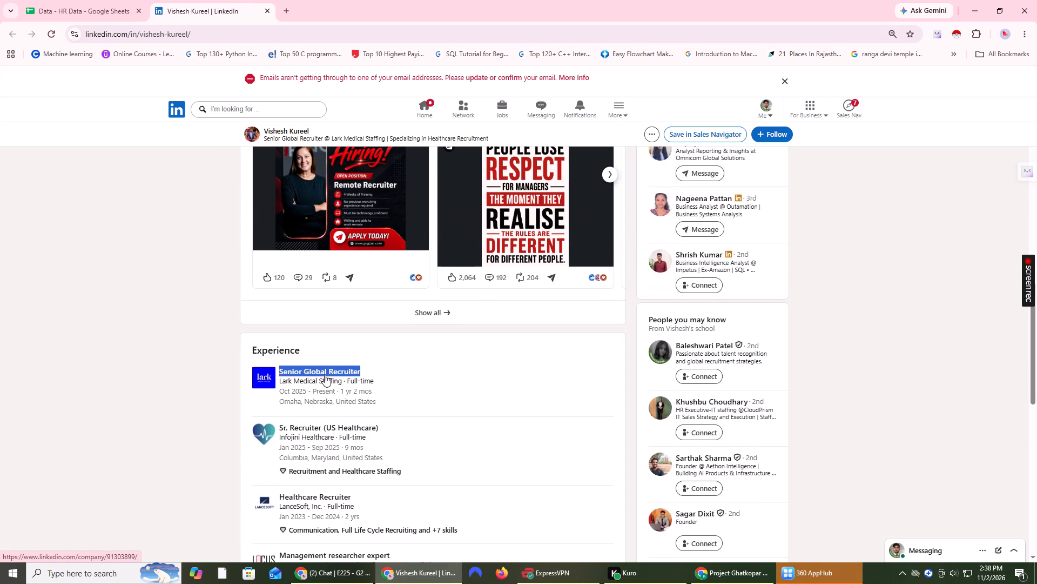
ctrl+click(267, 375)
click(341, 0)
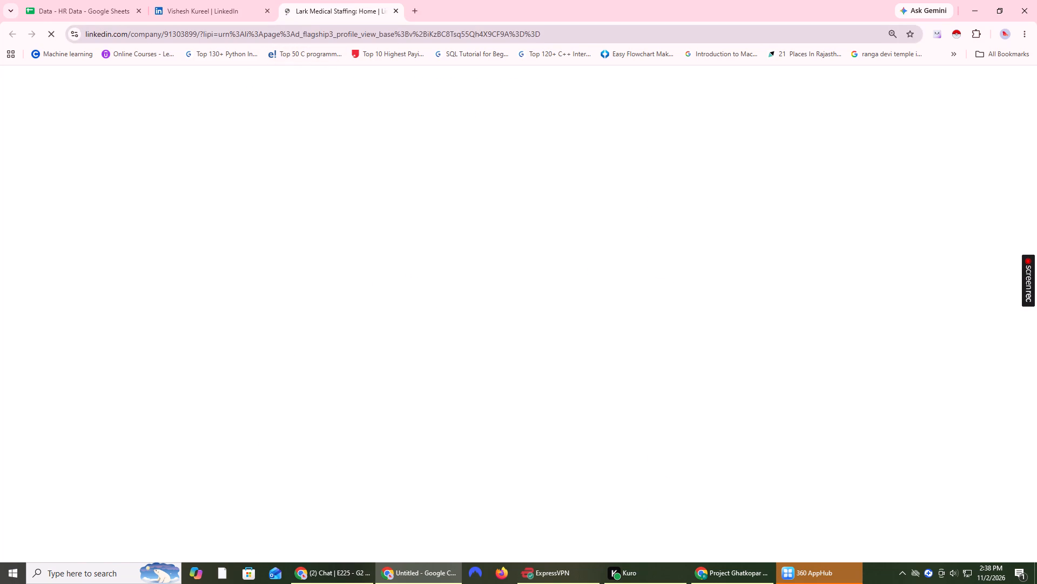
click(294, 26)
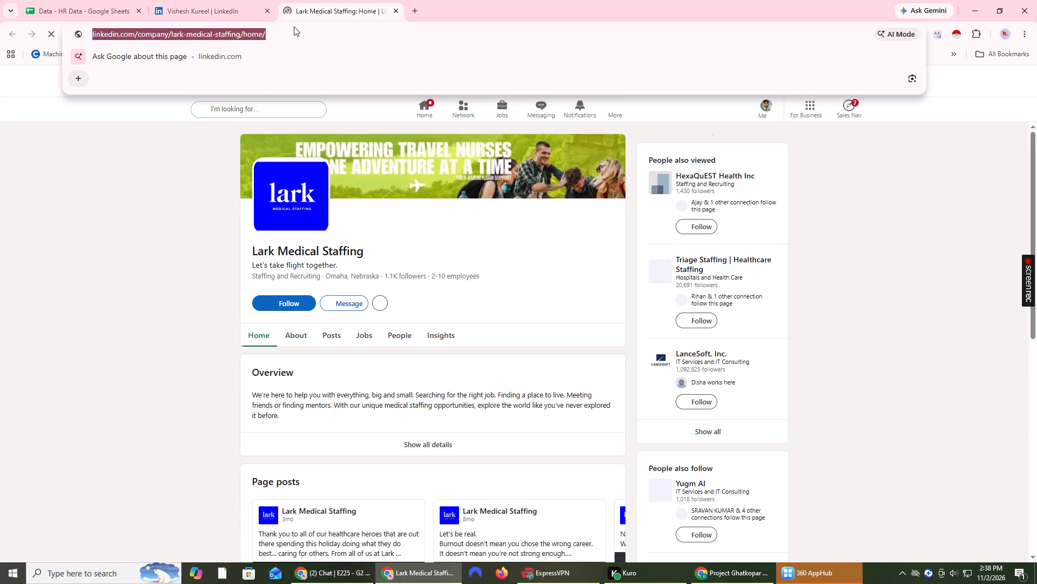
key(ctrl+c)
click(58, 0)
click(188, 482)
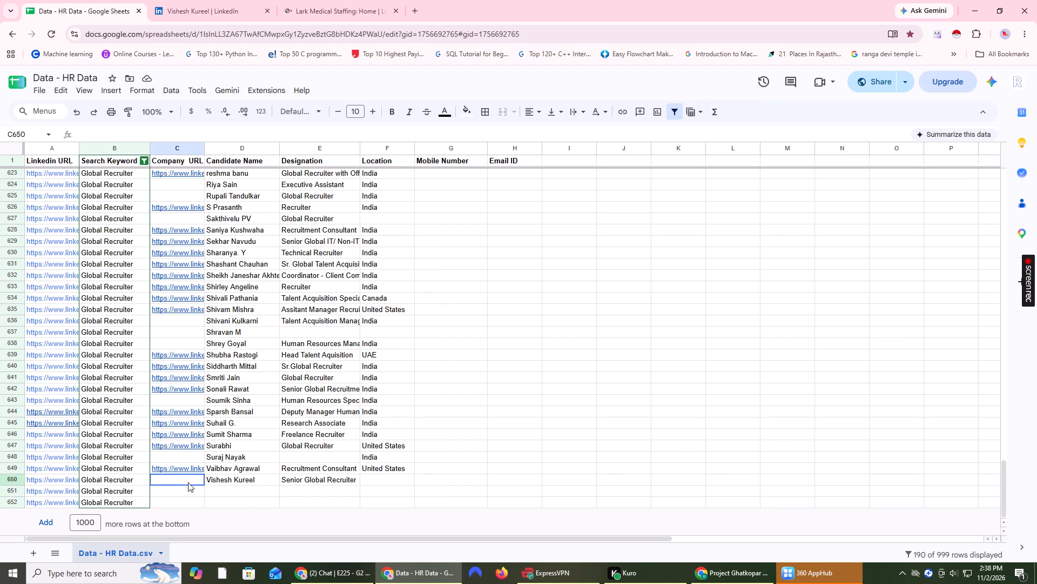
key(ctrl+v)
Fill row 650's Location cell with United States from the cell above.
click(399, 479)
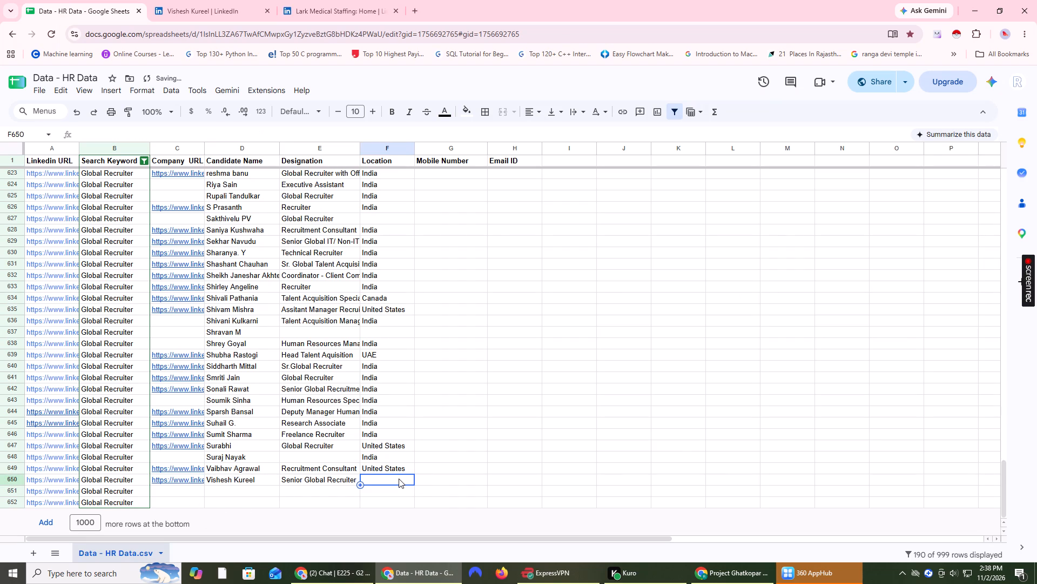
key(shift+Up)
key(ctrl+d)
click(488, 480)
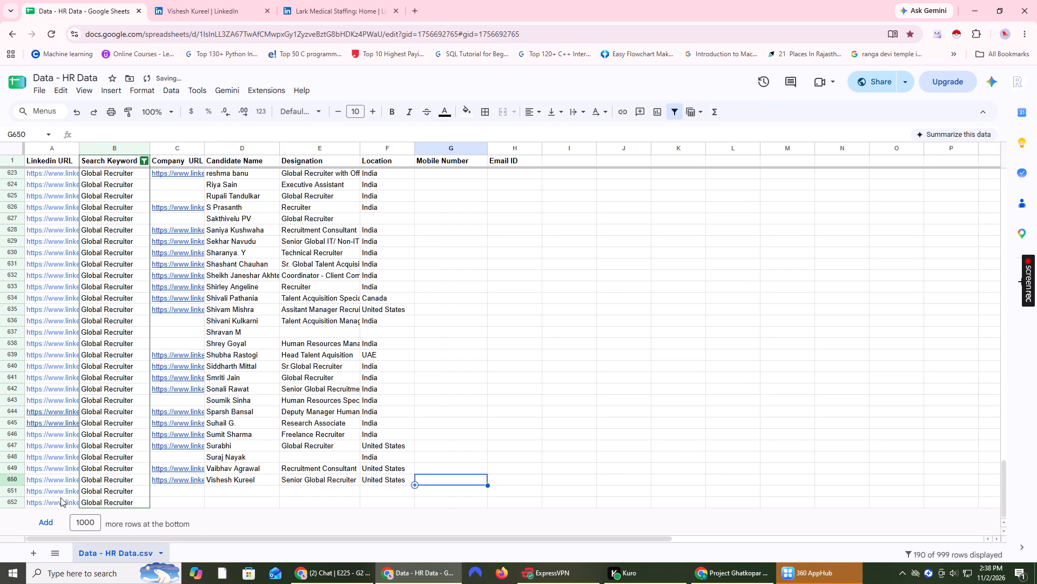
Open the LinkedIn profile linked in row 651 in a separate tab.
triple_click(47, 493)
right_click(47, 493)
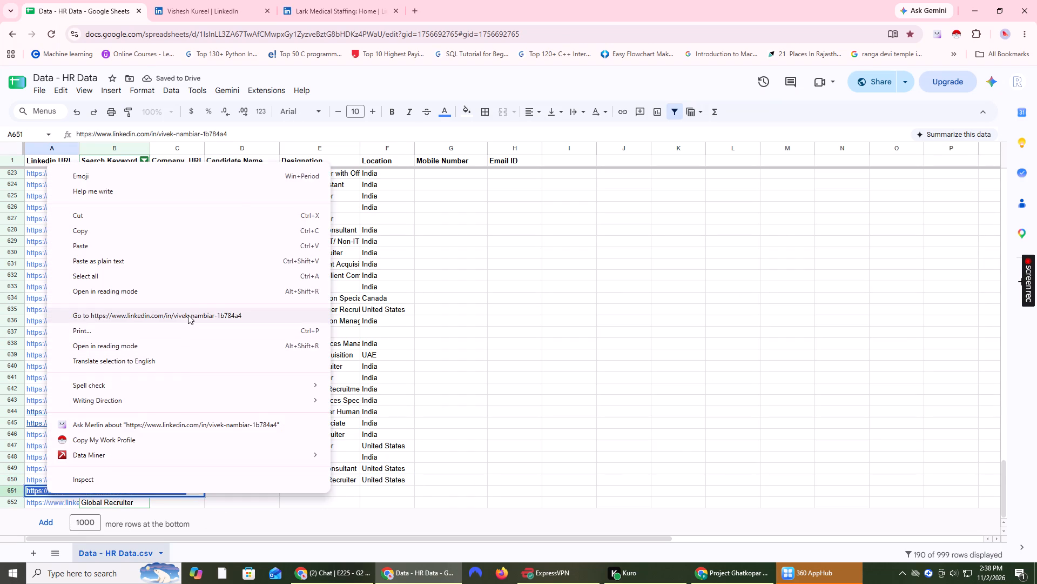
click(188, 315)
Close the row 650 candidate's LinkedIn profile tab and the Lark Medical Staffing company tab.
click(394, 11)
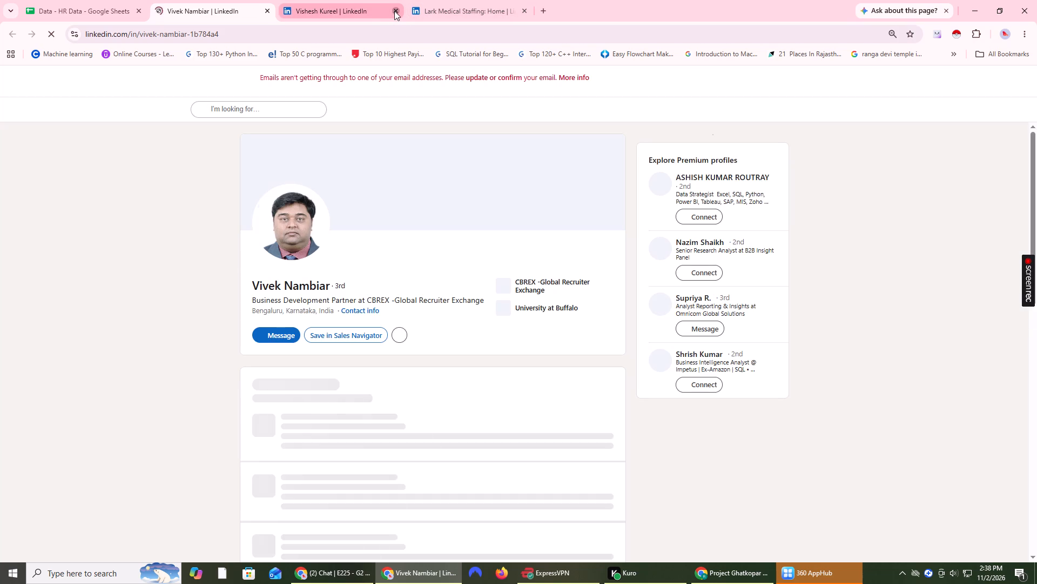
click(394, 11)
Copy the candidate's name from the row 651 LinkedIn profile into that row's Candidate Name cell.
drag(245, 278, 328, 289)
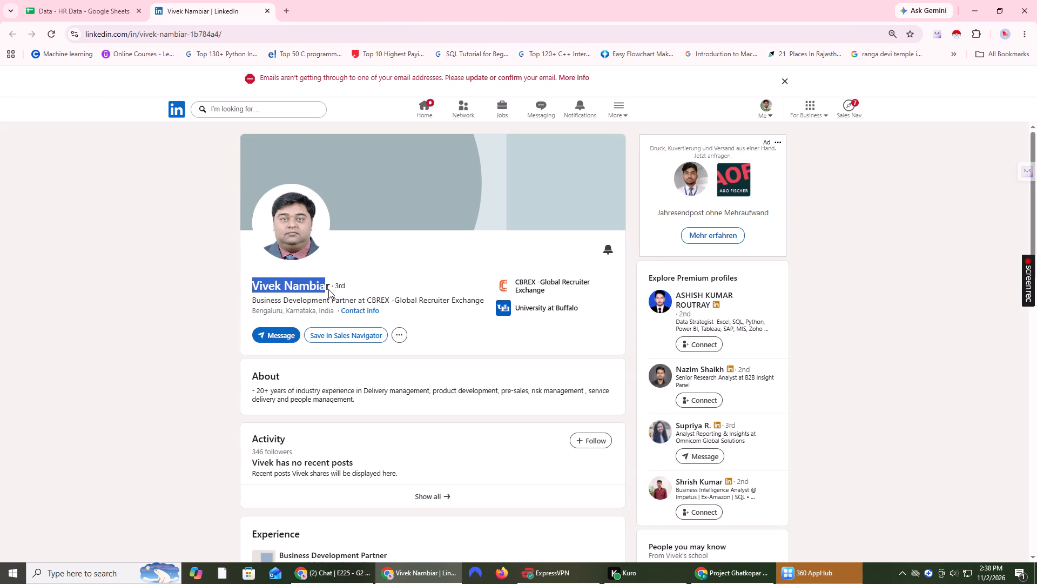
drag(328, 289, 329, 291)
key(ctrl+c)
click(71, 0)
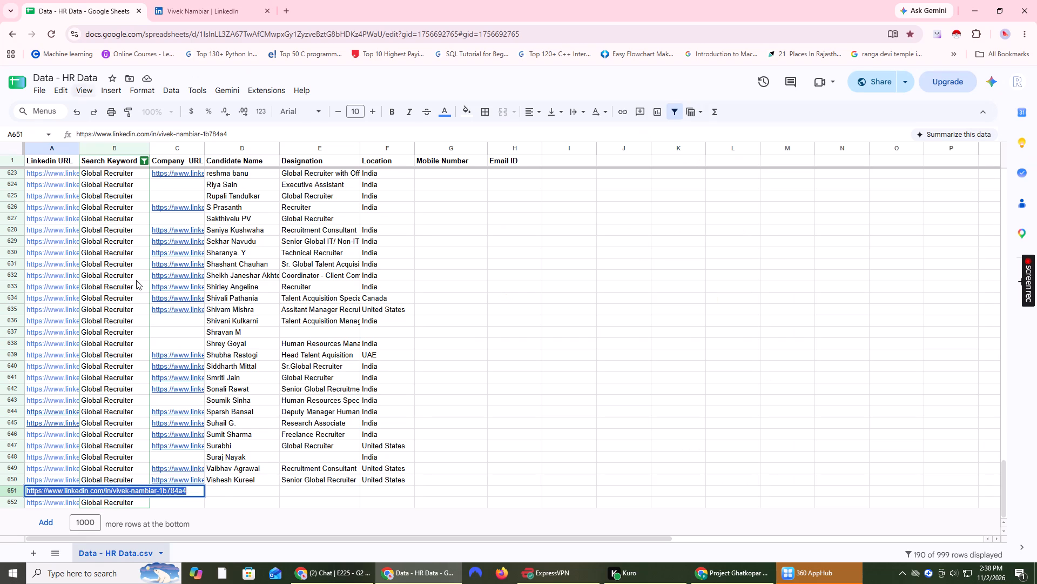
double_click(223, 494)
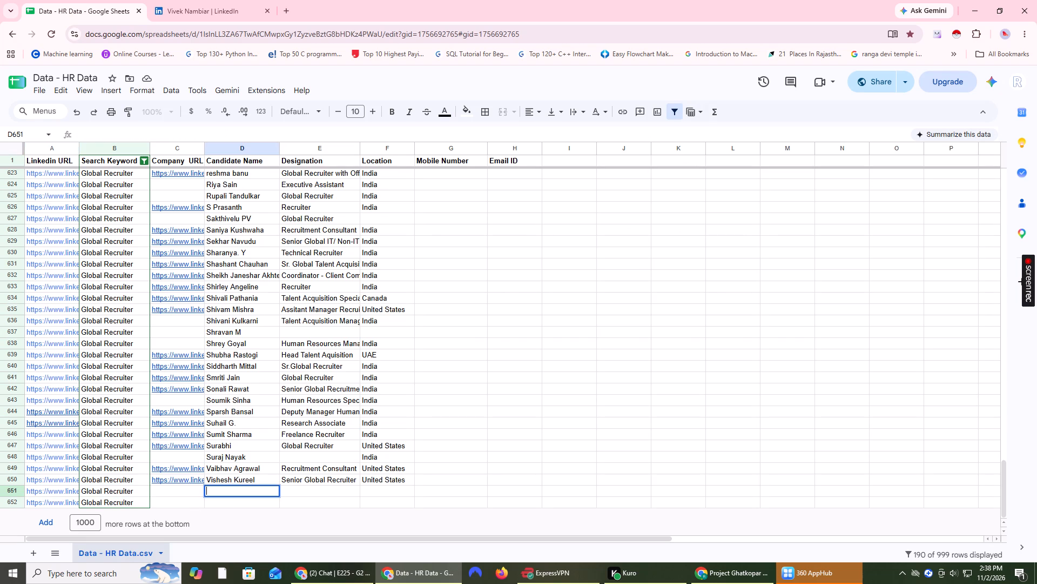
key(ctrl+v)
click(233, 411)
Copy the current job title Business Development Partner into row 651's Designation cell, opening the CBREX company page in a separate tab along the way.
click(175, 0)
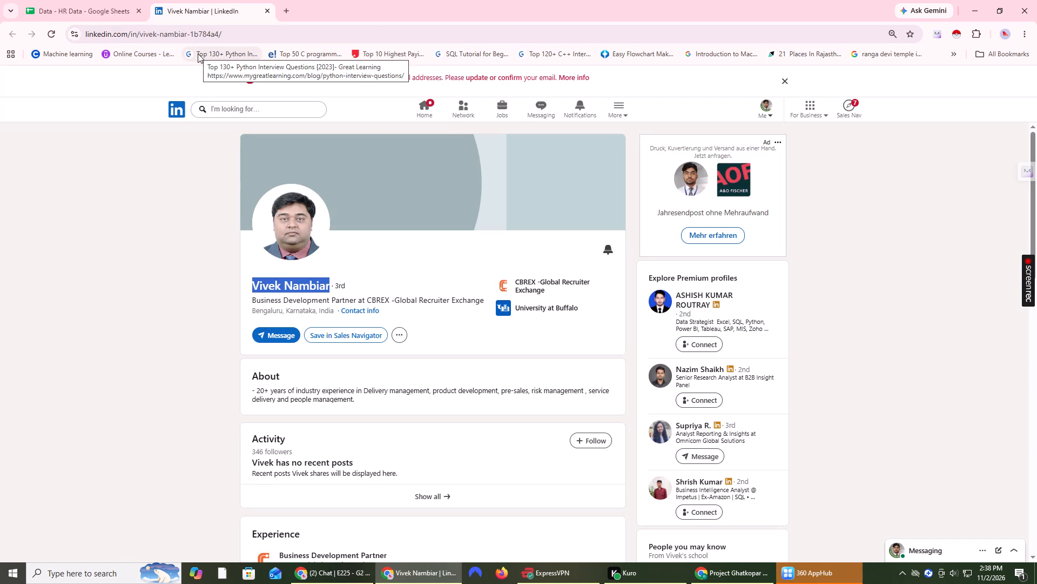
scroll(342, 355, down, 8)
scroll(342, 353, up, 3)
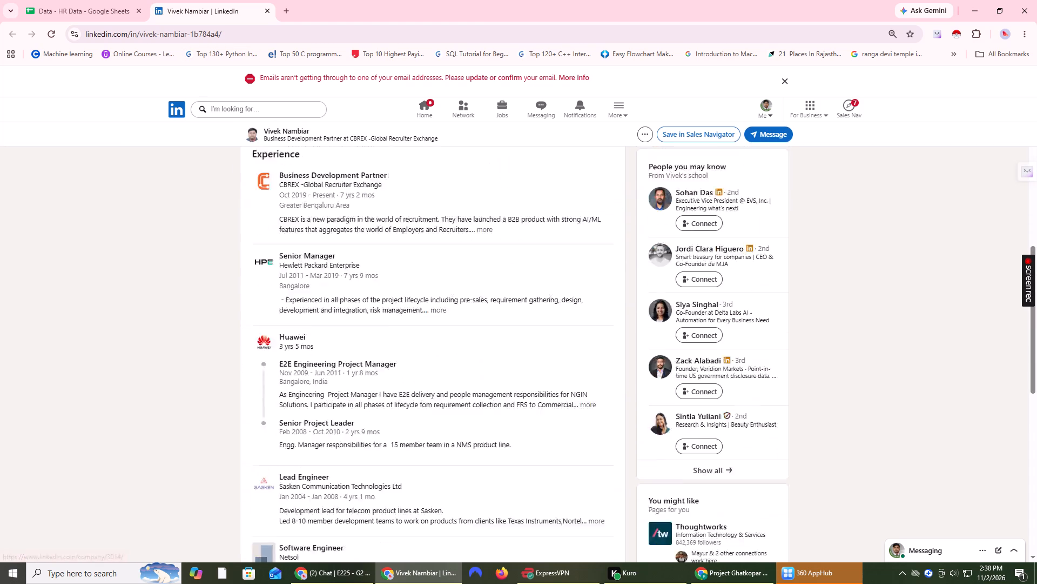
ctrl+click(262, 291)
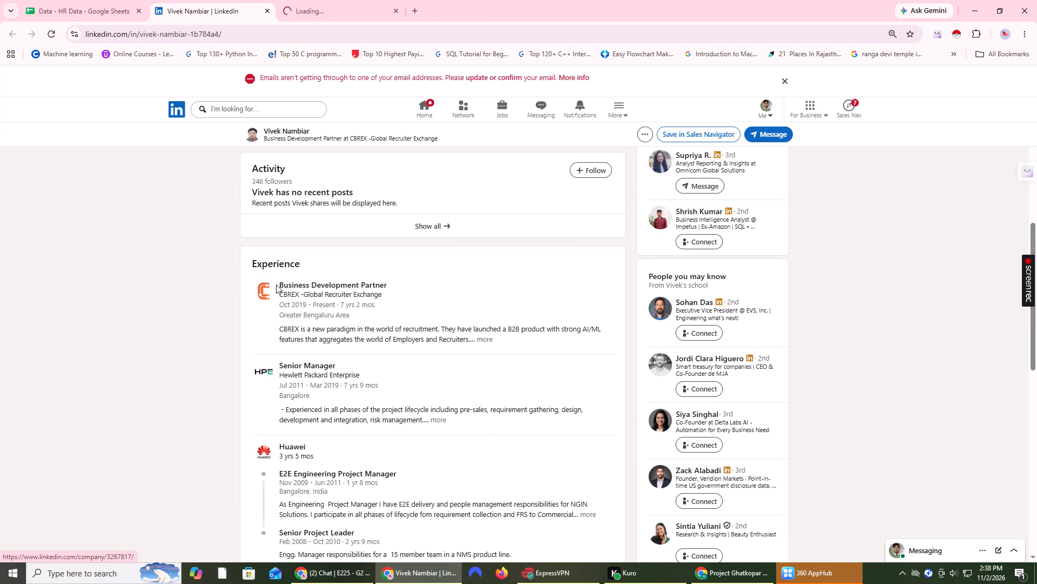
drag(275, 283, 427, 283)
key(ctrl+c)
click(85, 0)
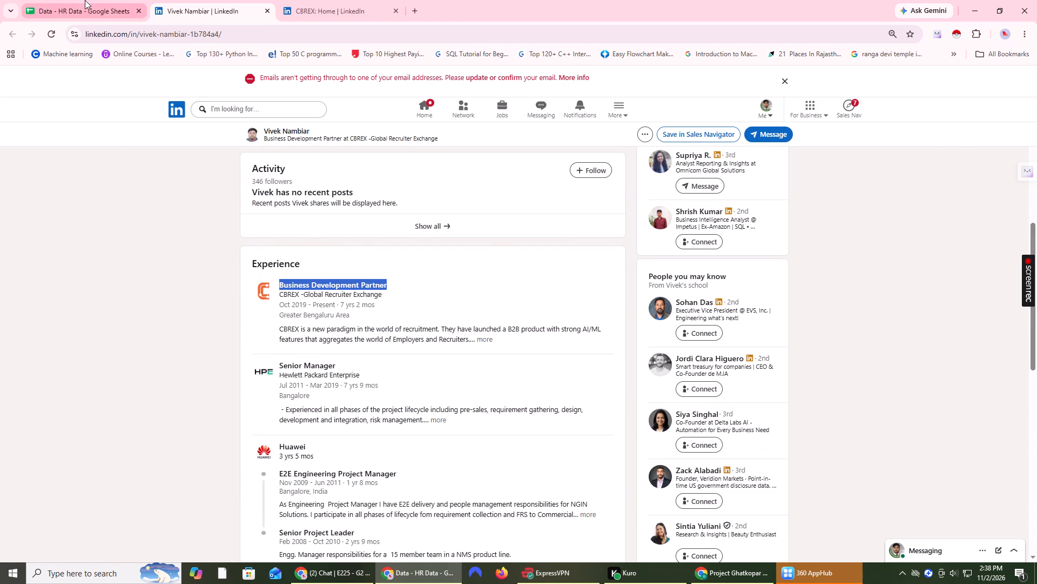
double_click(294, 492)
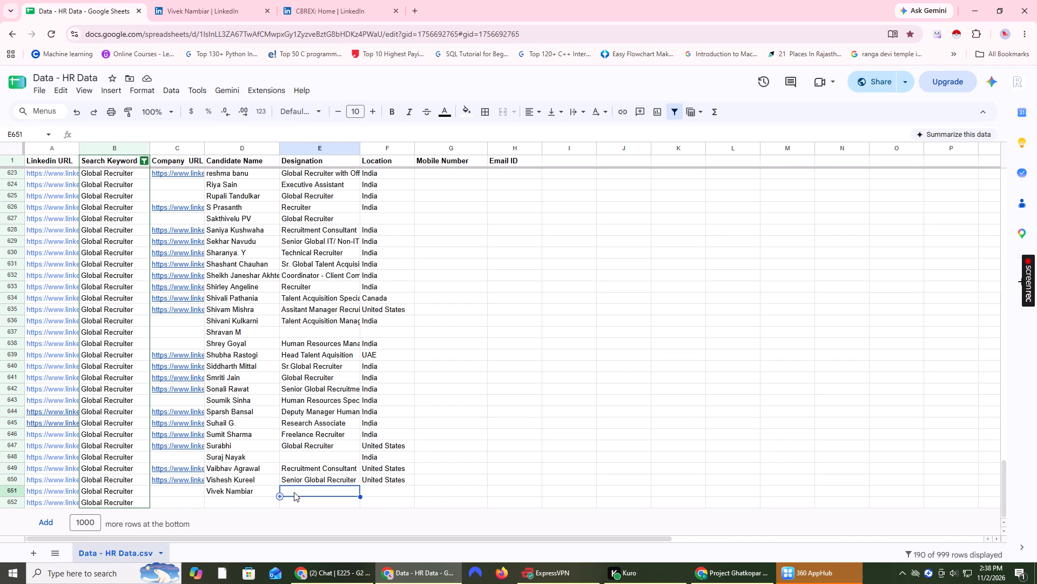
key(ctrl+v)
Copy the location India from row 648 into row 651's Location cell.
click(379, 454)
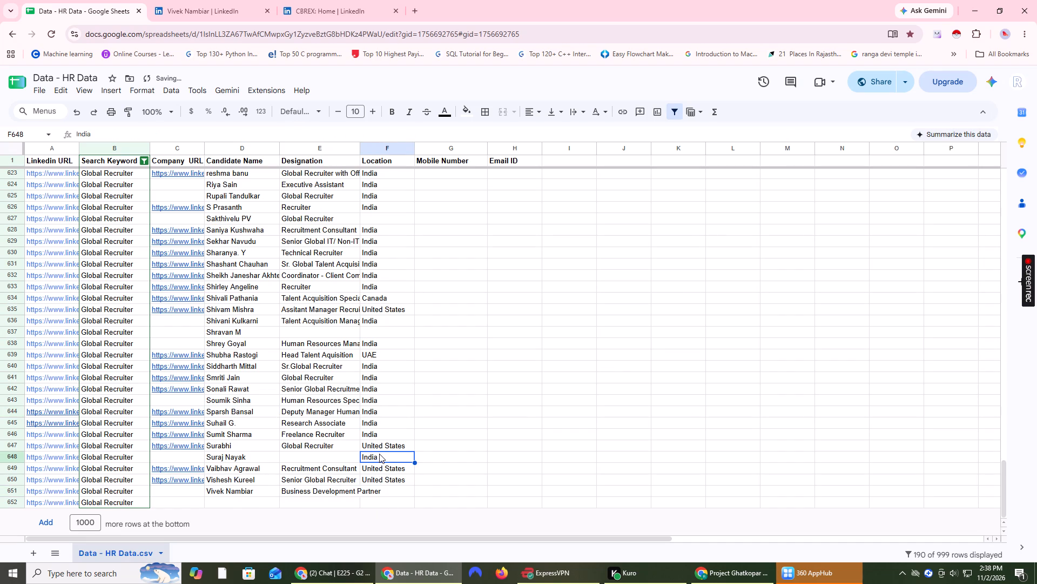
key(ctrl+c)
click(385, 492)
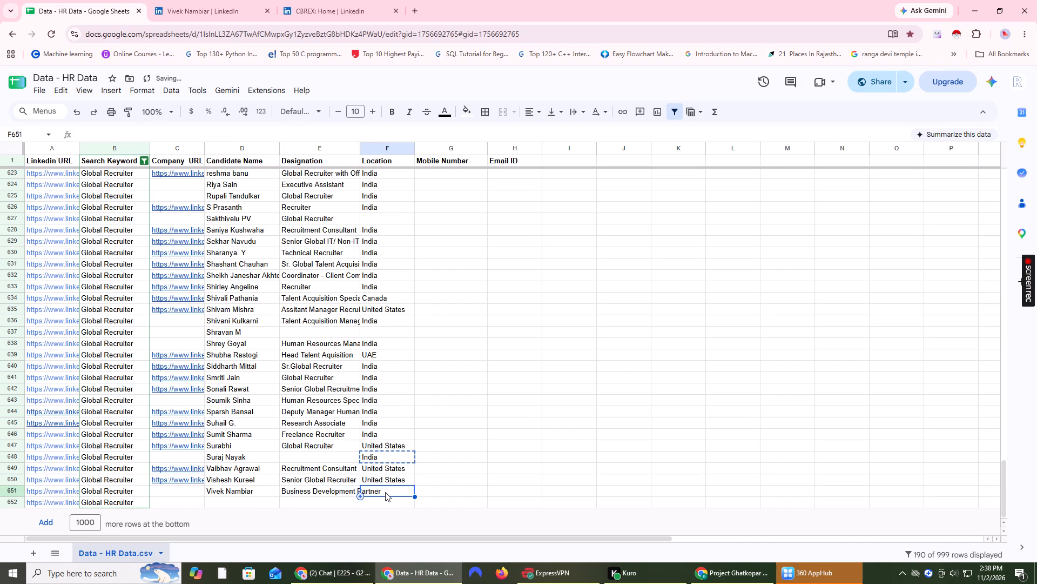
key(ctrl+v)
click(436, 465)
Copy the CBREX LinkedIn company page address into the Company URL cell of row 651.
click(325, 0)
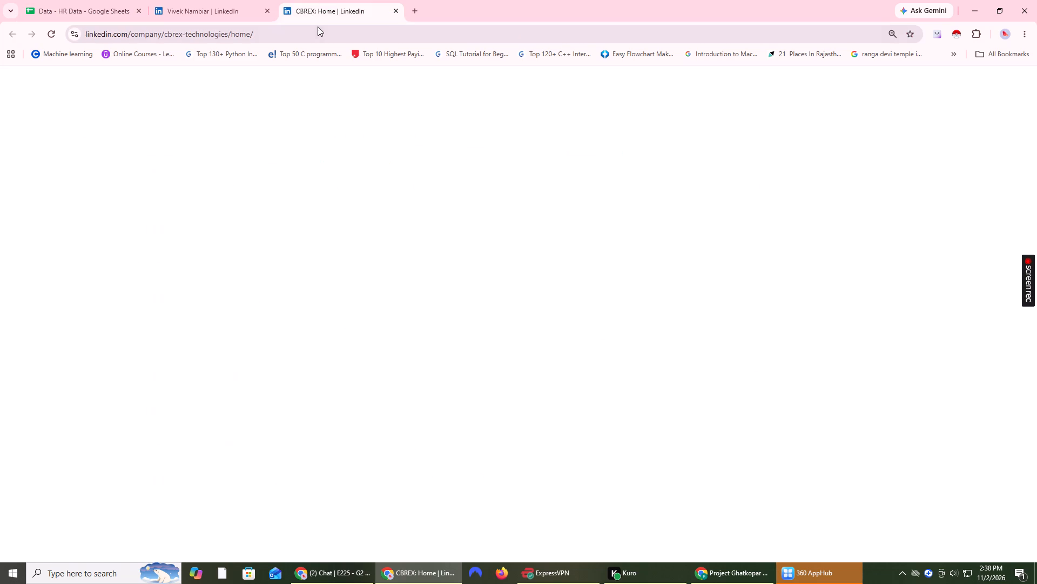
click(315, 26)
key(ctrl+c)
click(55, 0)
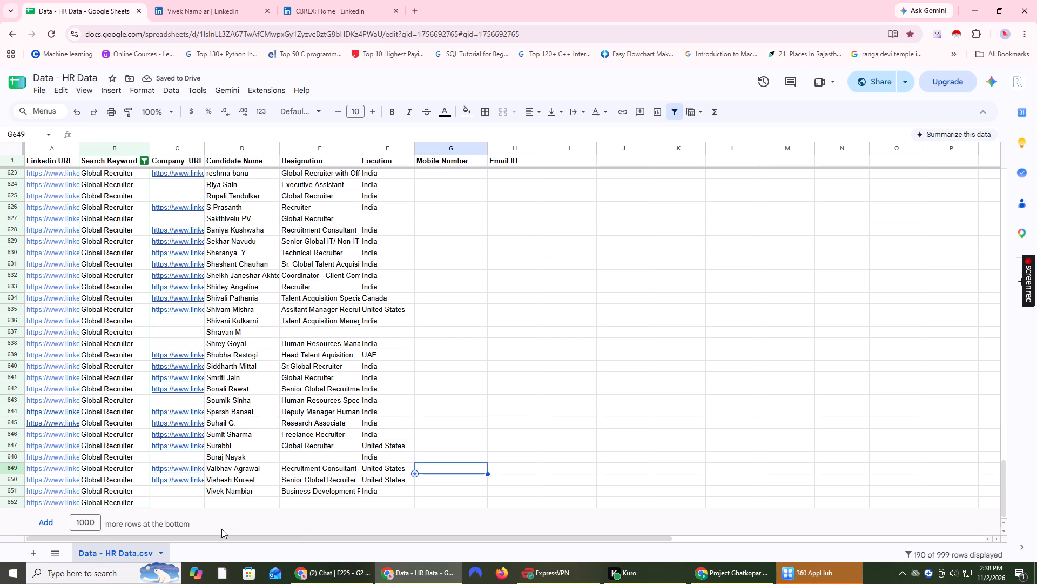
click(185, 495)
key(ctrl+v)
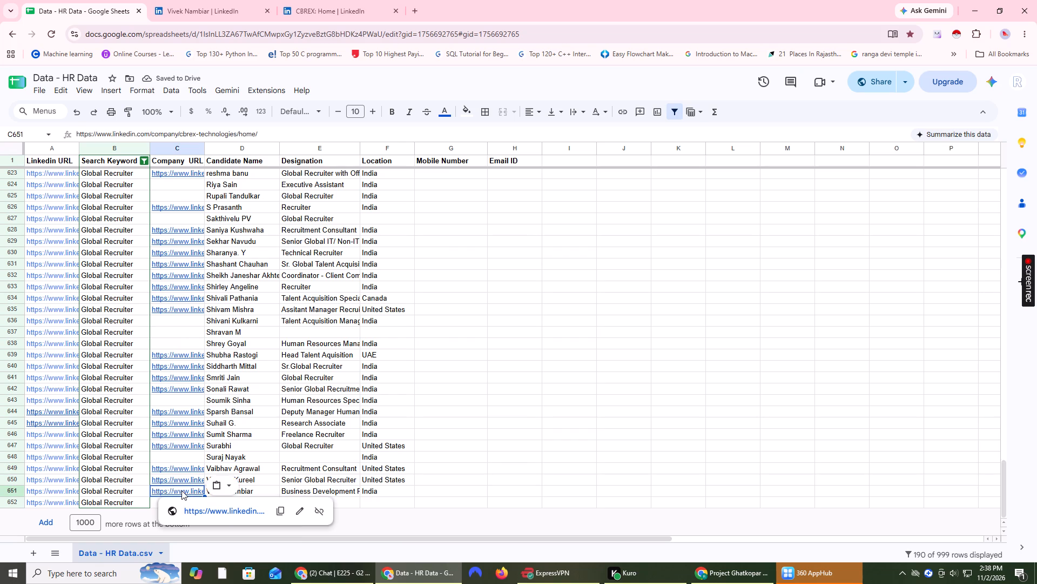
ctrl+click(480, 445)
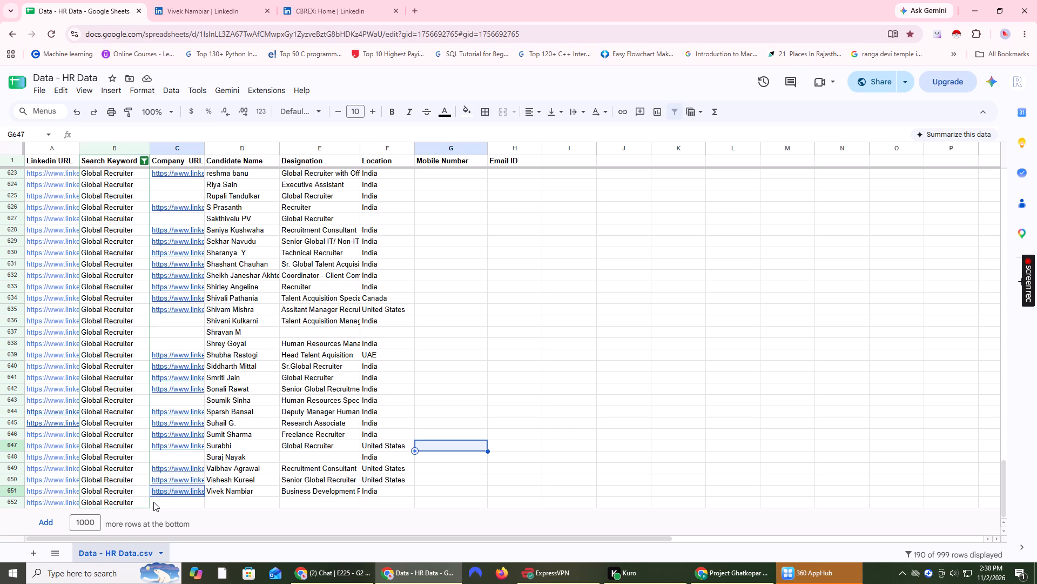
Open the LinkedIn profile linked in row 652 in its own tab and close the previous profile and CBREX company tabs.
click(59, 499)
double_click(59, 499)
right_click(59, 499)
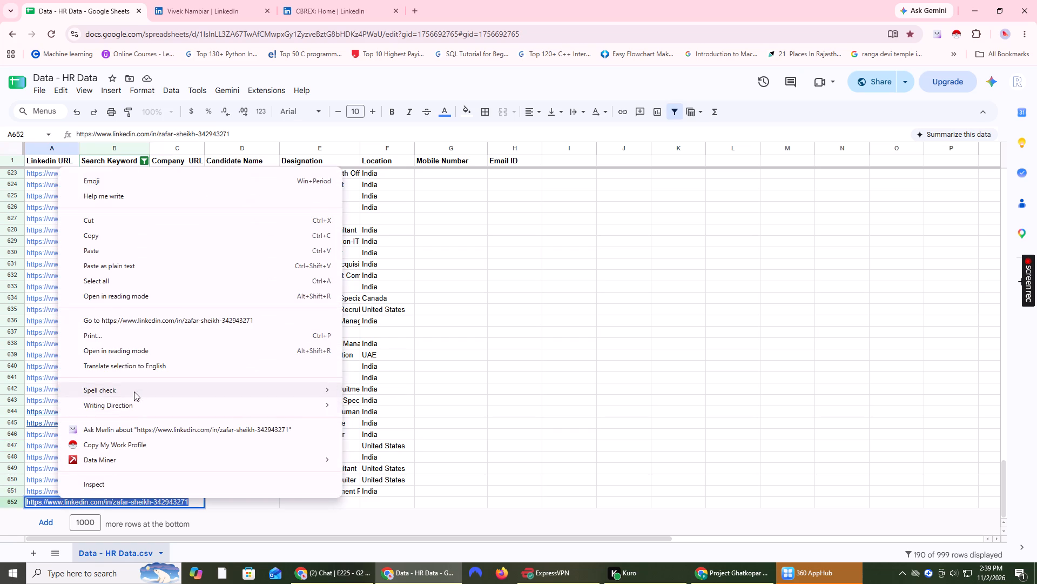
click(159, 325)
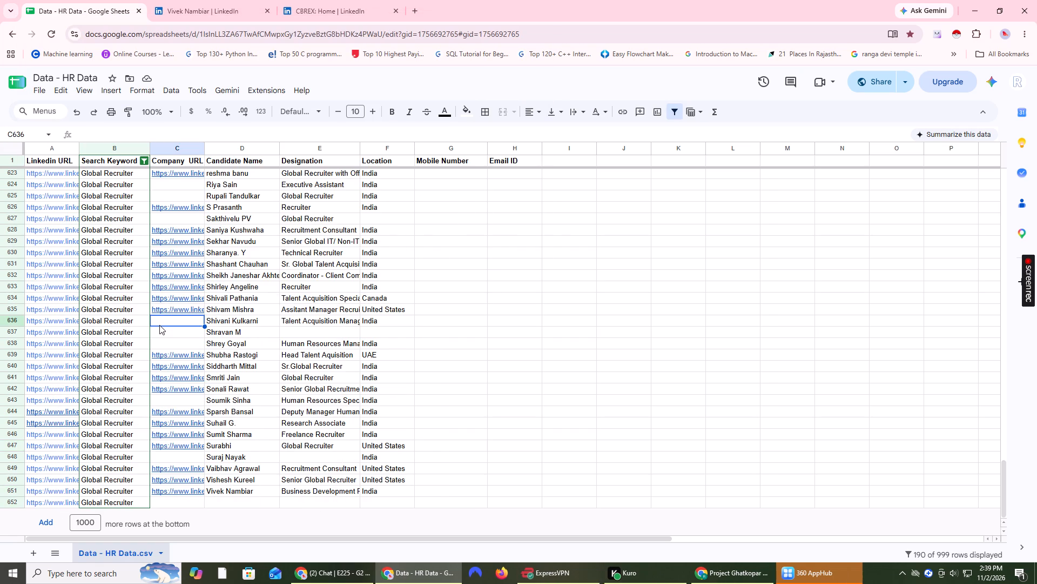
triple_click(70, 501)
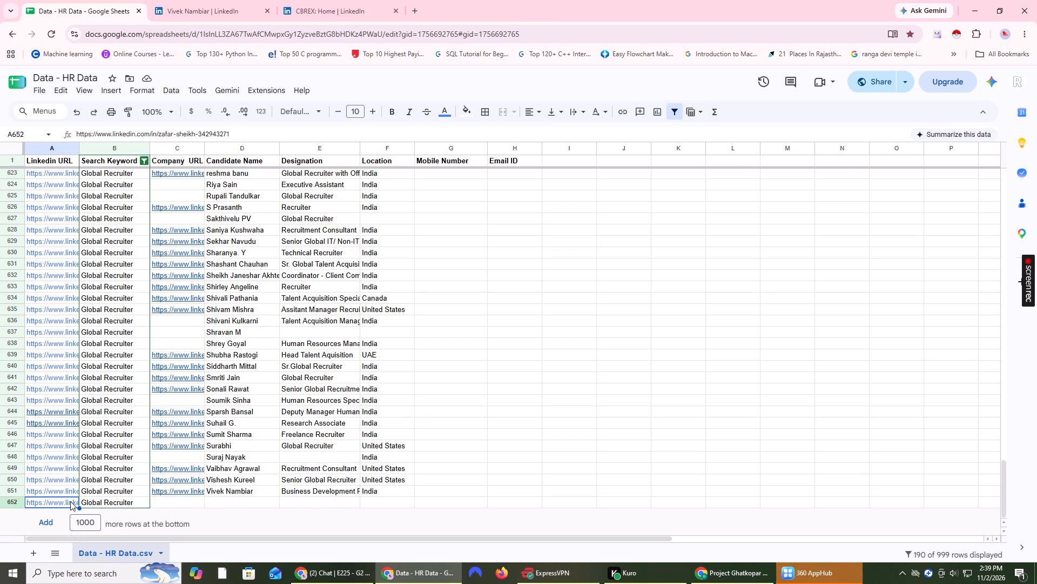
right_click(70, 501)
click(199, 326)
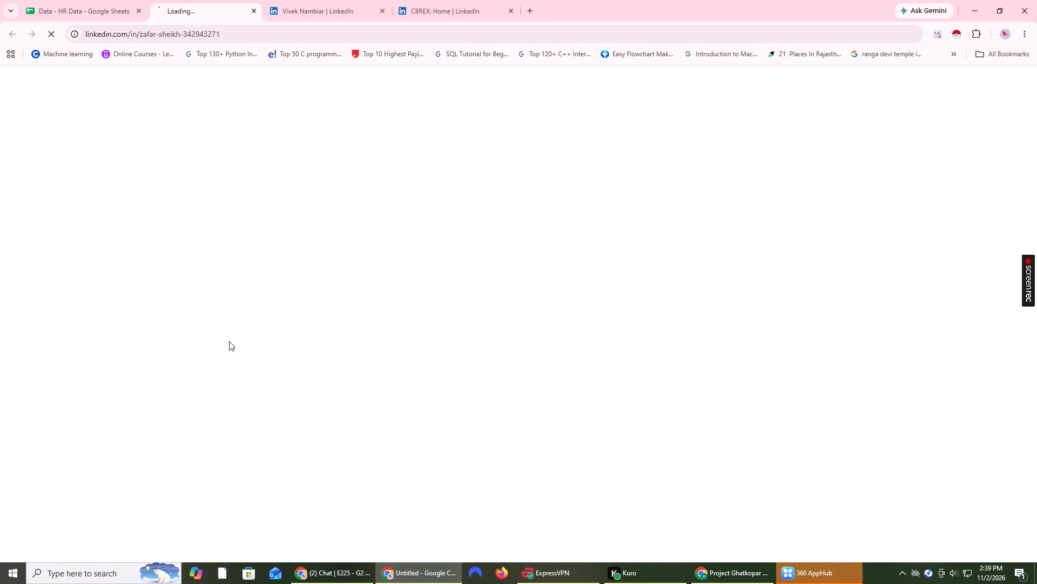
click(398, 8)
click(398, 8)
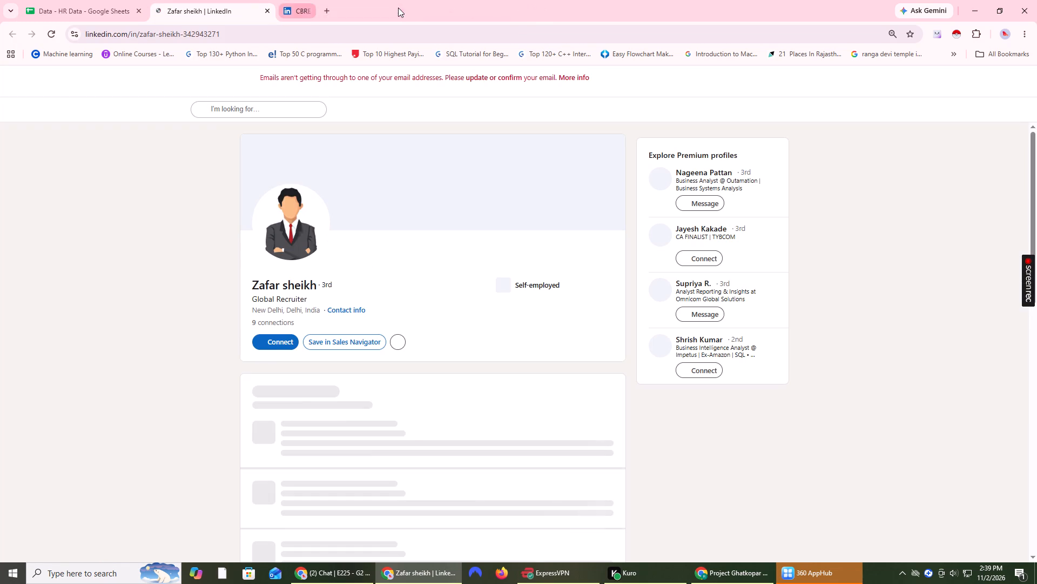
Copy the candidate's name from the row 652 LinkedIn profile into that row's Candidate Name cell.
drag(241, 284, 315, 281)
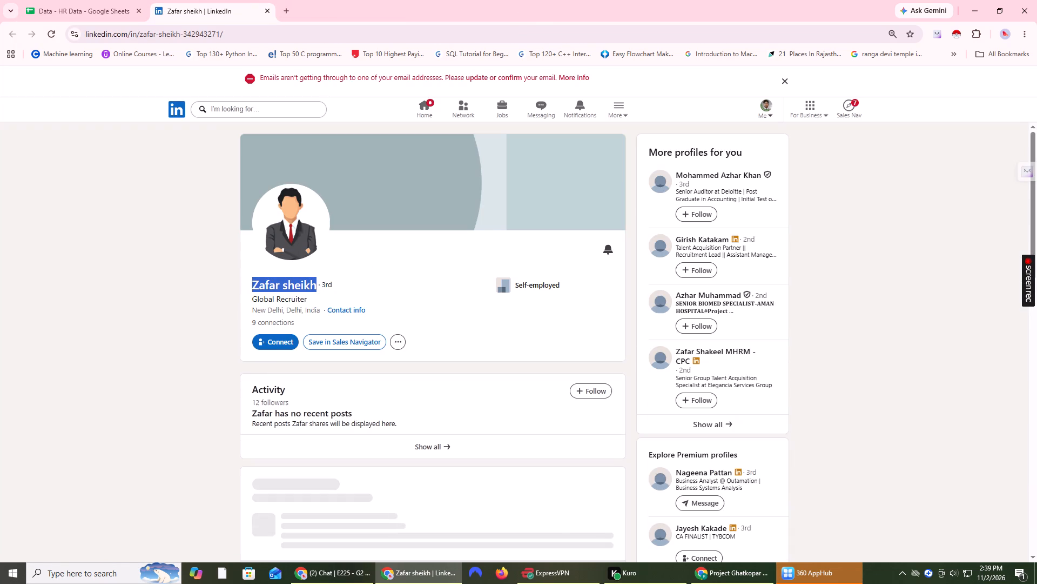
key(ctrl+c)
click(98, 316)
click(99, 0)
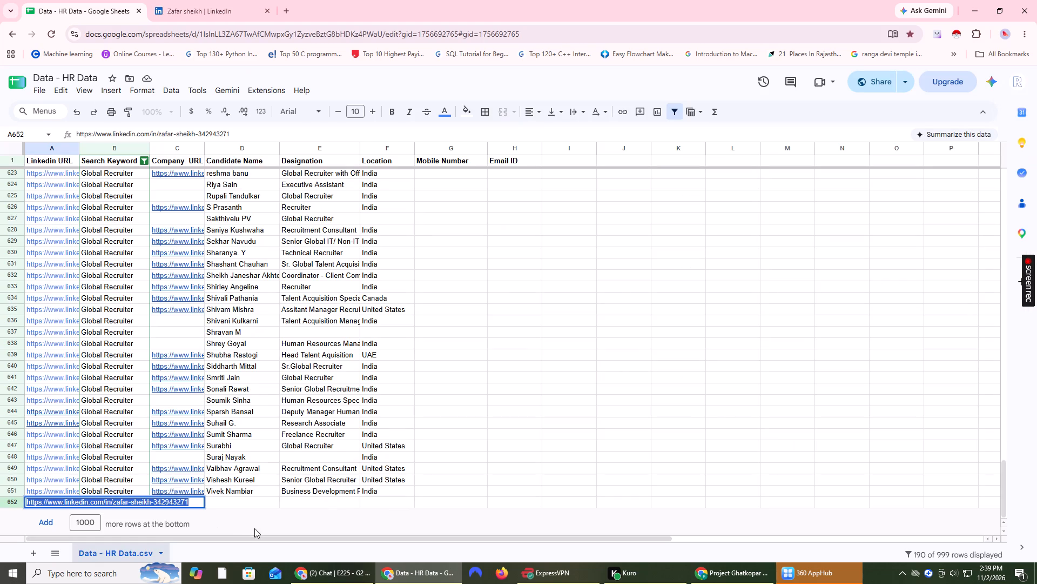
double_click(230, 504)
key(ctrl+v)
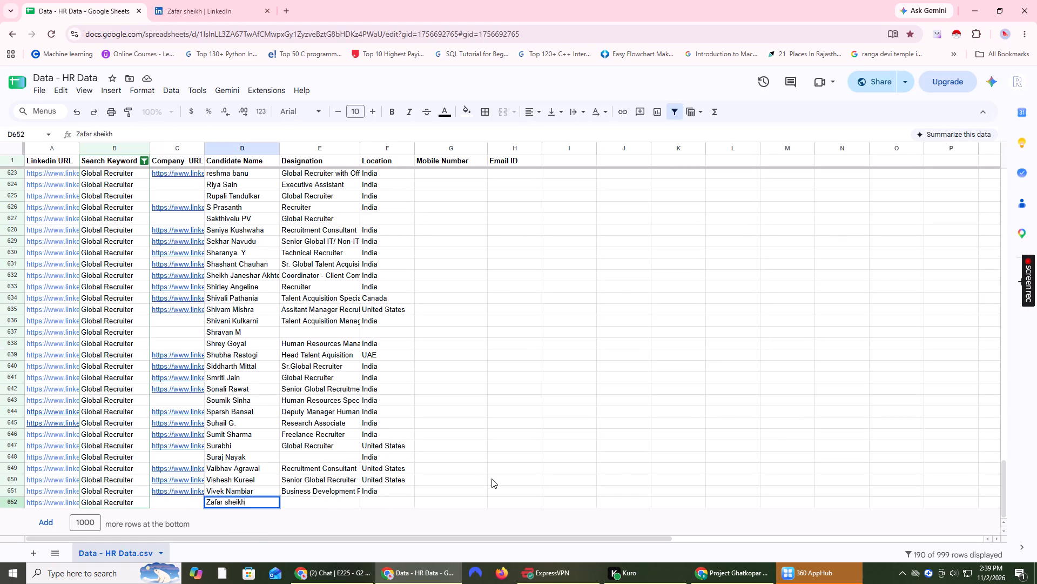
click(491, 479)
Copy the current job title Recruitment Consultant from the profile's Experience section into row 652's Designation cell.
click(224, 0)
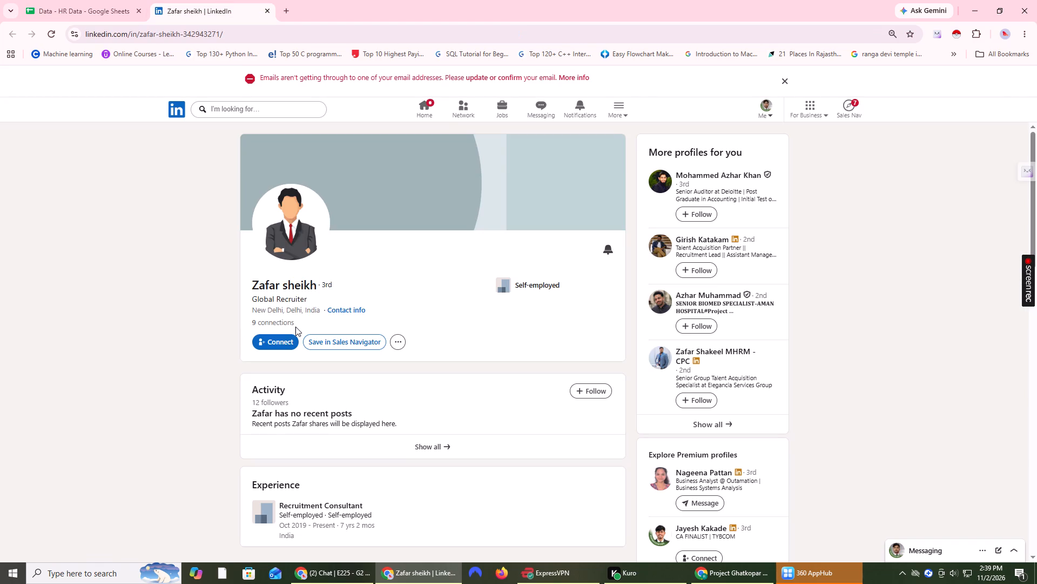
scroll(290, 397, down, 5)
scroll(289, 398, up, 1)
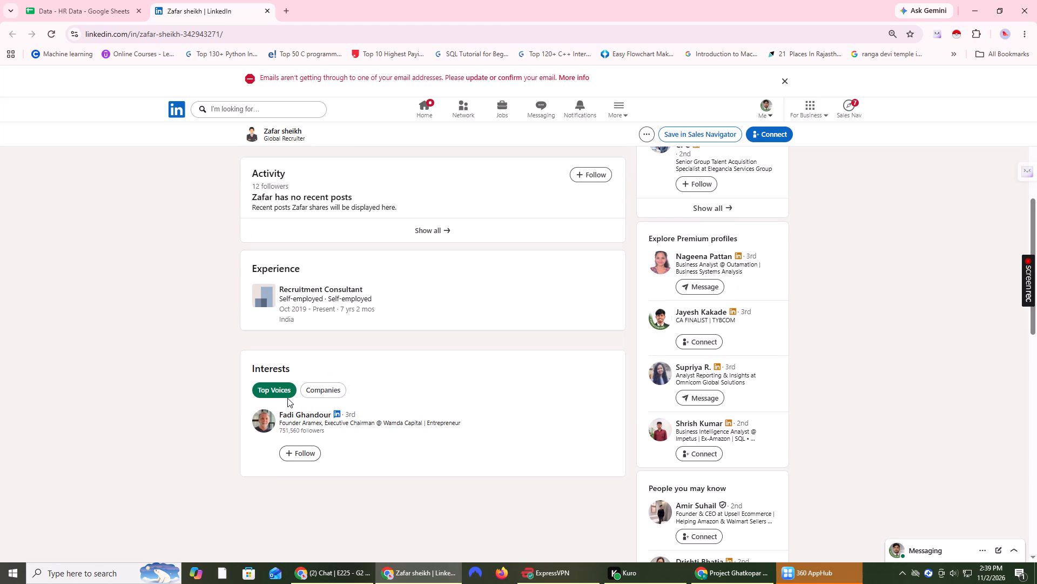
drag(279, 286, 382, 286)
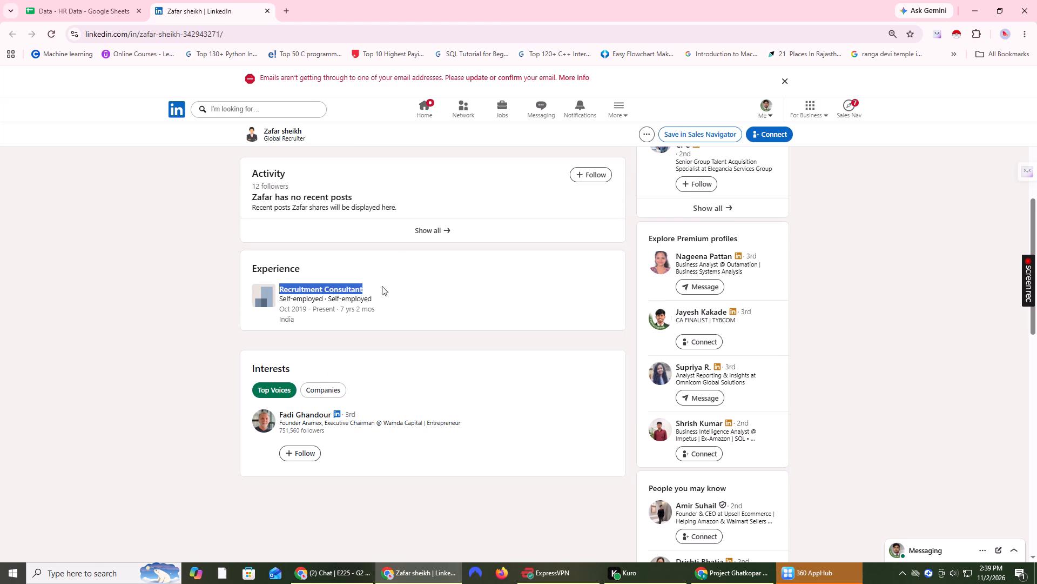
drag(382, 286, 393, 286)
key(ctrl+c)
click(113, 0)
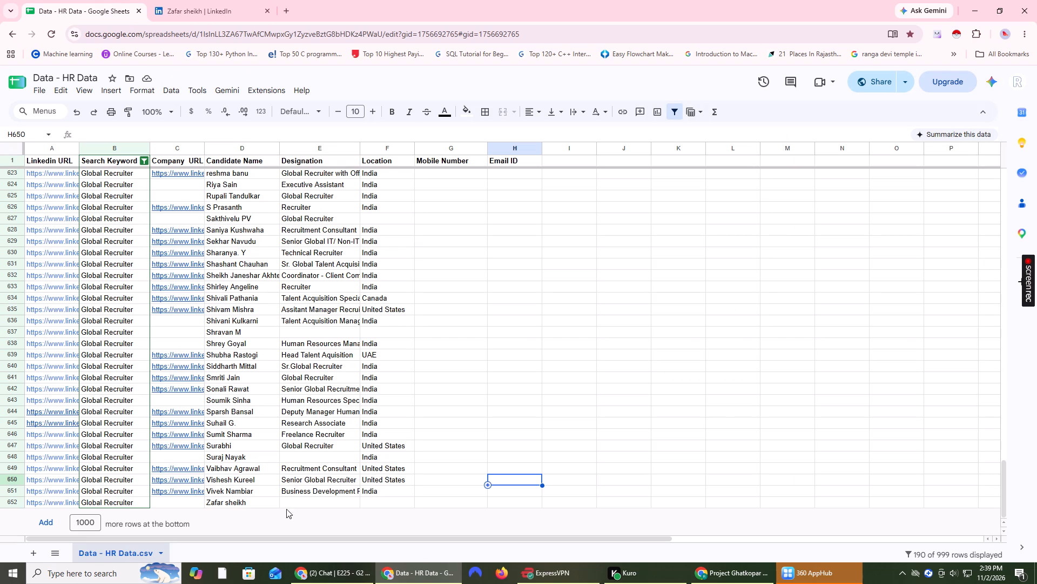
click(295, 502)
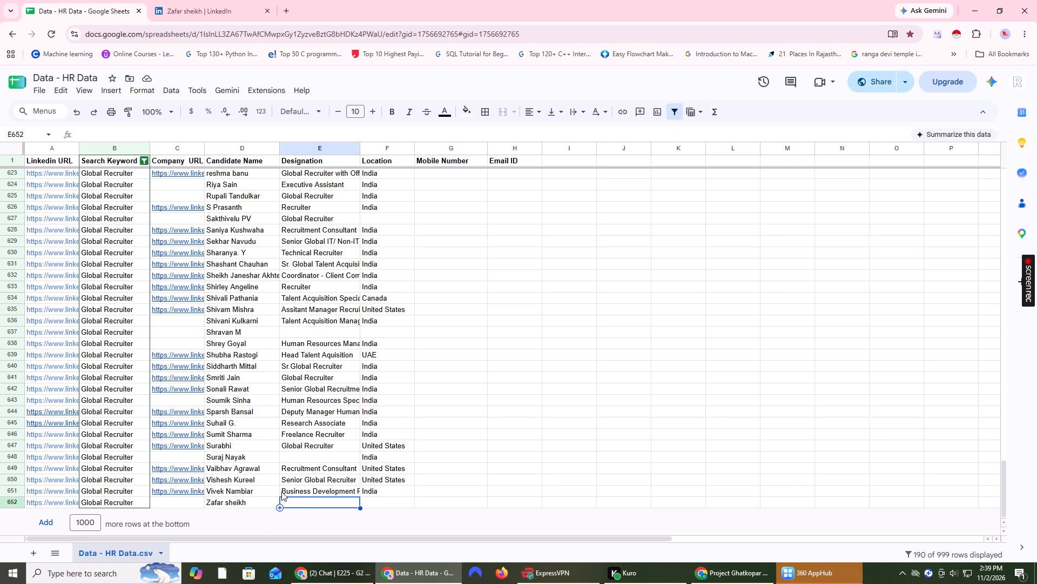
double_click(289, 502)
key(ctrl+v)
click(409, 504)
Check the location on the profile and fill India down from row 651 into row 652's Location cell.
click(203, 16)
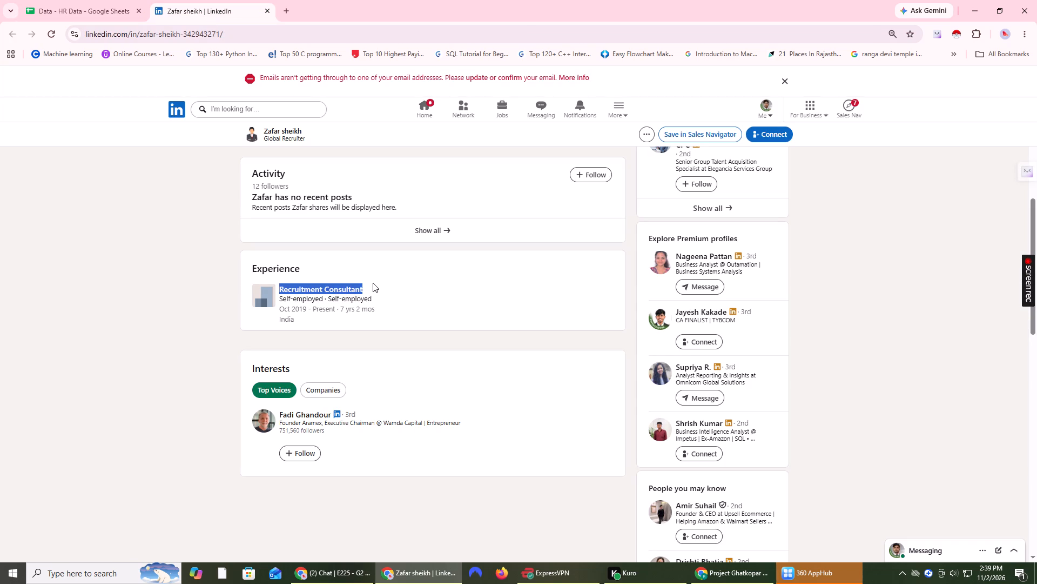
scroll(387, 289, up, 9)
click(99, 0)
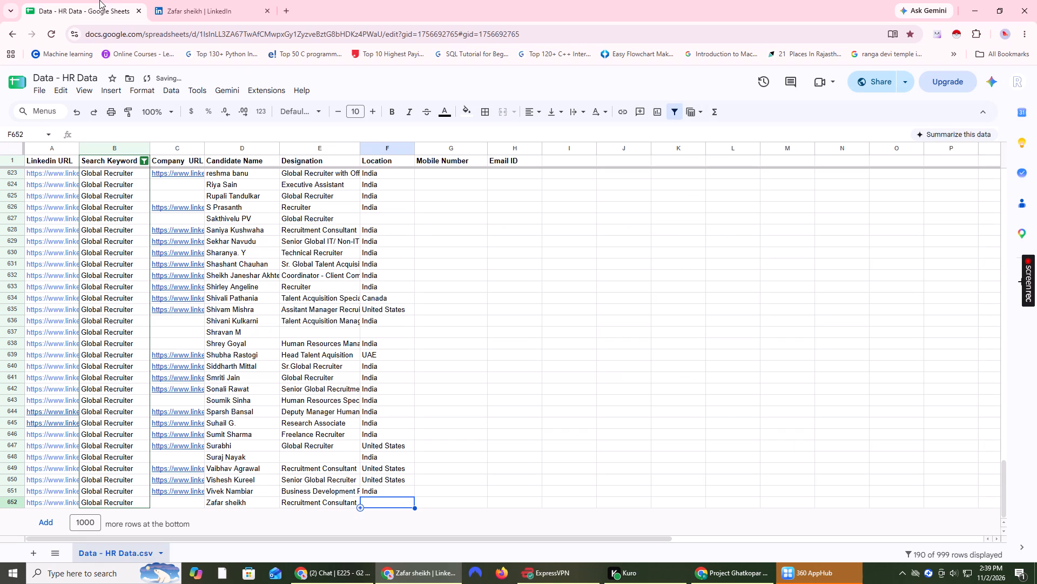
click(398, 500)
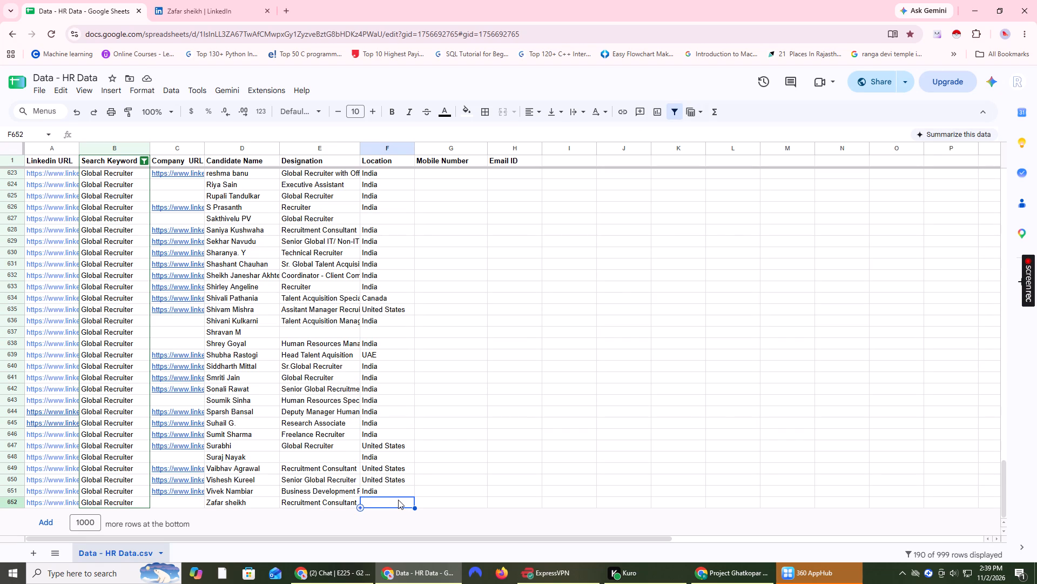
key(shift+Up)
key(ctrl+d)
click(541, 474)
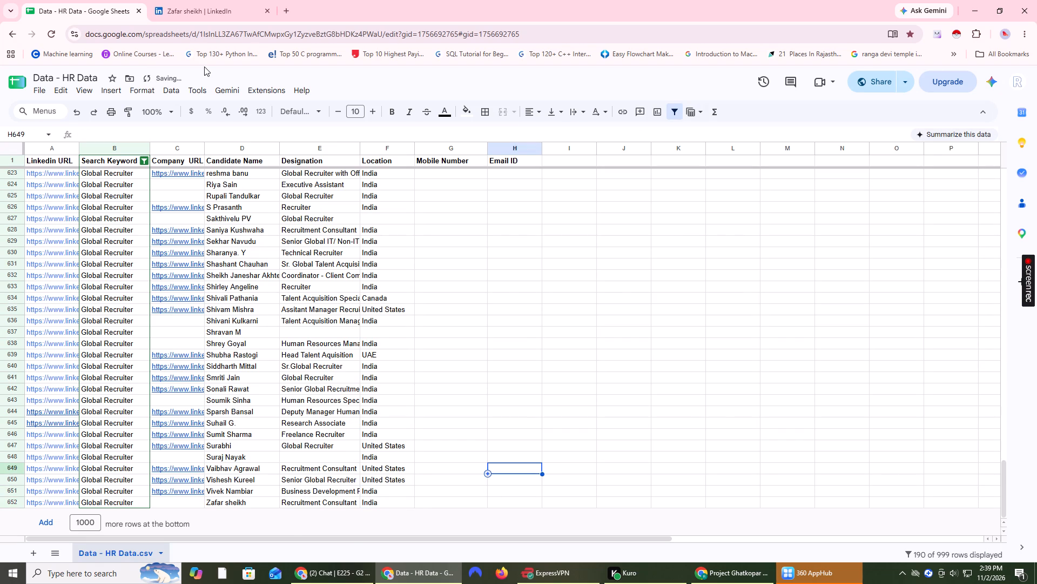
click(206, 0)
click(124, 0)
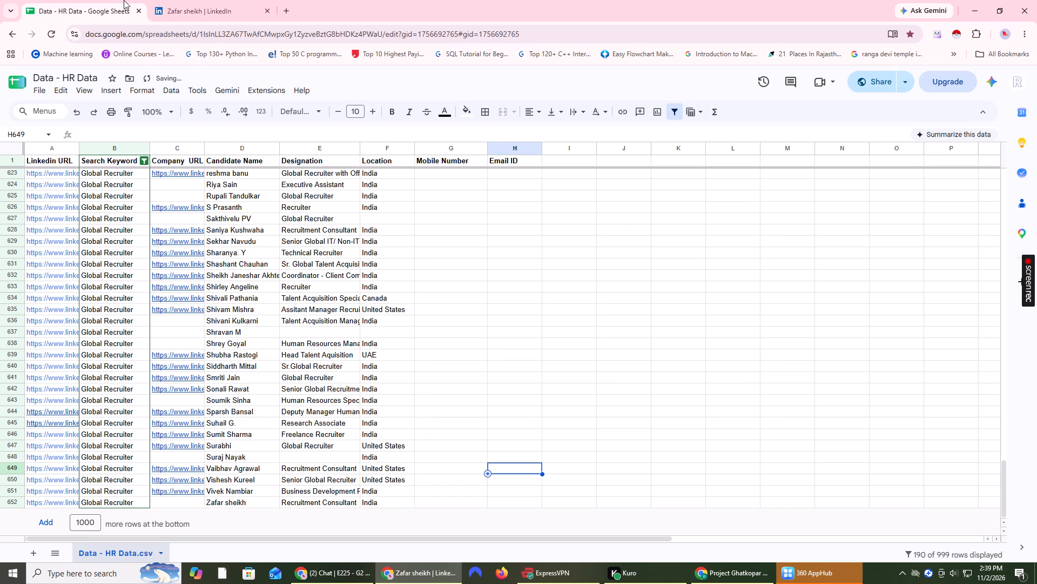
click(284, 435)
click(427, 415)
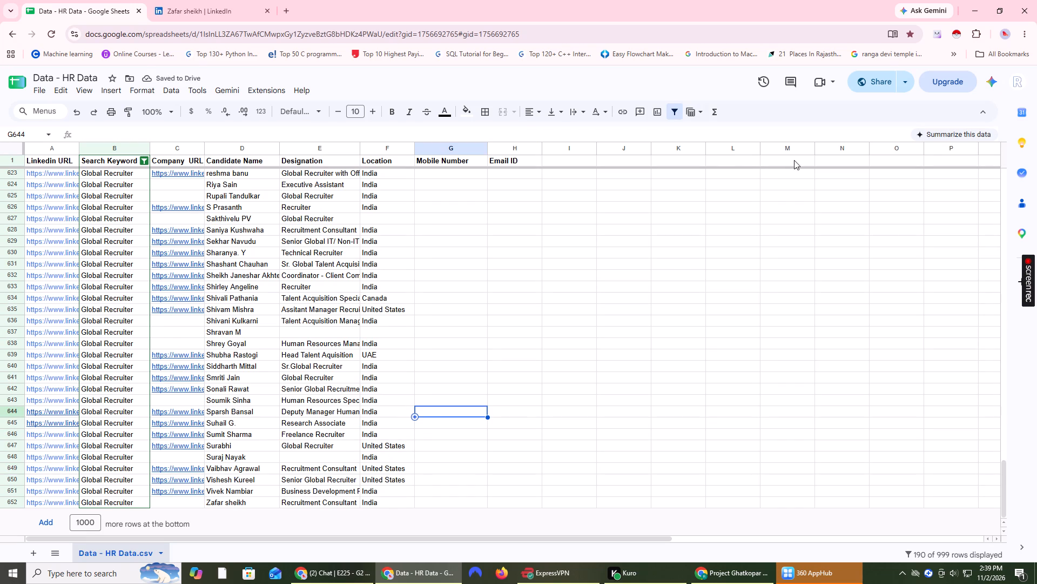
Remove the Search Keyword filter from the HR Data sheet.
click(673, 111)
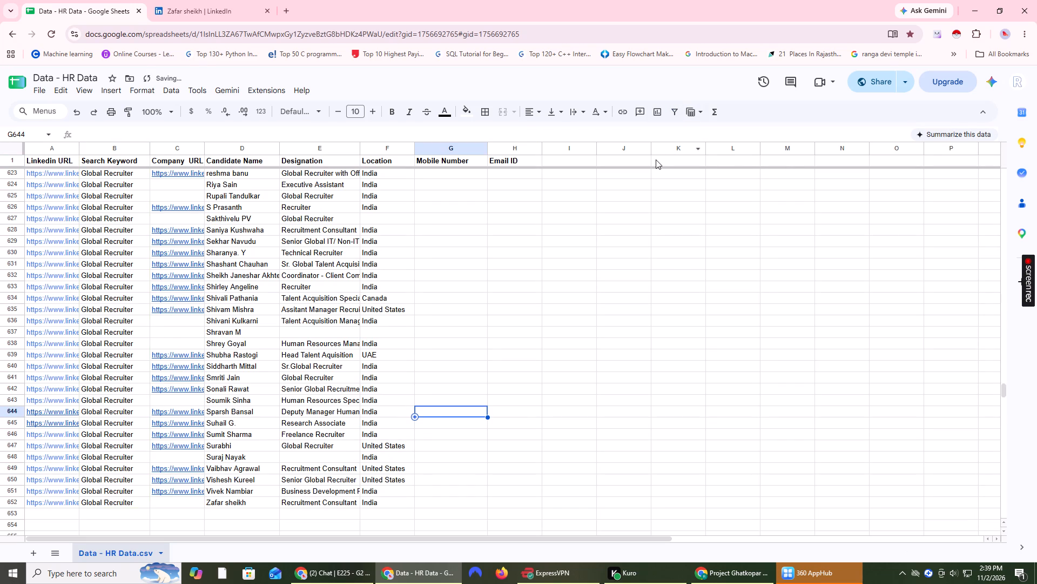
click(573, 351)
Look through the unfiltered sheet, reviewing the Global Recruiter rows and the Remote Recruiter rows above them.
scroll(522, 379, up, 13)
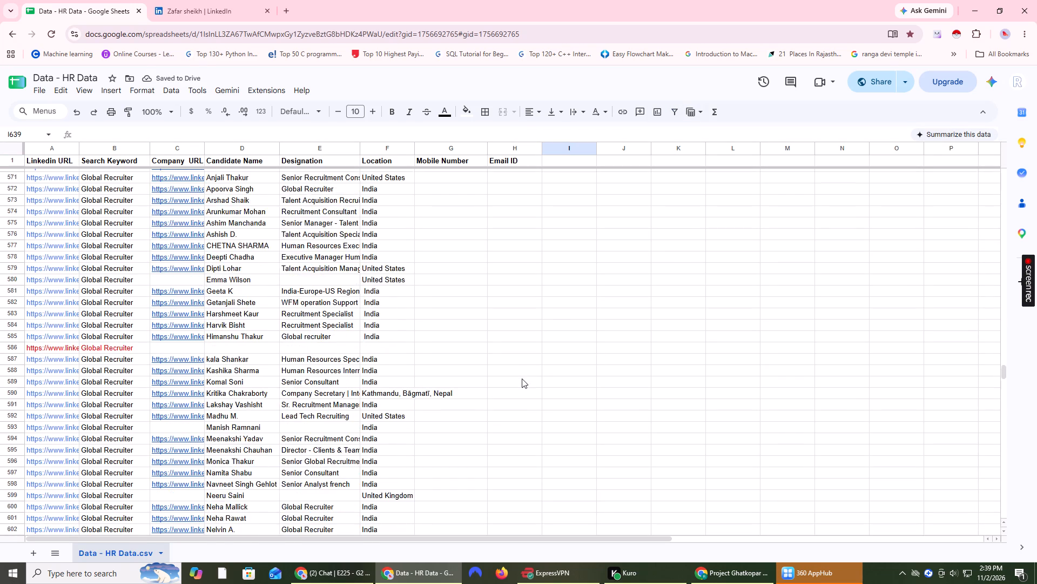
scroll(522, 379, up, 5)
scroll(522, 379, down, 14)
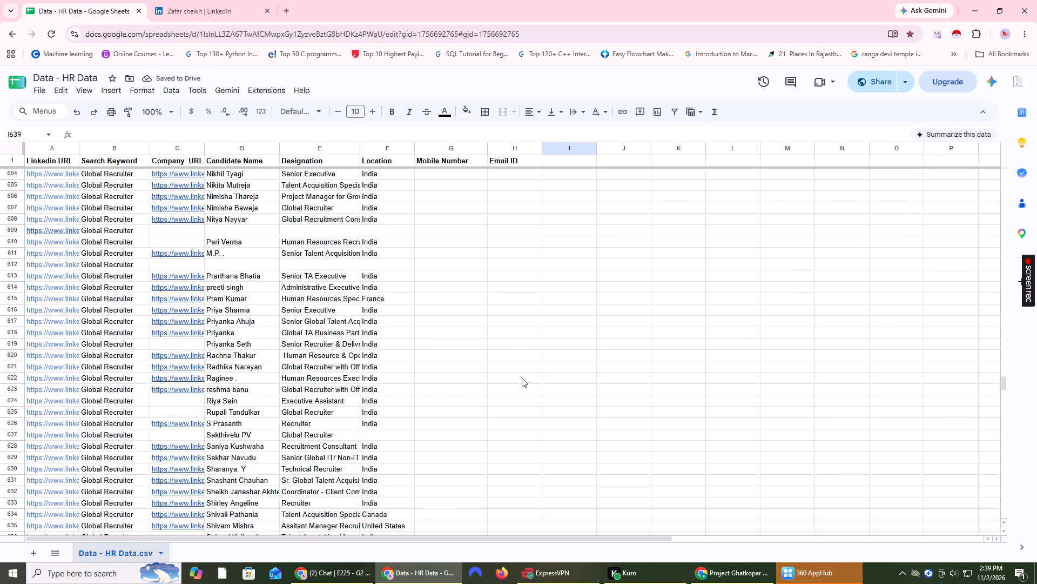
scroll(522, 378, down, 8)
scroll(522, 378, up, 10)
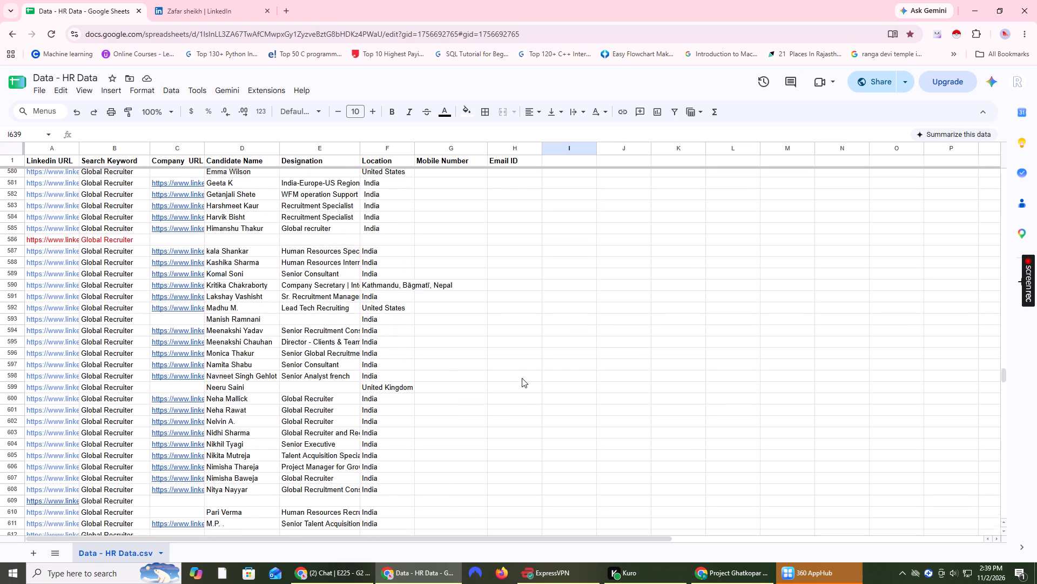
scroll(522, 378, up, 20)
scroll(522, 378, up, 15)
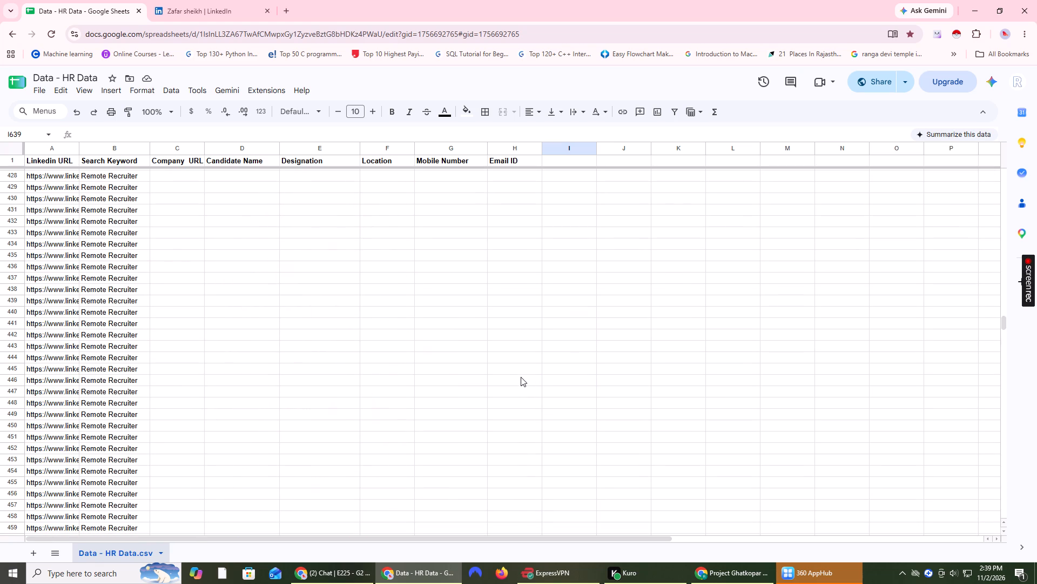
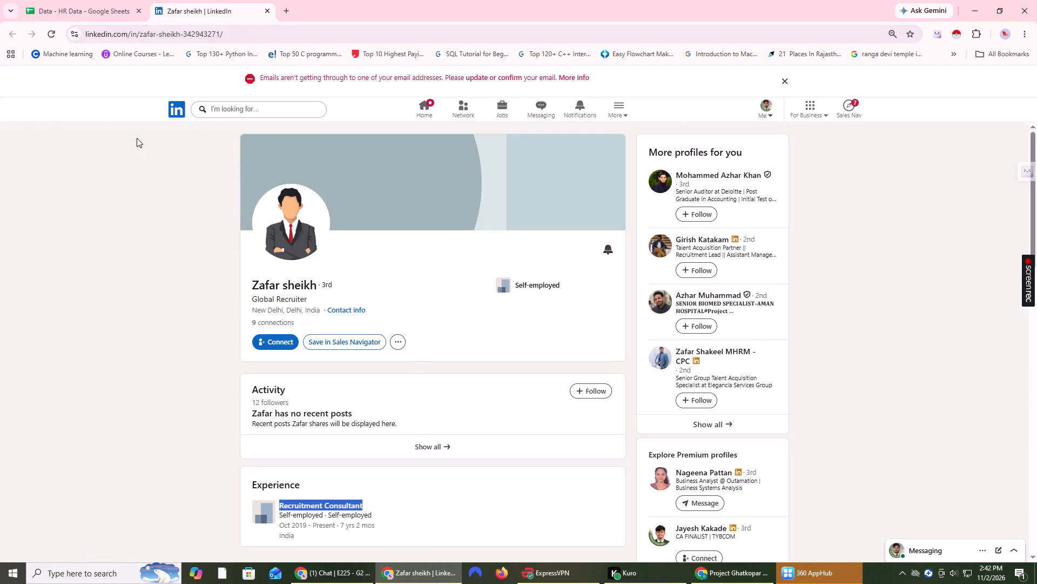
Return to the HR Data sheet and look over the Remote Recruiter rows with empty candidate details.
click(100, 0)
scroll(260, 395, down, 6)
scroll(261, 398, up, 5)
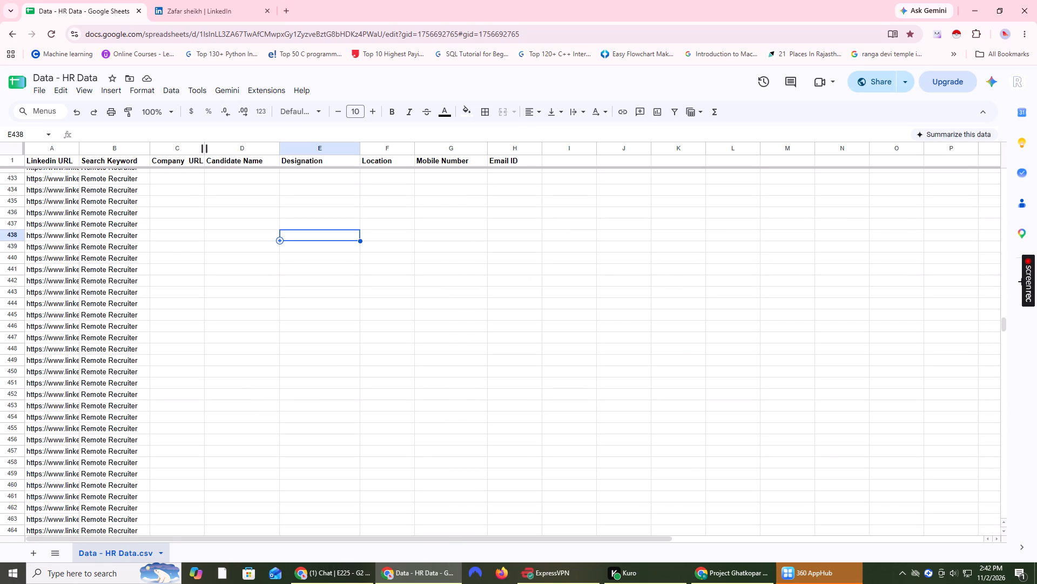
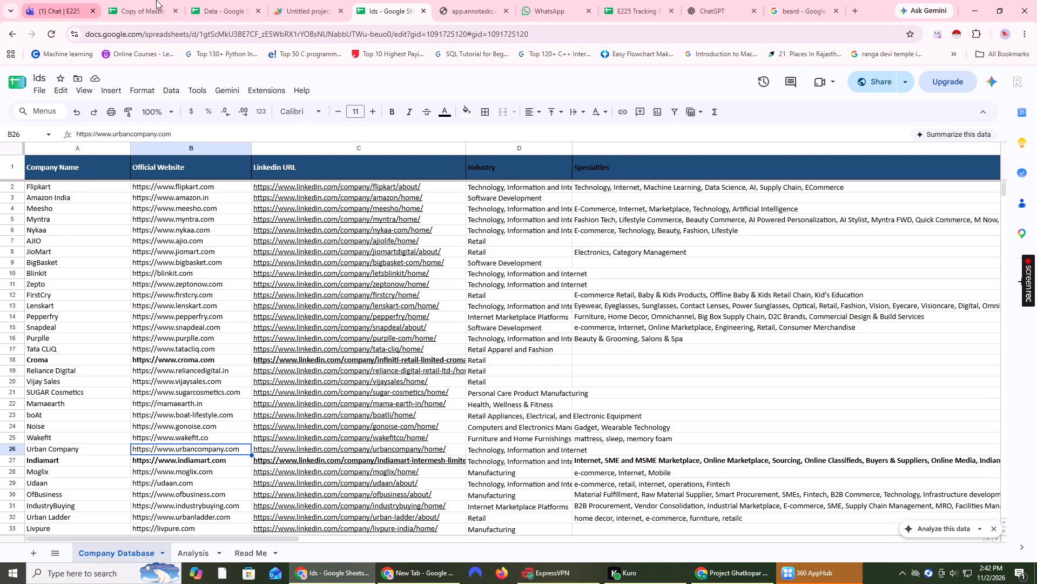
Check the Data spreadsheet briefly, return to the Ids spreadsheet and open its Analysis sheet.
click(214, 0)
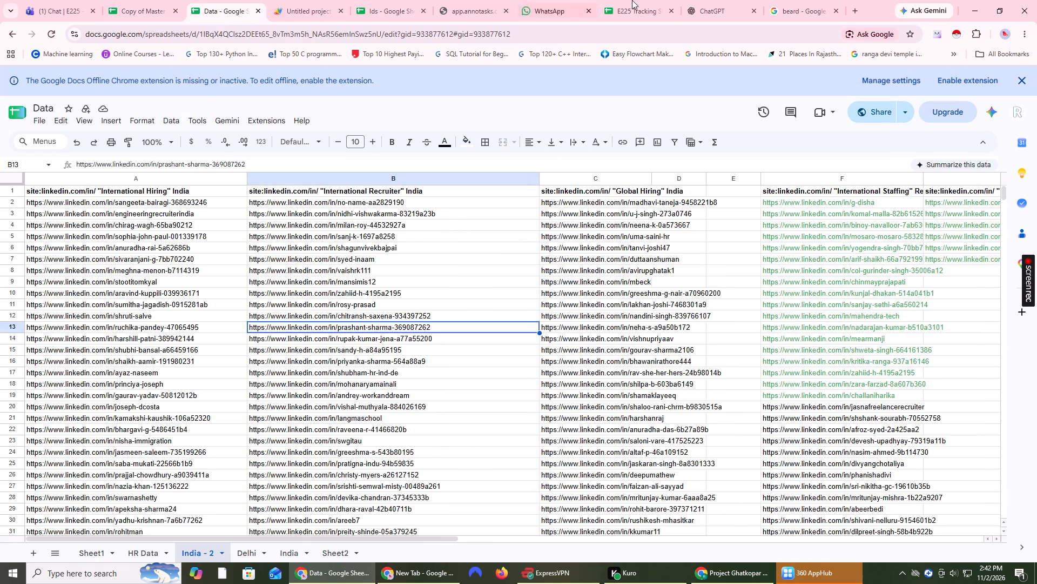
click(410, 0)
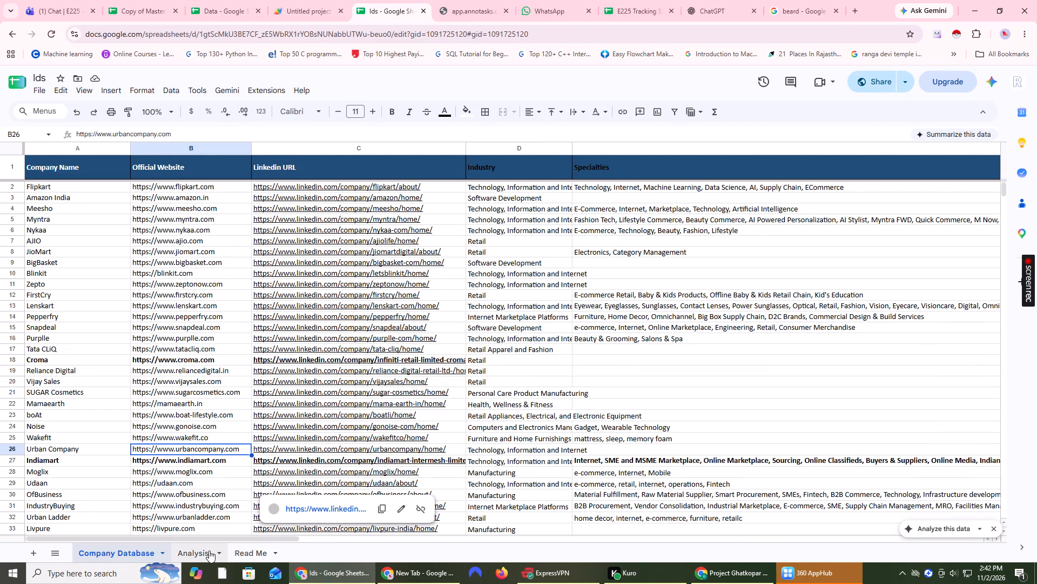
click(265, 553)
click(186, 549)
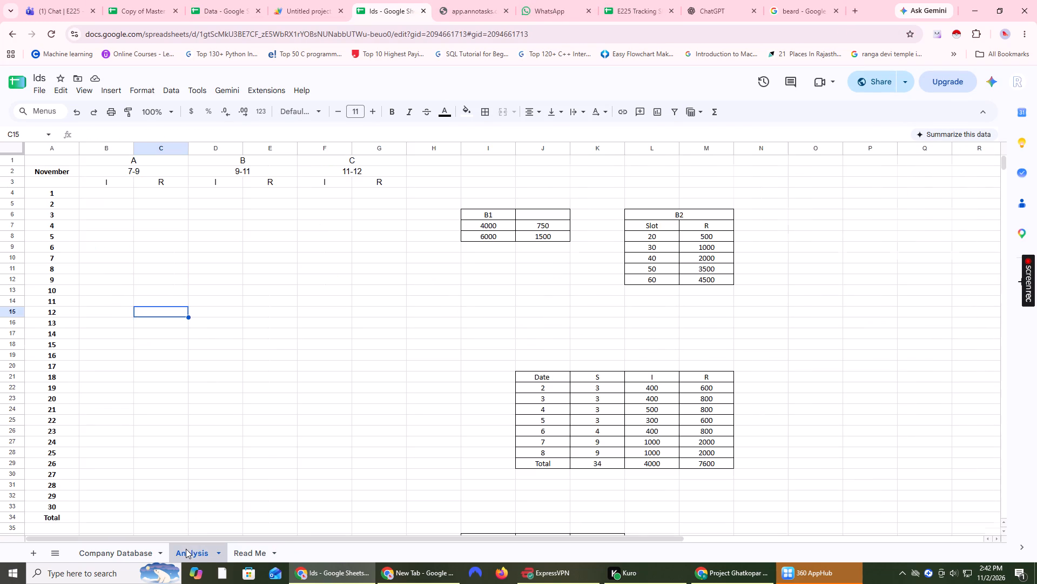
click(407, 368)
scroll(382, 392, up, 10)
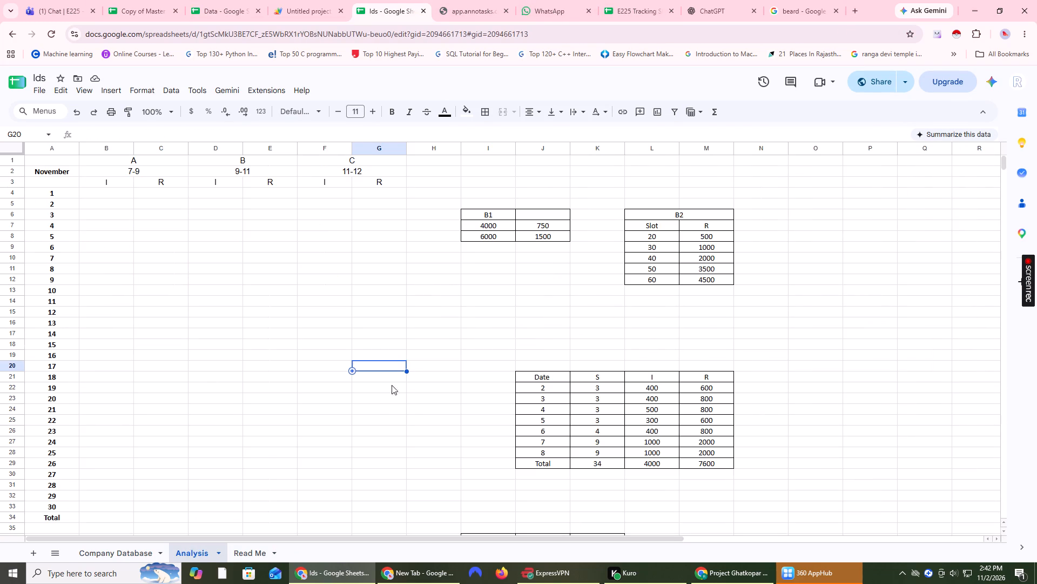
Set the text colour of the first I heading in B3 to dark red and of November in A2 to black.
click(87, 183)
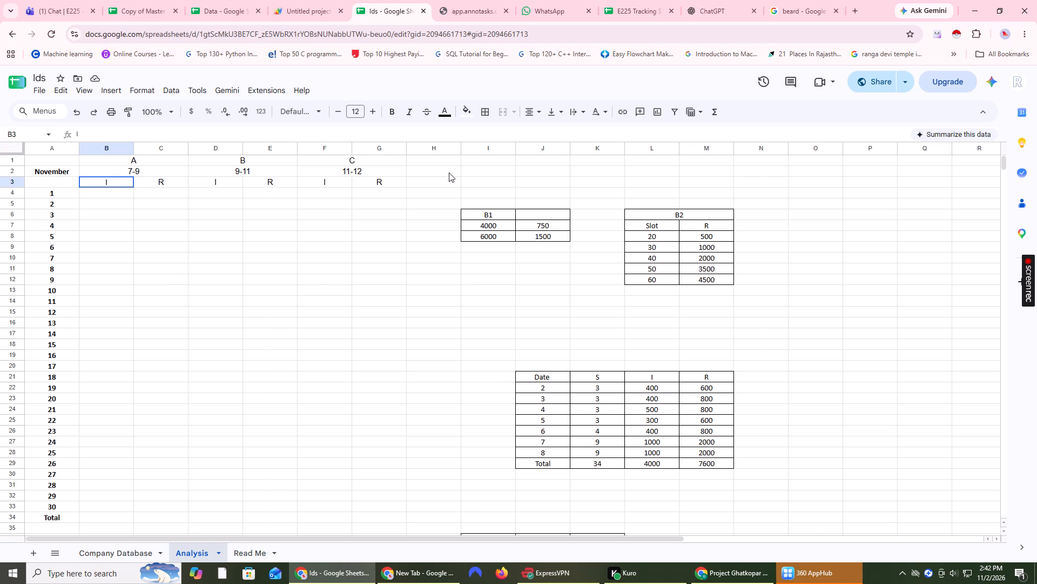
click(442, 110)
click(452, 160)
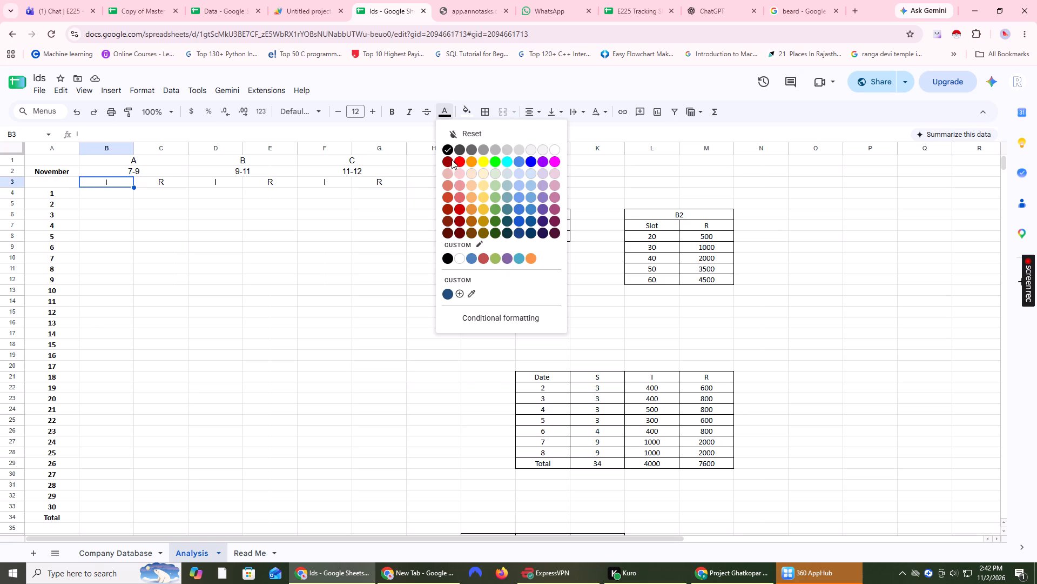
click(46, 170)
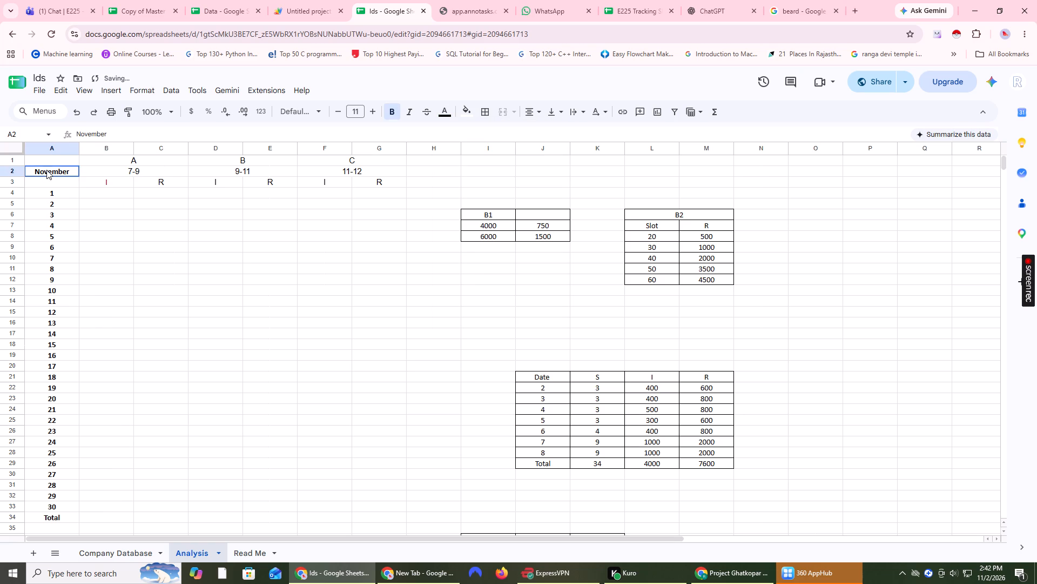
click(445, 115)
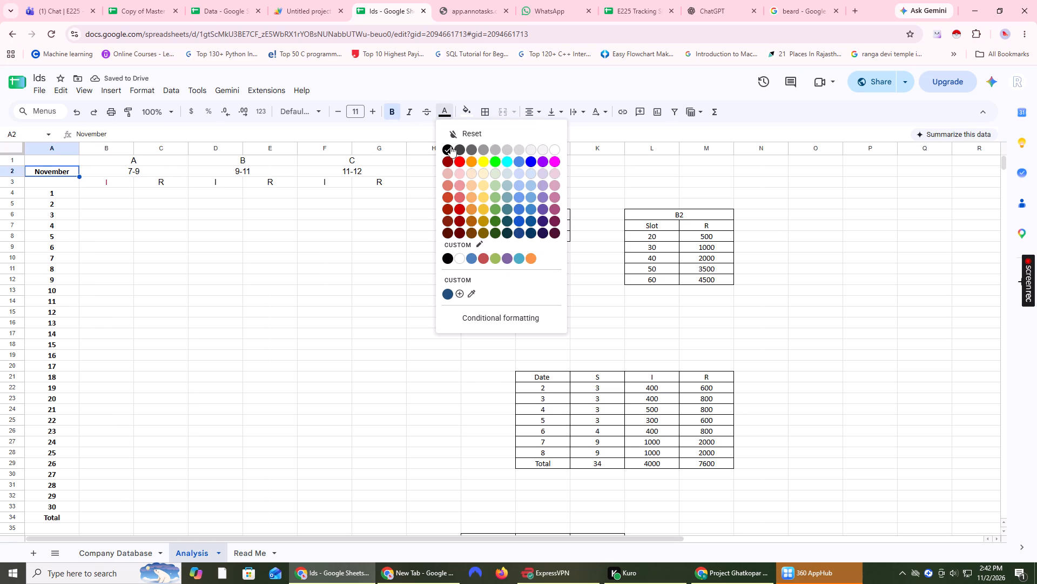
click(452, 150)
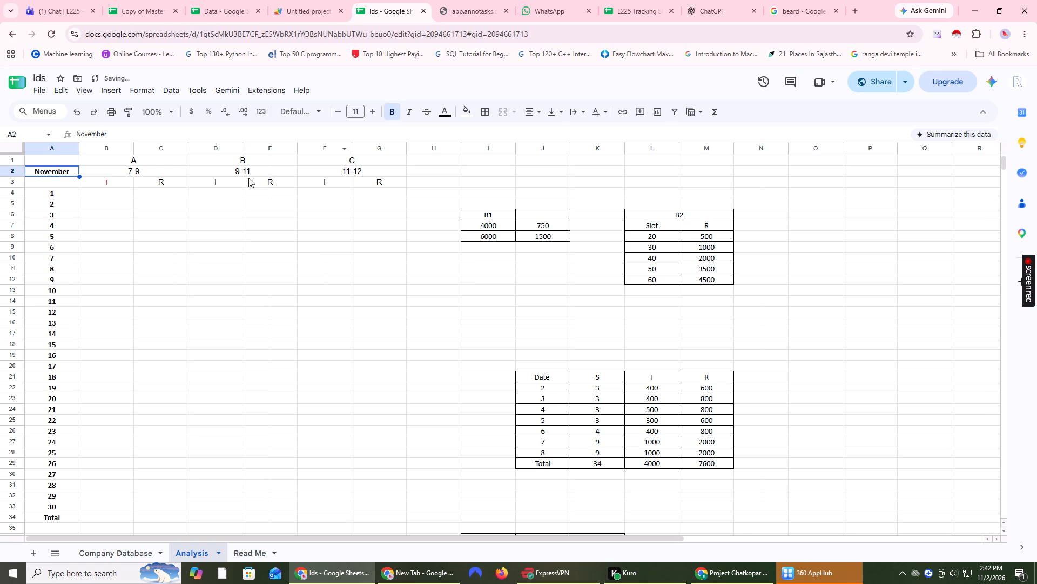
Set the row 2 headings' text colours: 7-9 medium green, 9-11 darker green, and 11-12 very dark cyan.
click(113, 175)
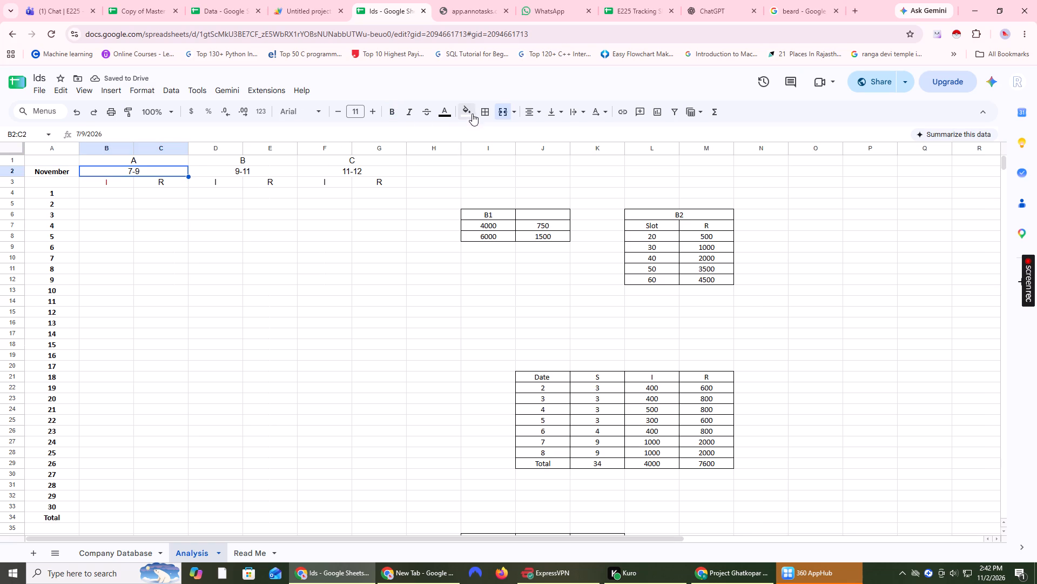
click(447, 114)
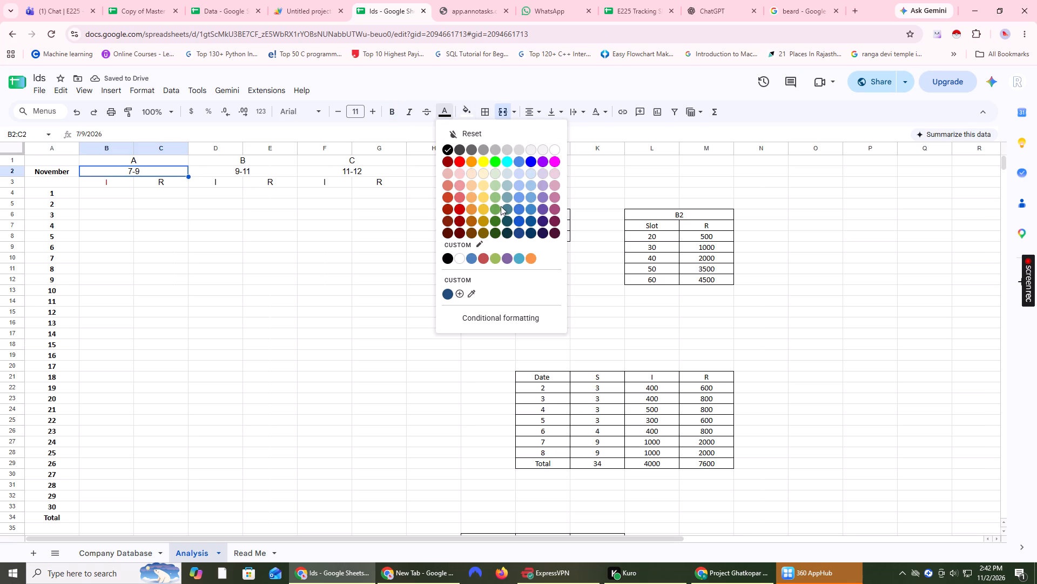
click(497, 206)
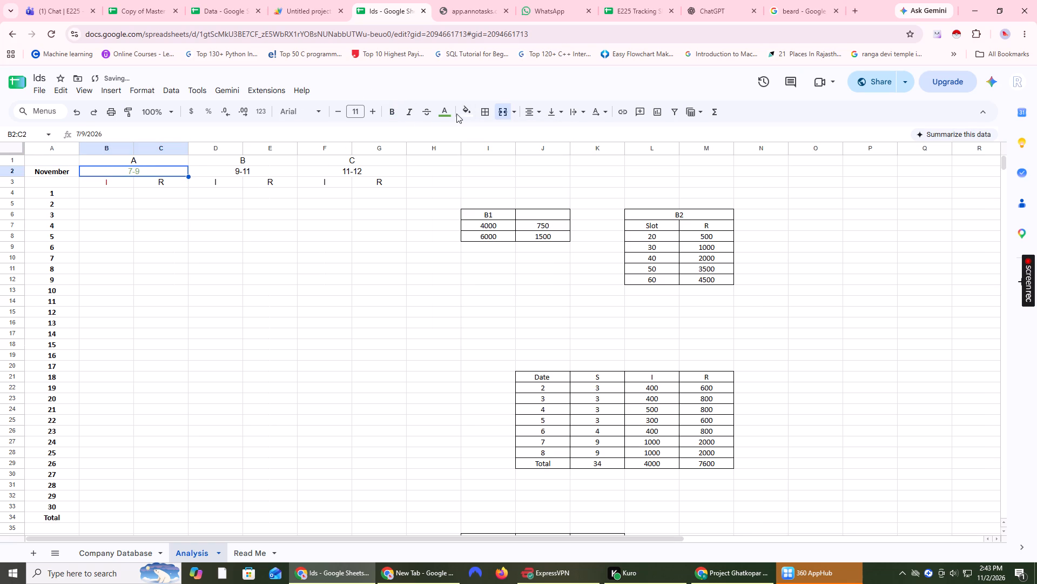
click(443, 114)
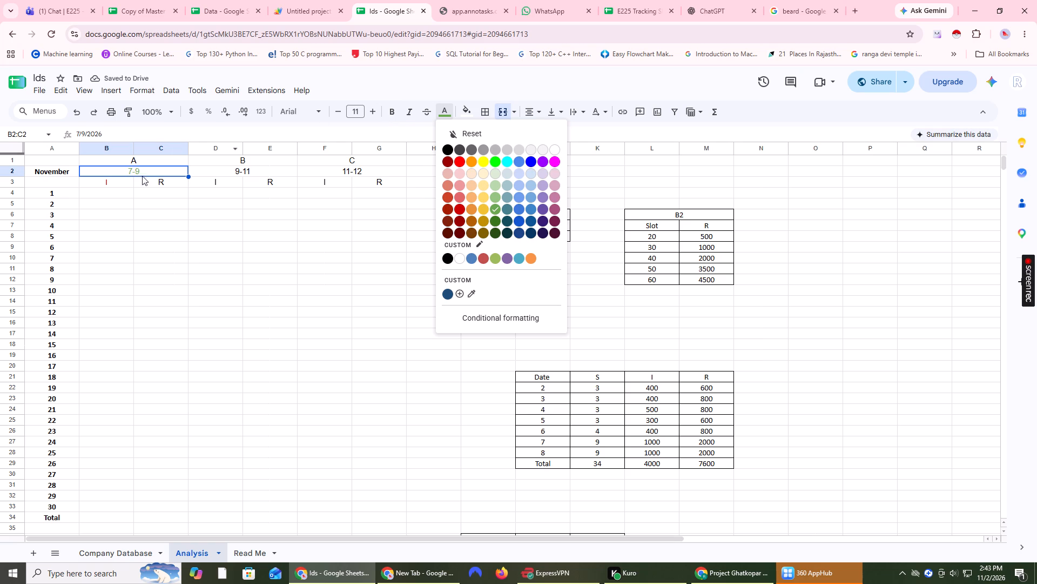
click(231, 174)
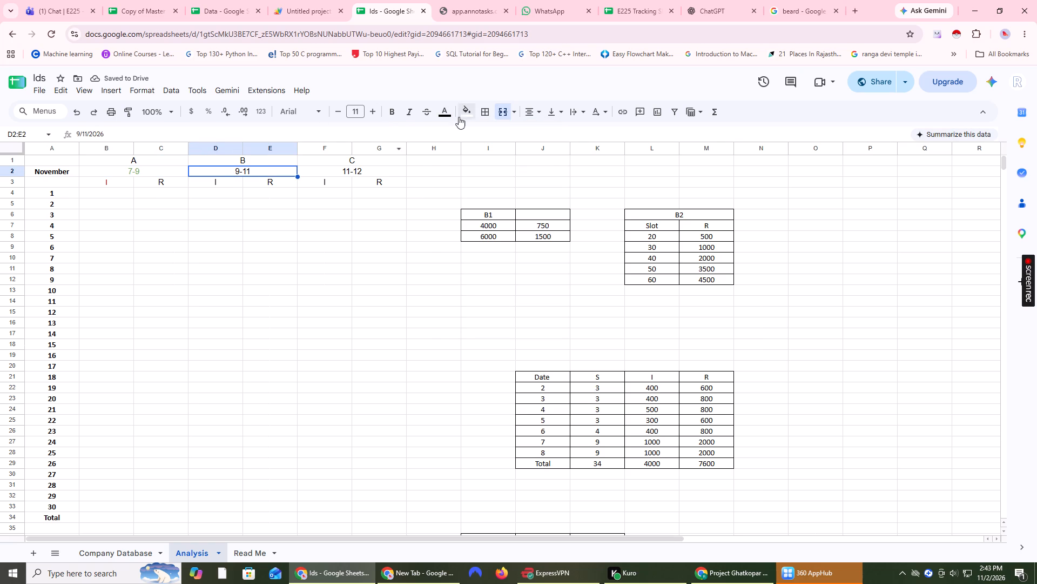
click(448, 114)
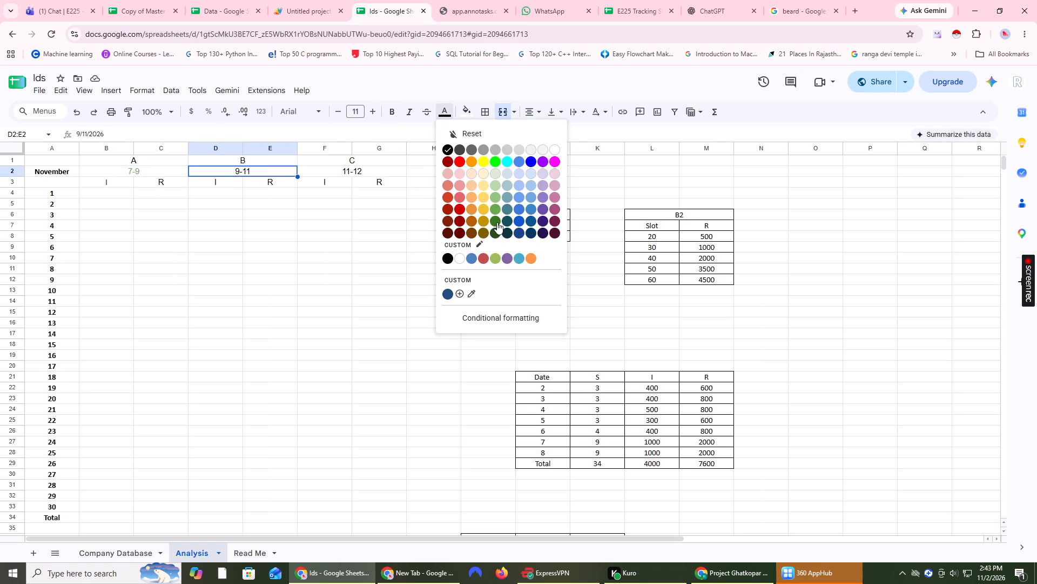
click(497, 222)
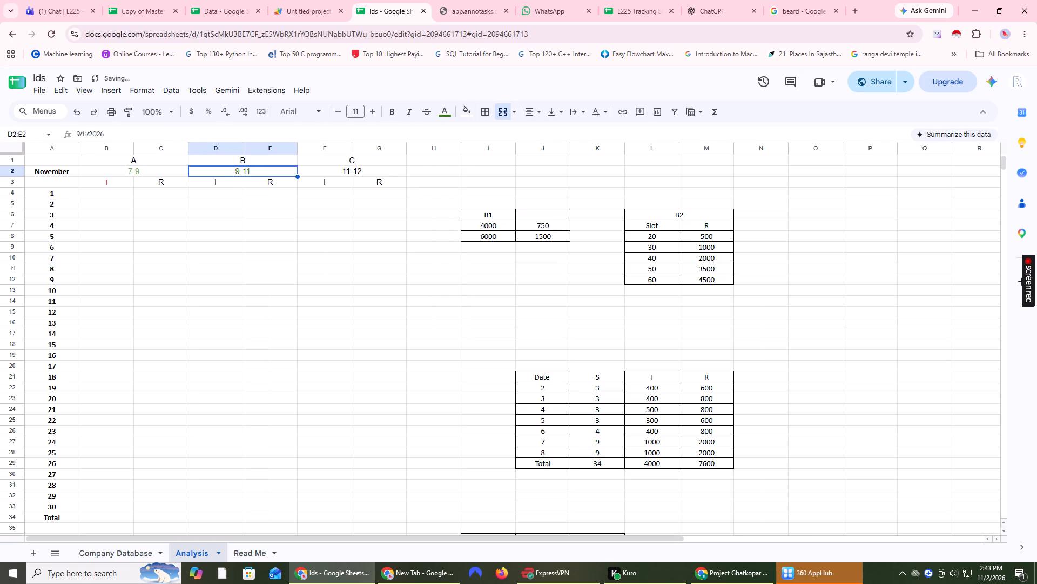
click(327, 167)
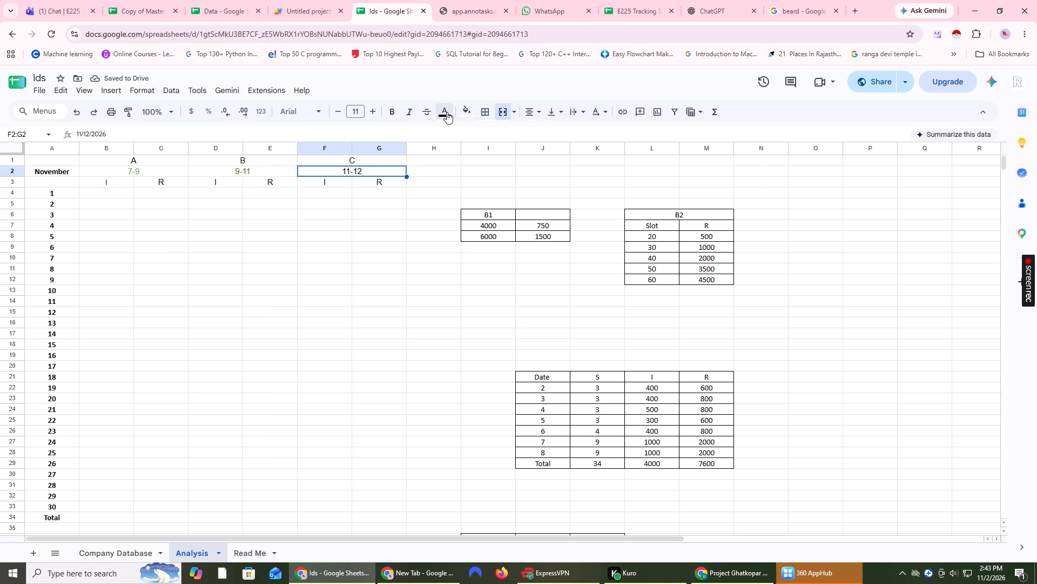
click(447, 112)
click(507, 230)
click(339, 207)
click(338, 195)
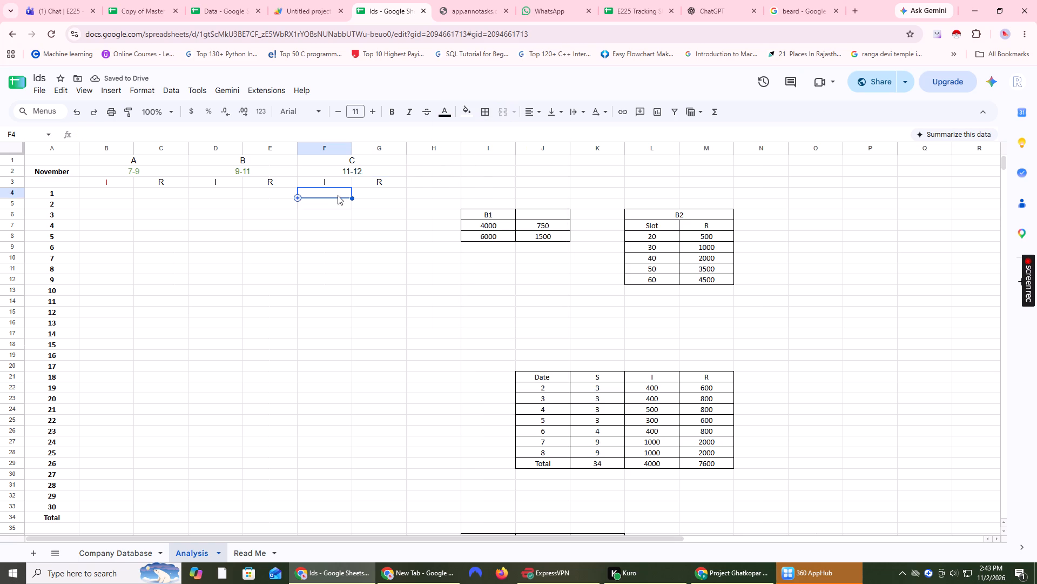
Colour the text of the Date column, J21:J29 from Date through Total, yellow and change it to red.
scroll(338, 195, down, 6)
scroll(338, 195, up, 4)
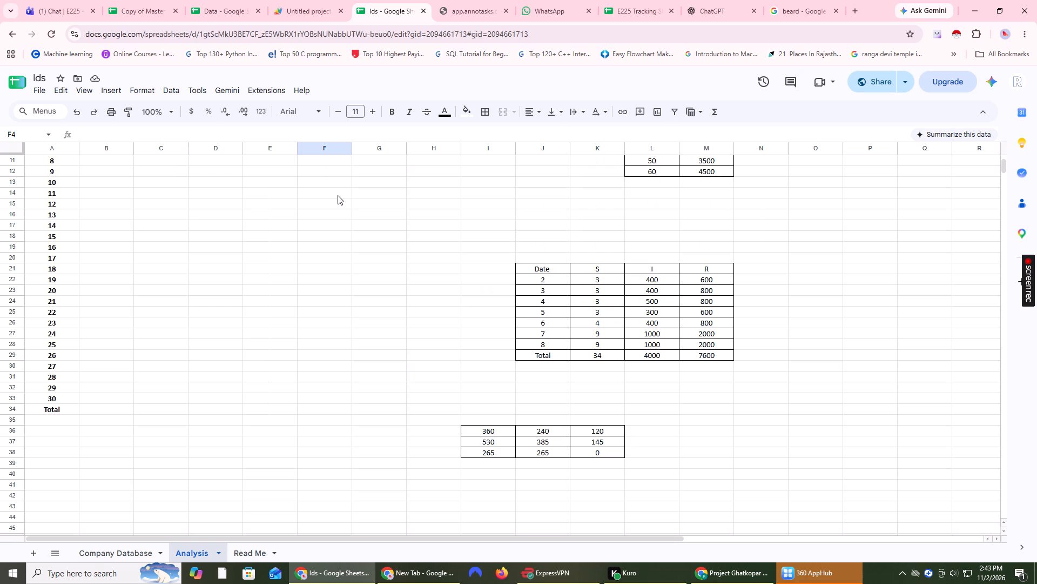
click(529, 270)
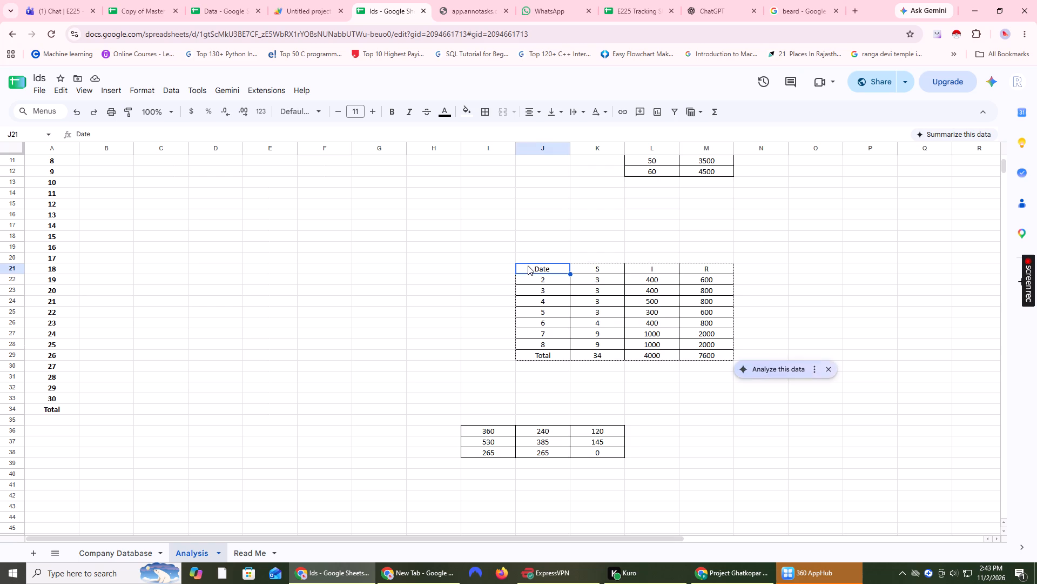
key(shift+Down)
key(shift+Down)
key(shift+Down)
key(shift+Down)
key(shift+Down)
key(shift+Down)
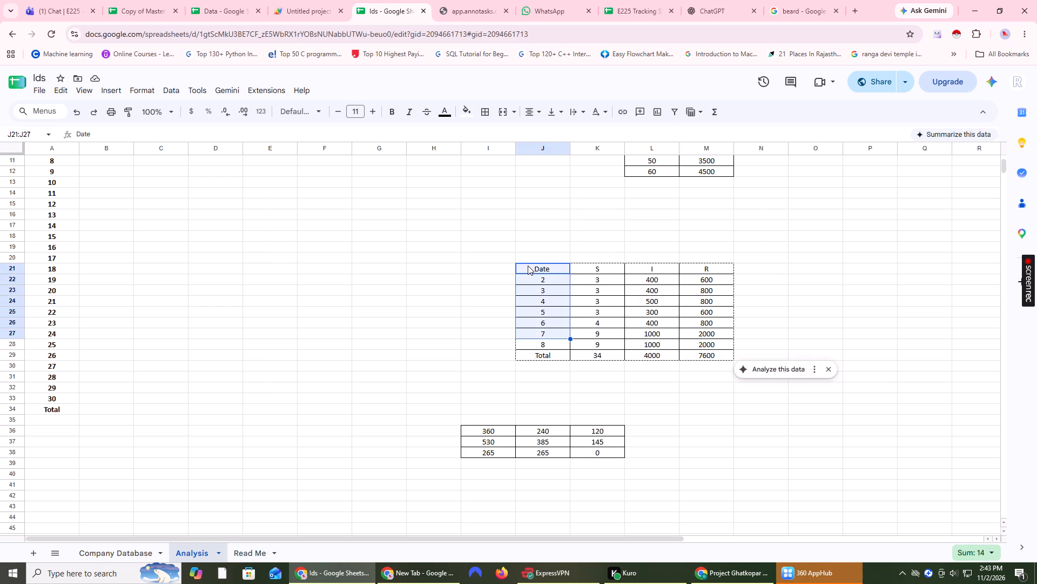
key(shift+Down)
key(shift+Down)
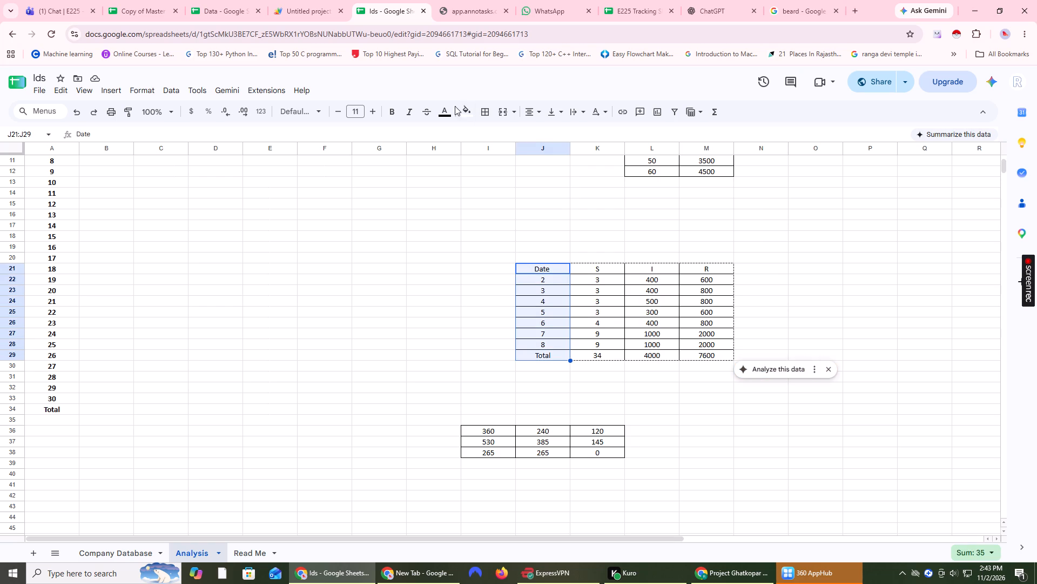
click(442, 105)
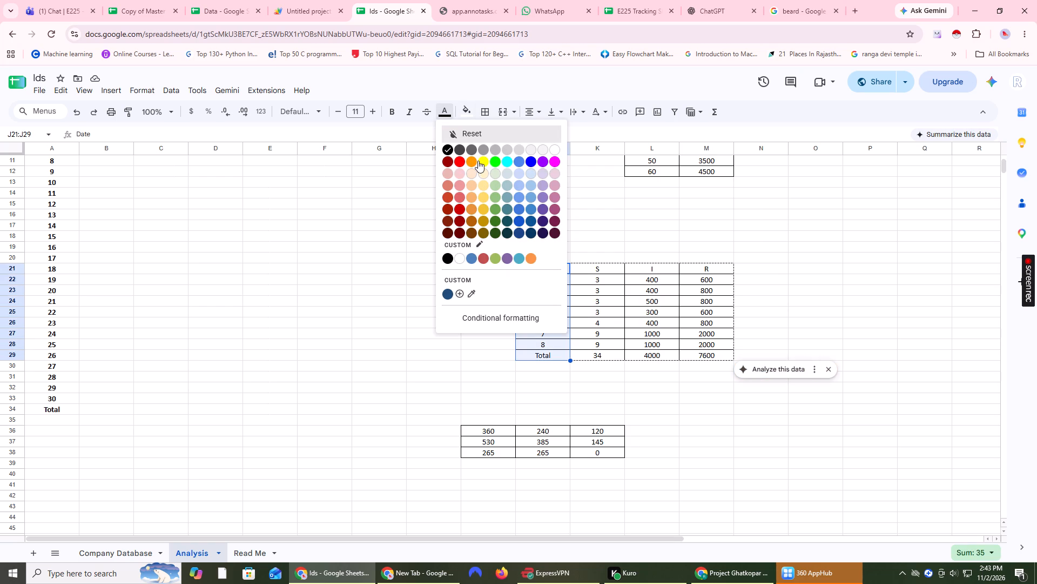
click(481, 162)
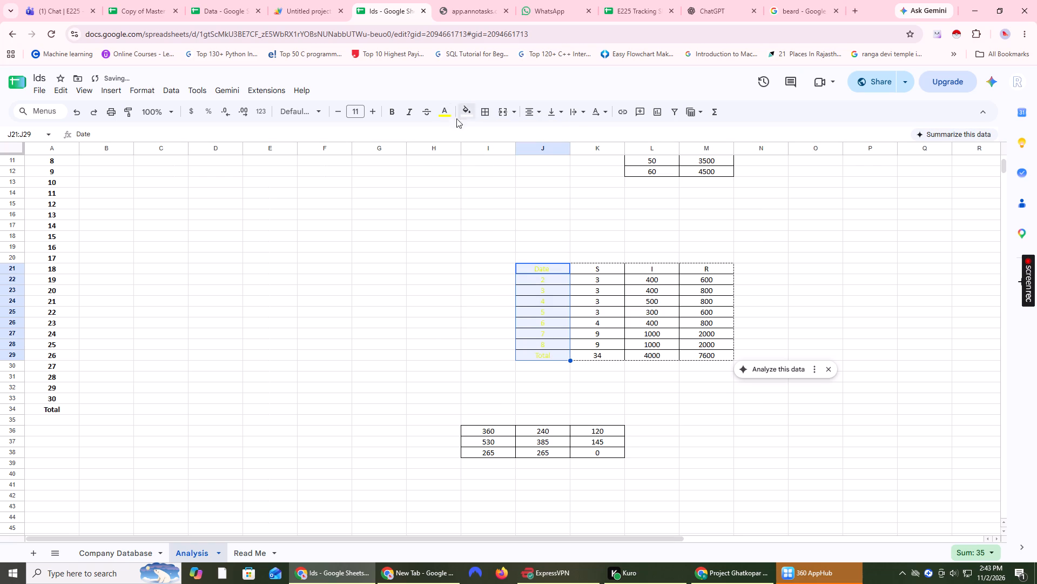
click(450, 116)
click(462, 158)
Set the text colour of the S, I and R headings in K21:M21 to red.
click(584, 271)
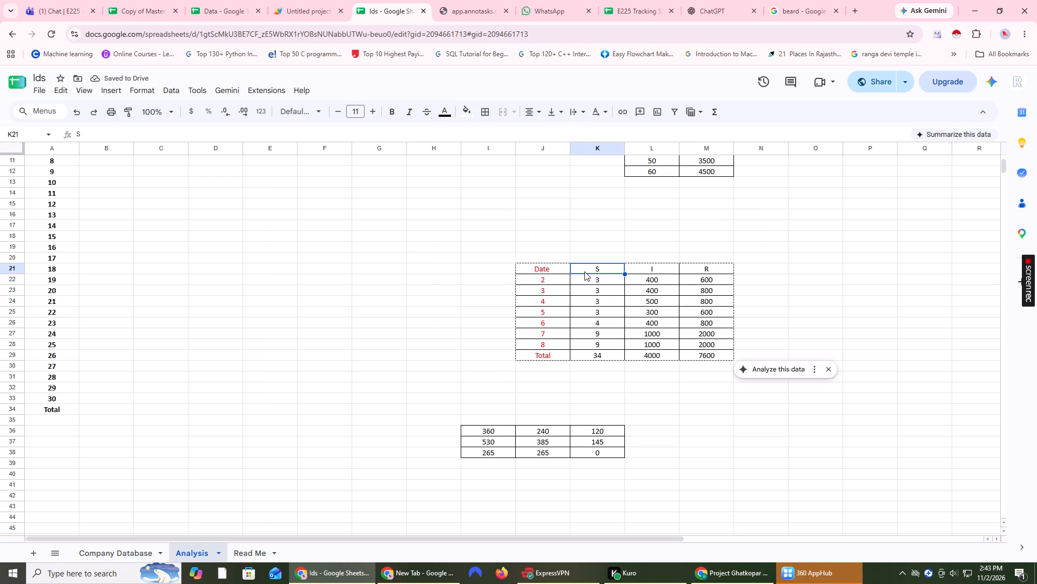
key(shift+Right)
key(shift+Right)
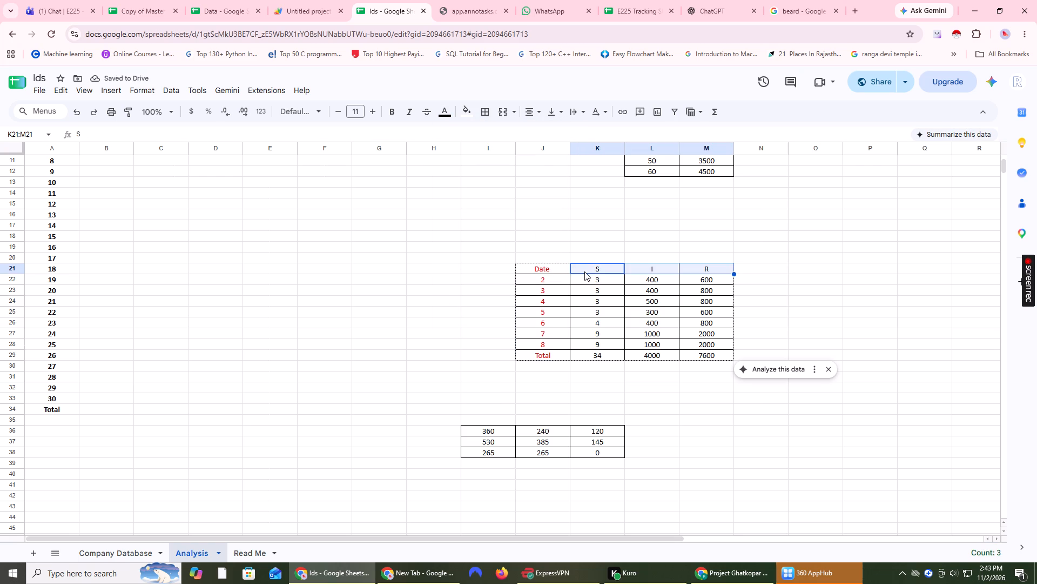
click(449, 112)
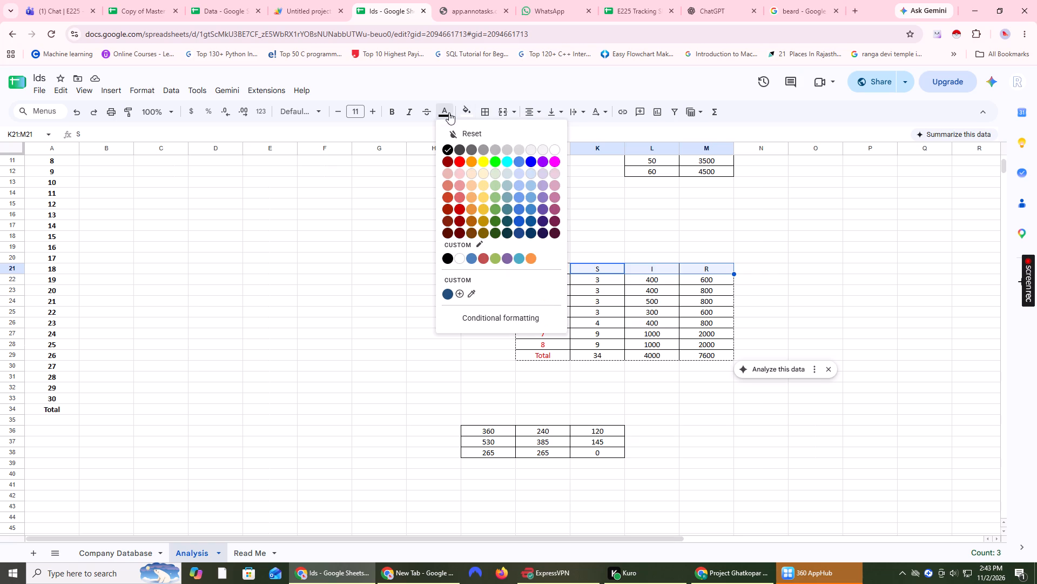
click(460, 159)
click(619, 318)
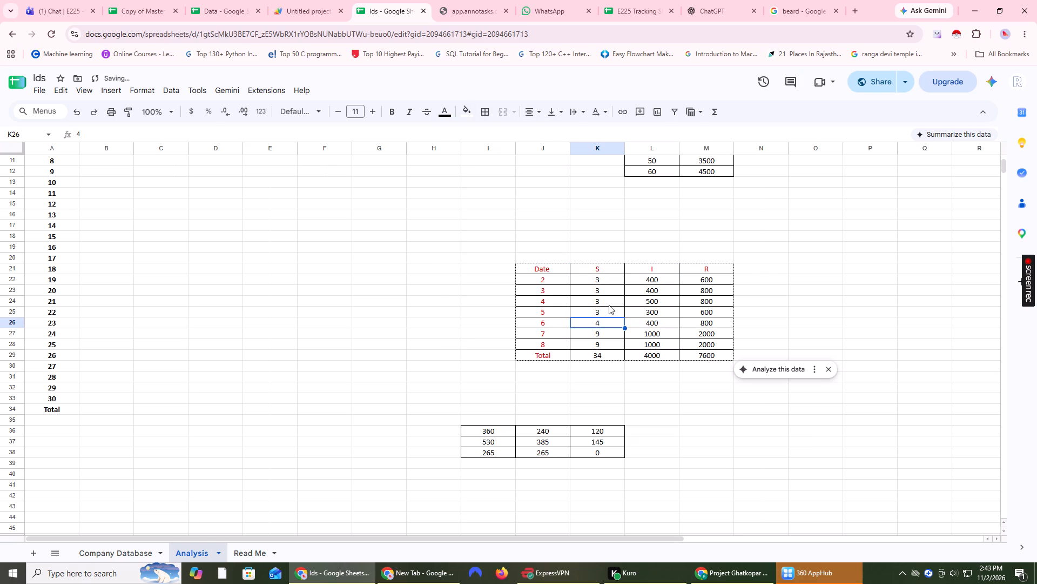
click(335, 332)
Set the text colour of the B2 table's headings in L6:M7 (B2, Slot and R) to red.
scroll(441, 317, up, 4)
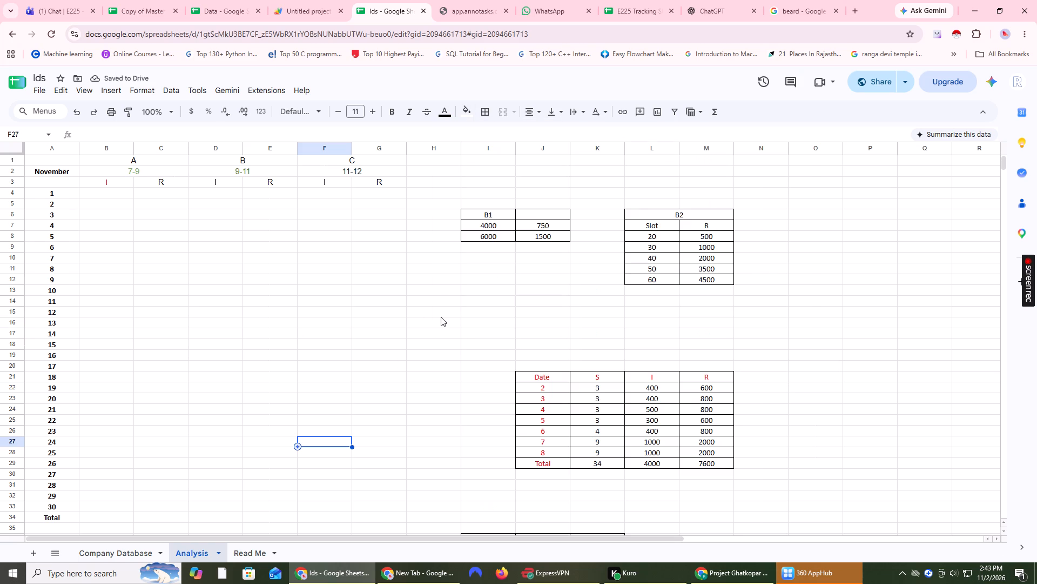
click(635, 211)
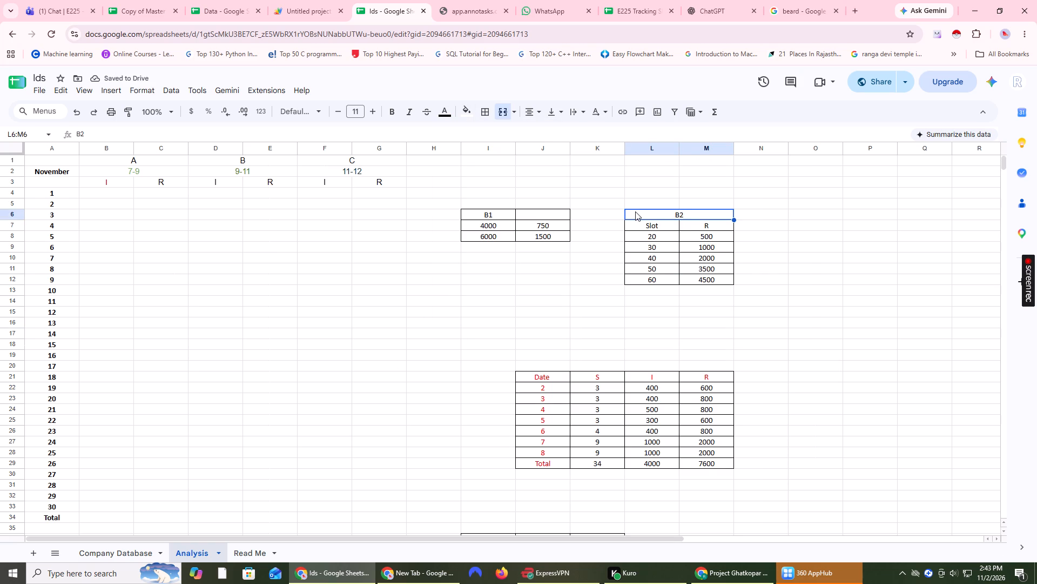
key(shift+Down)
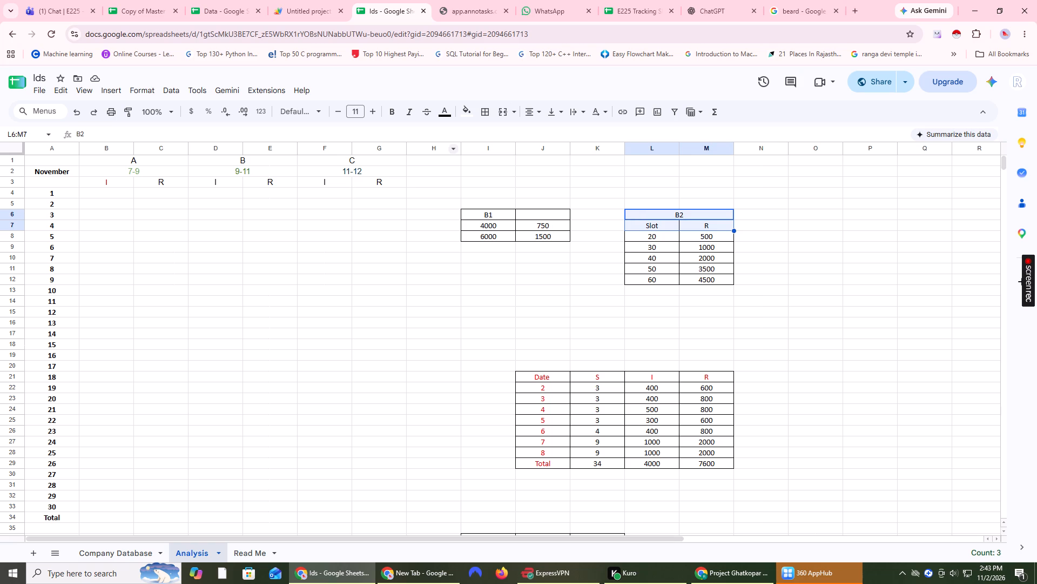
click(439, 114)
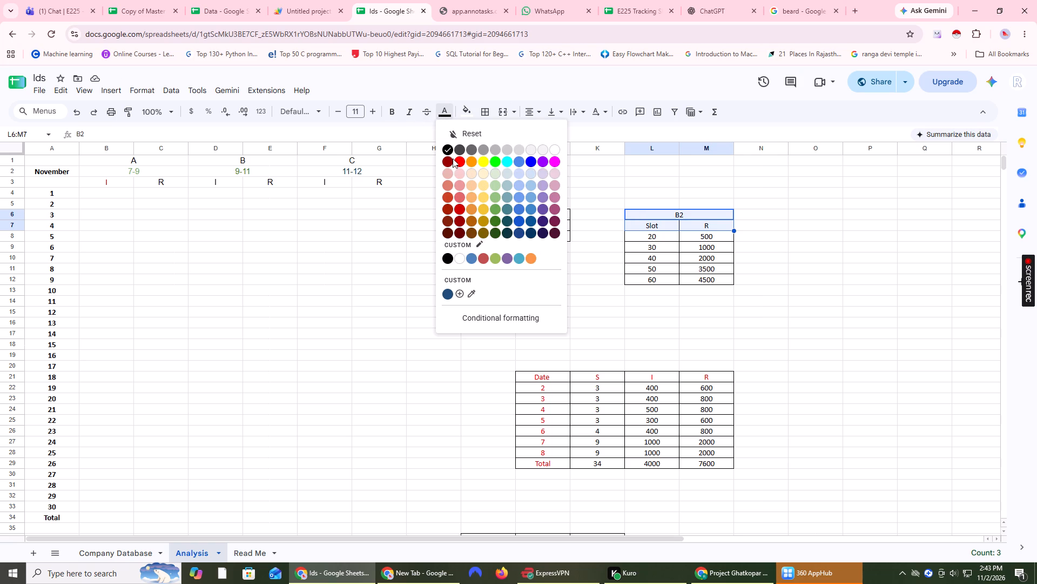
click(457, 160)
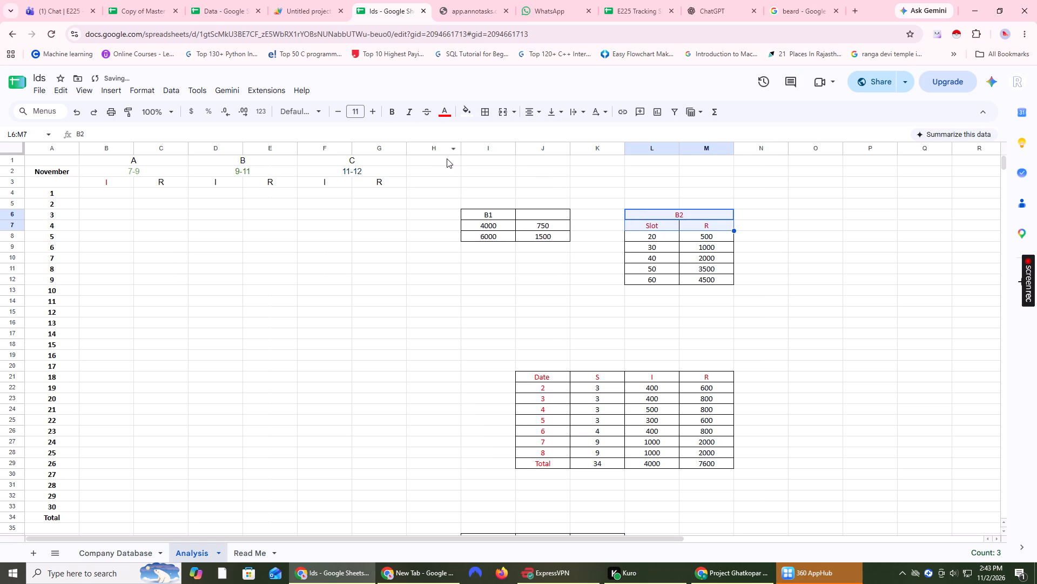
click(480, 296)
Set the text colour of the B1 heading in I6 to red.
click(488, 212)
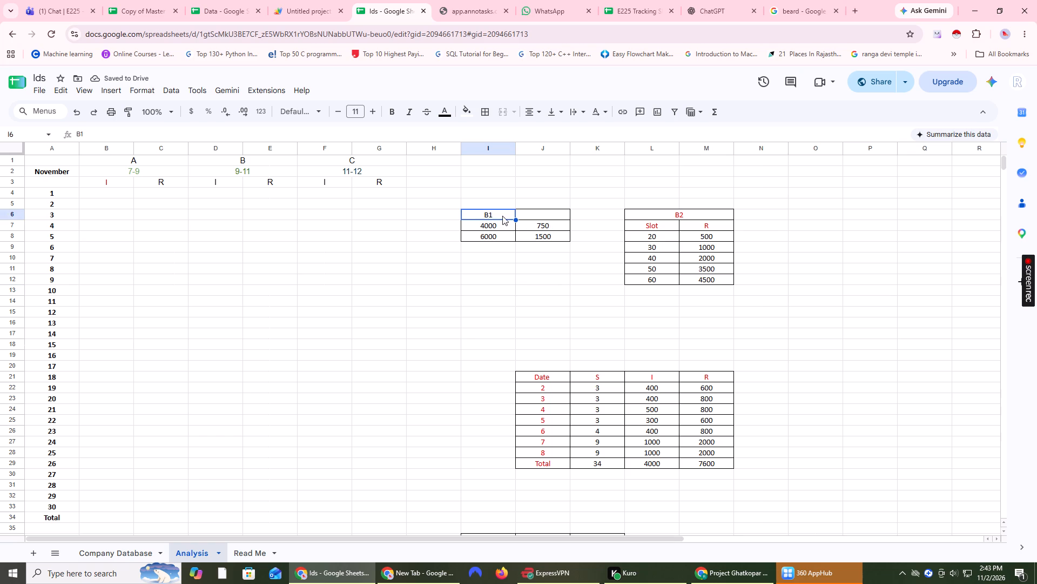
click(446, 112)
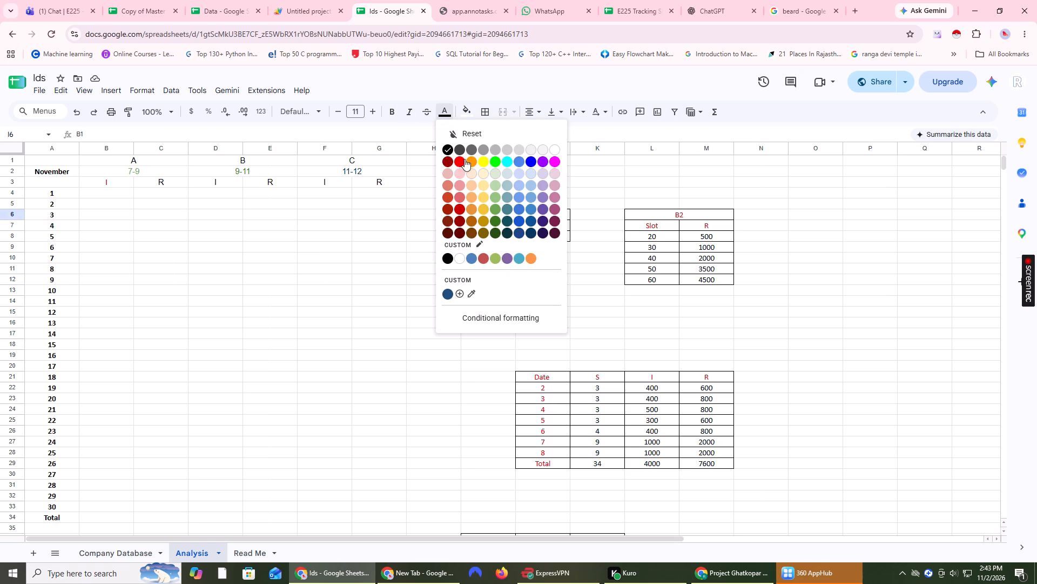
click(461, 160)
click(372, 353)
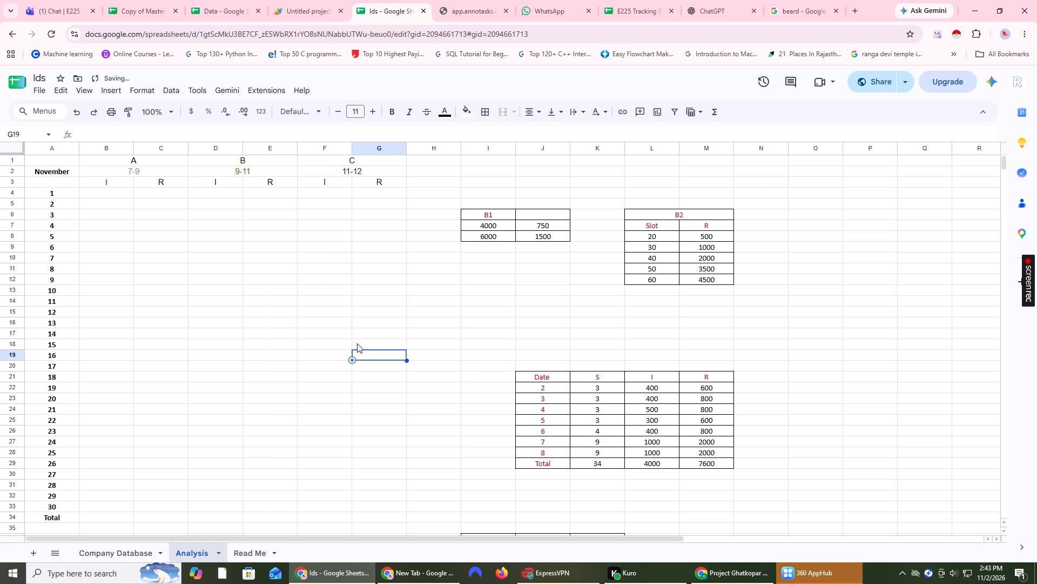
click(285, 329)
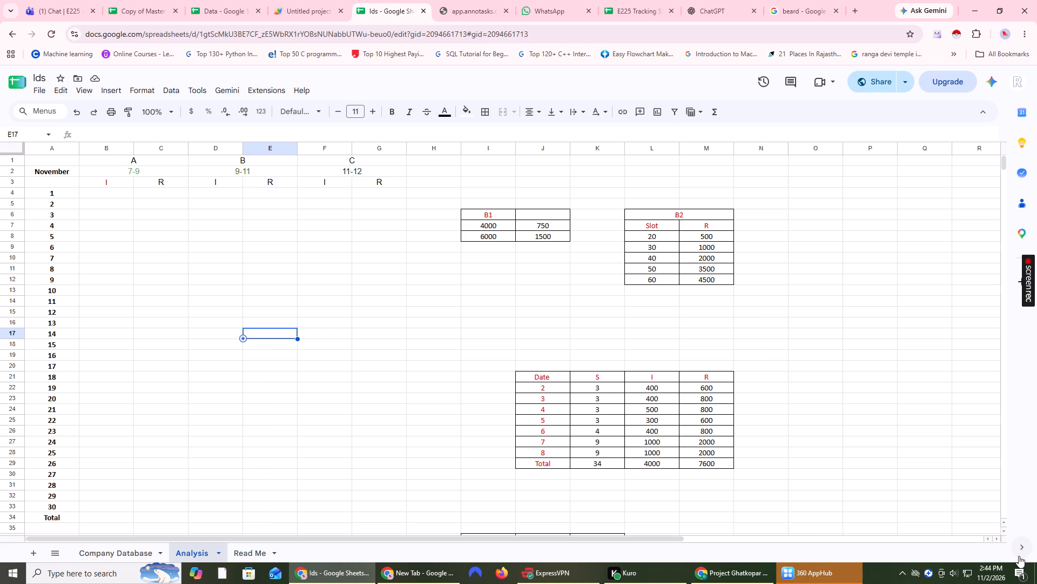
Clear all Windows notifications and return to the Analysis sheet.
click(1018, 578)
click(988, 429)
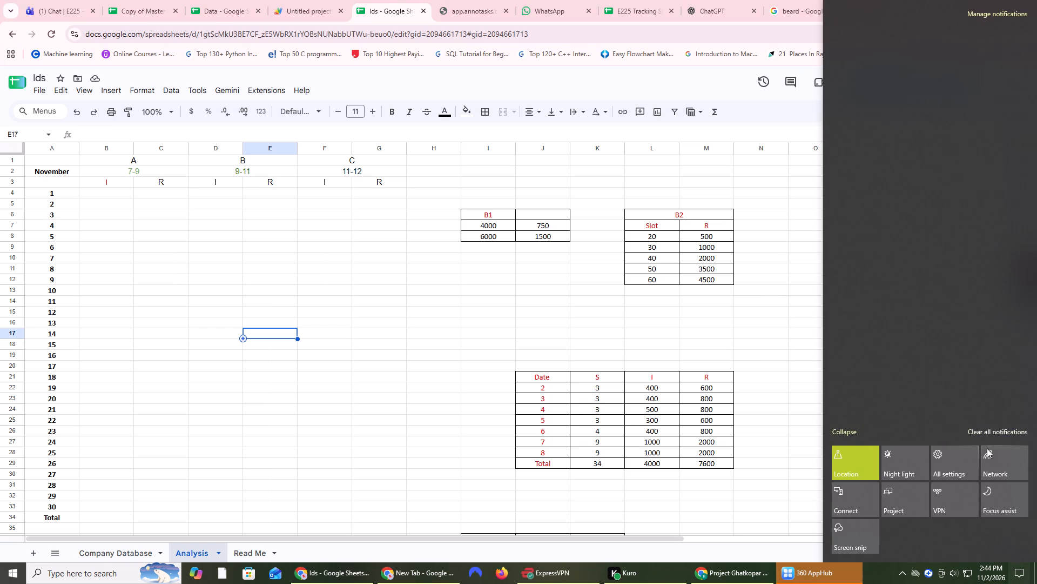
click(361, 356)
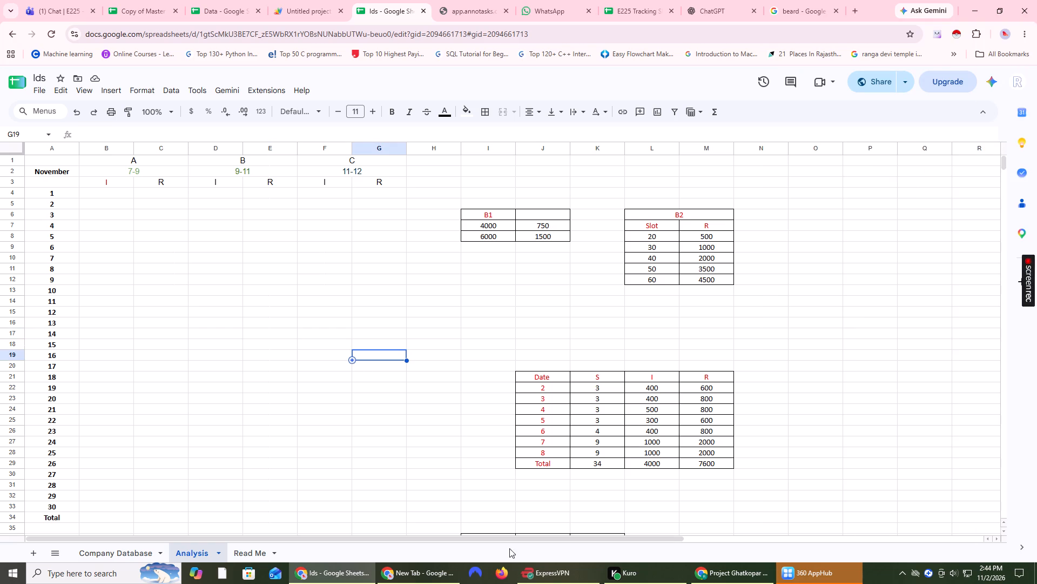
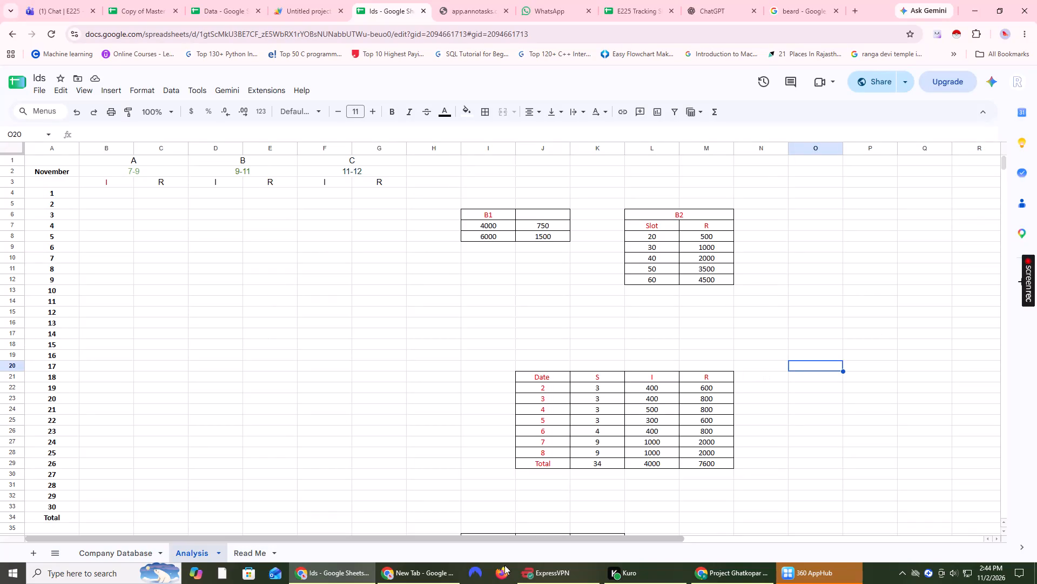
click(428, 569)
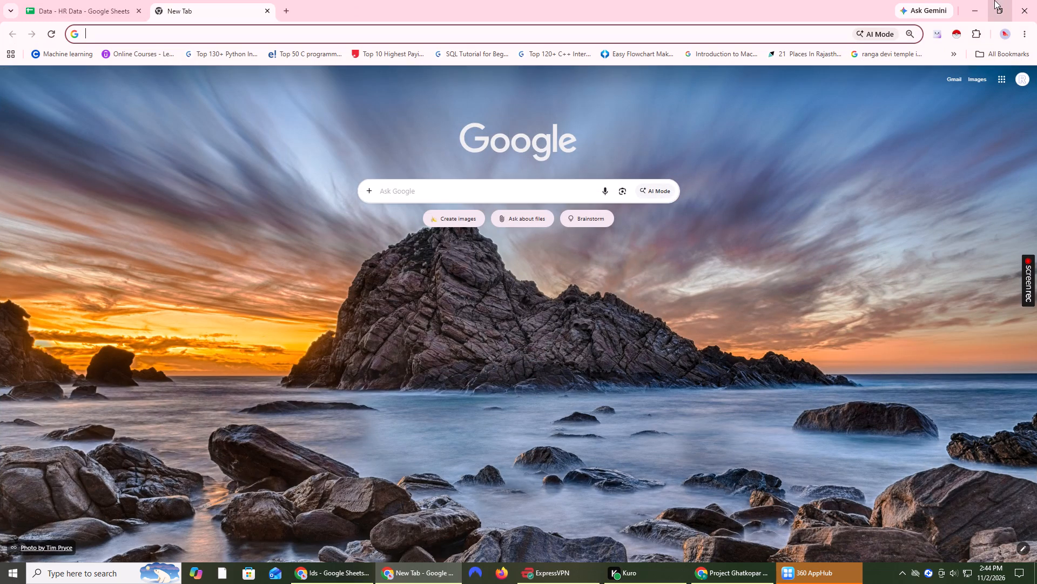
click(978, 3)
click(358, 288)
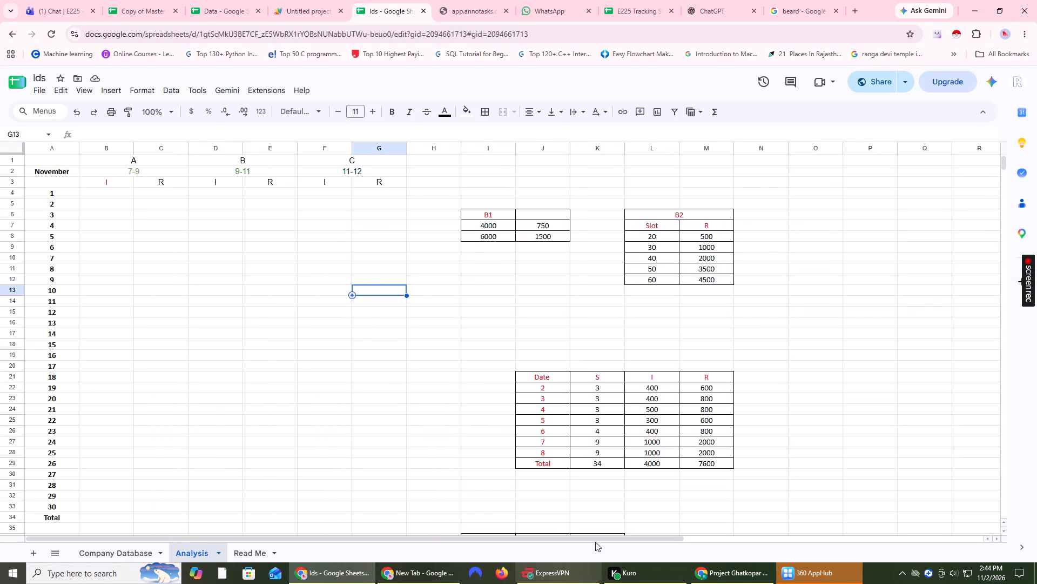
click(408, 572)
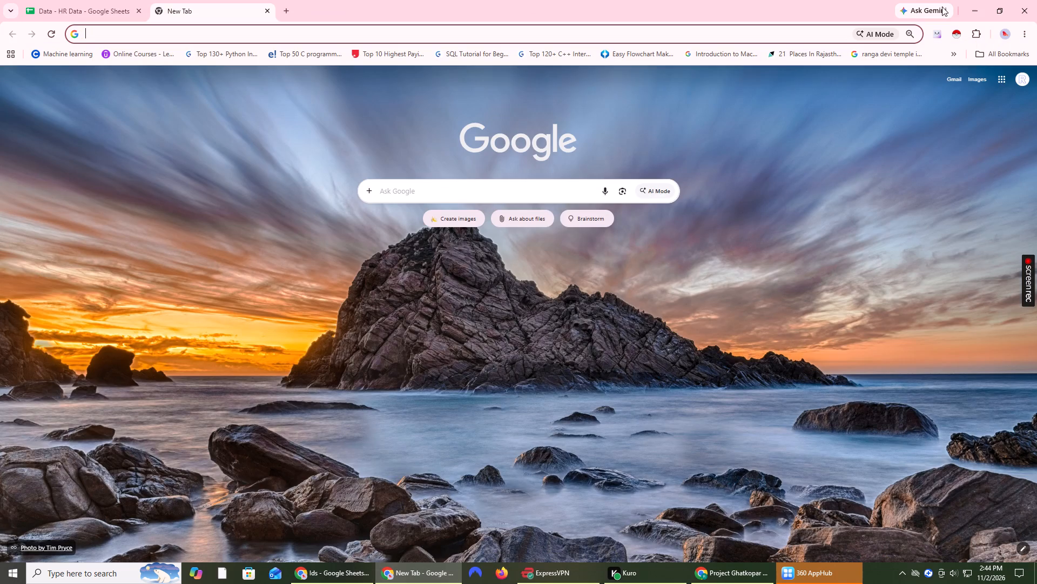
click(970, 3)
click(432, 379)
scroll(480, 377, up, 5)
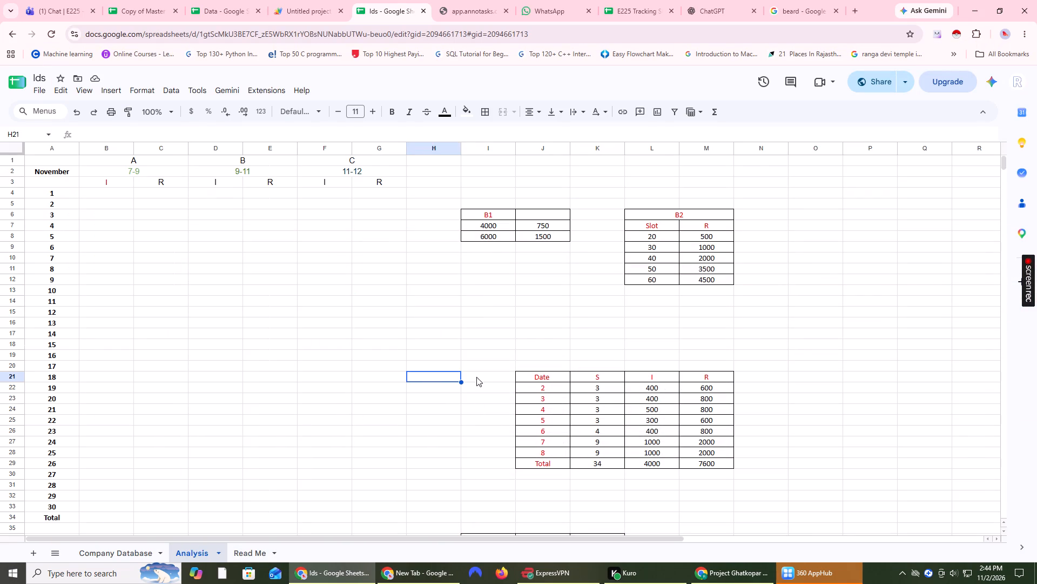
Look over the recruiter rows on the Data spreadsheet's HR Data sheet and the profile links on its India - 2 sheet.
click(223, 0)
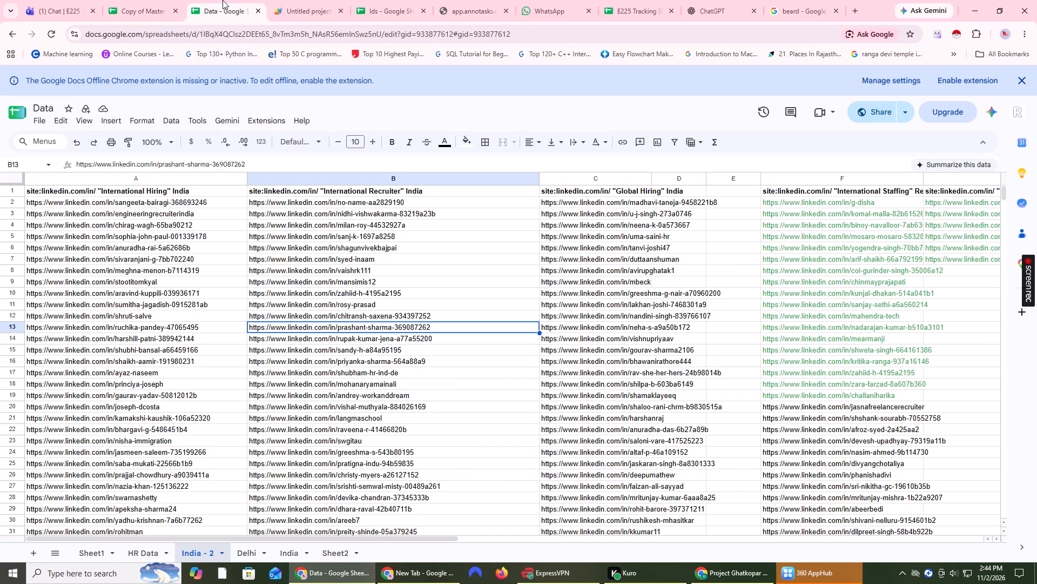
click(144, 554)
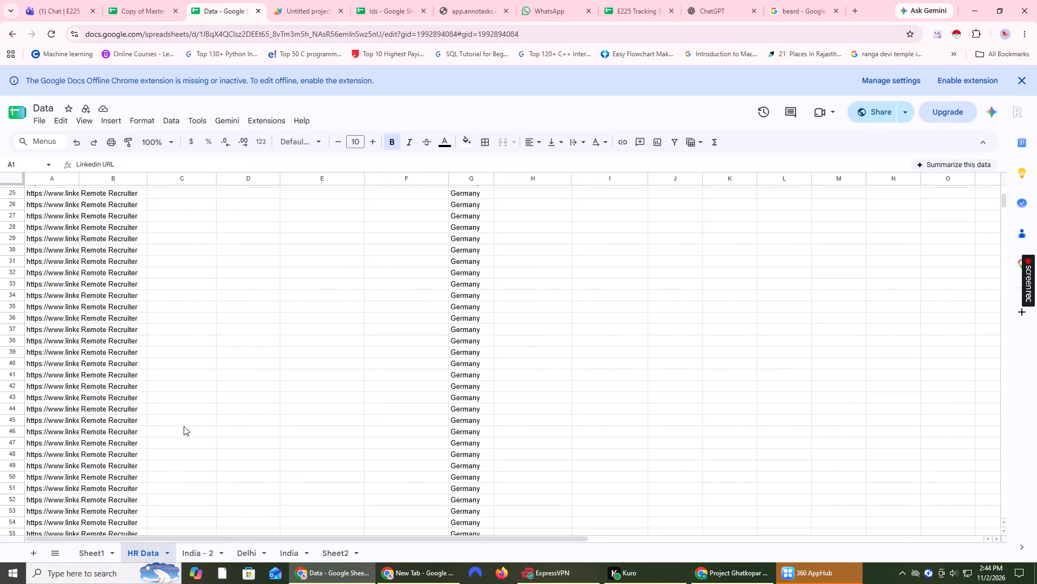
scroll(176, 417, up, 5)
scroll(176, 417, up, 16)
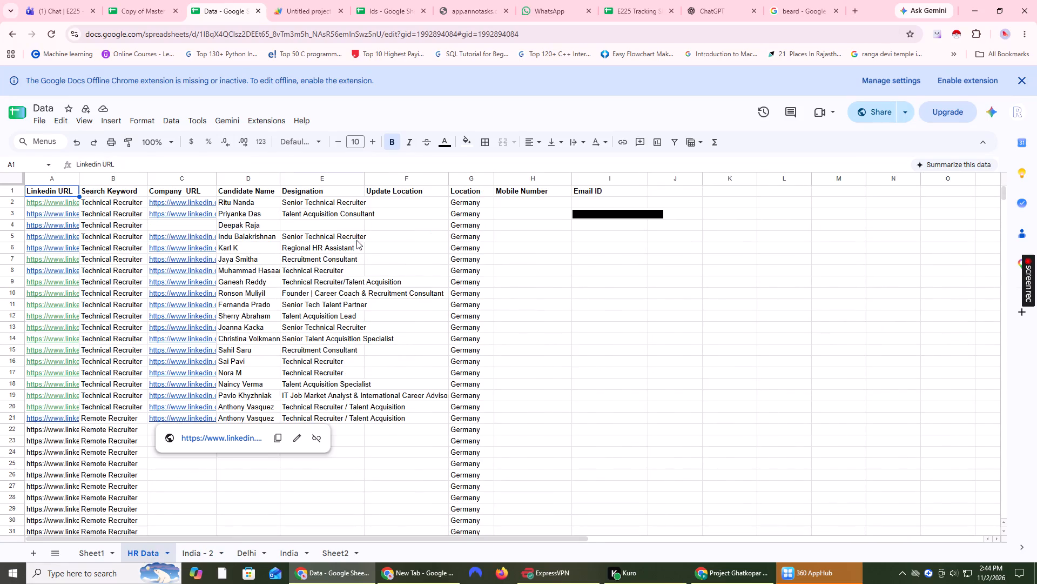
click(356, 240)
click(388, 278)
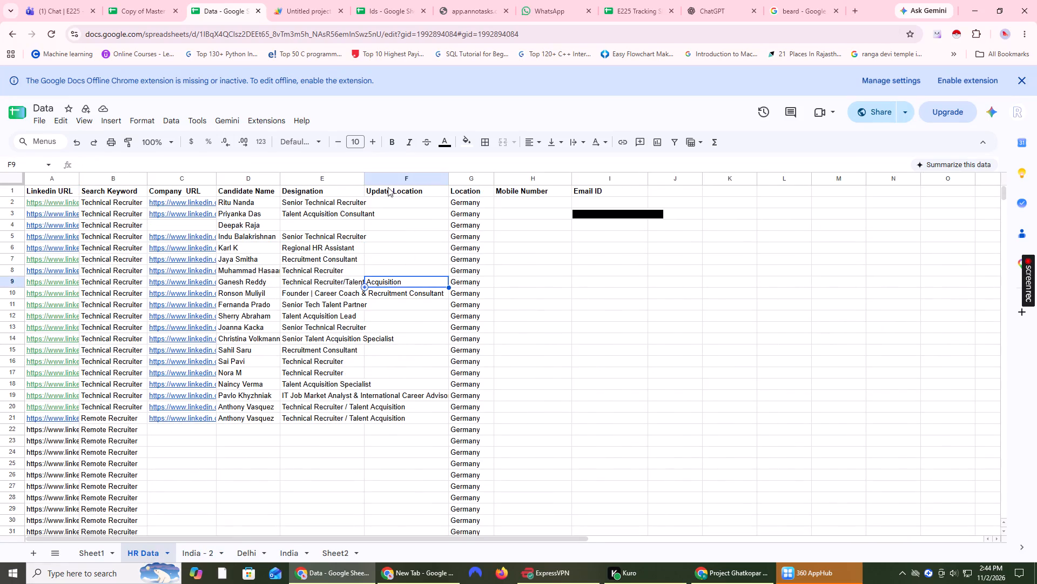
click(196, 555)
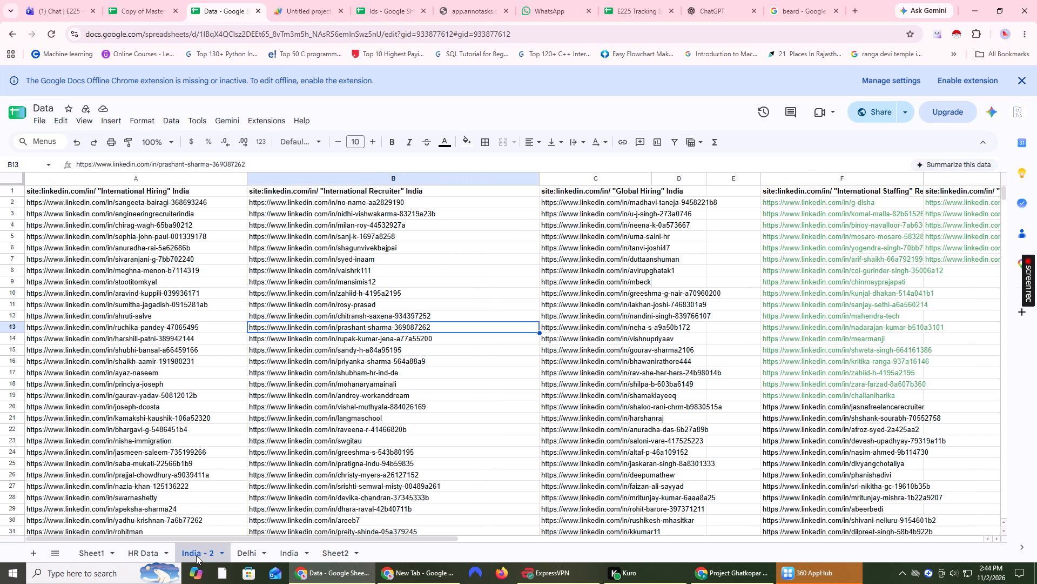
click(455, 363)
click(730, 569)
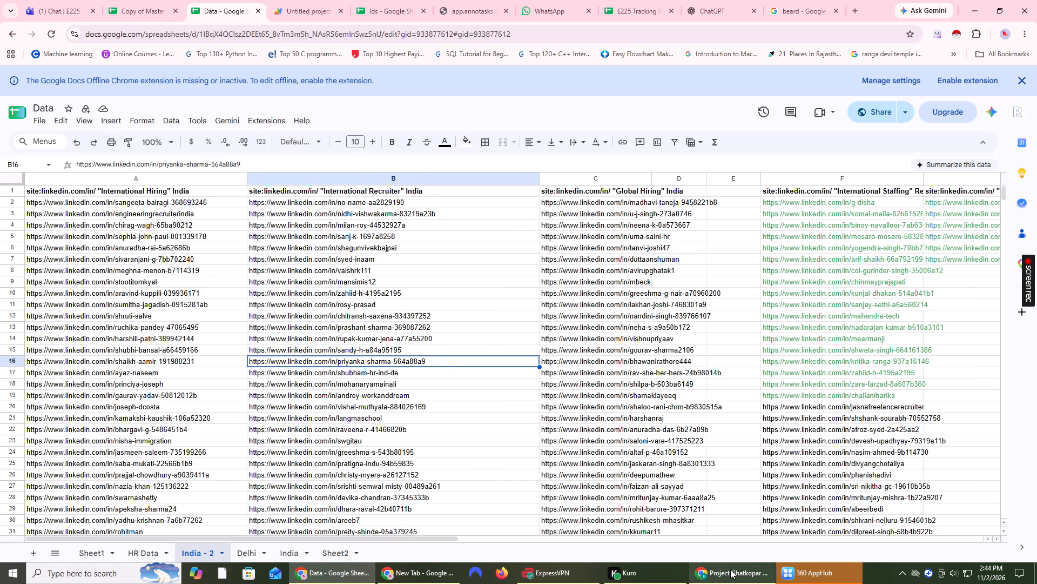
click(622, 441)
Open the separate Data - HR Data spreadsheet and look through its recruiter rows and their locations.
click(407, 583)
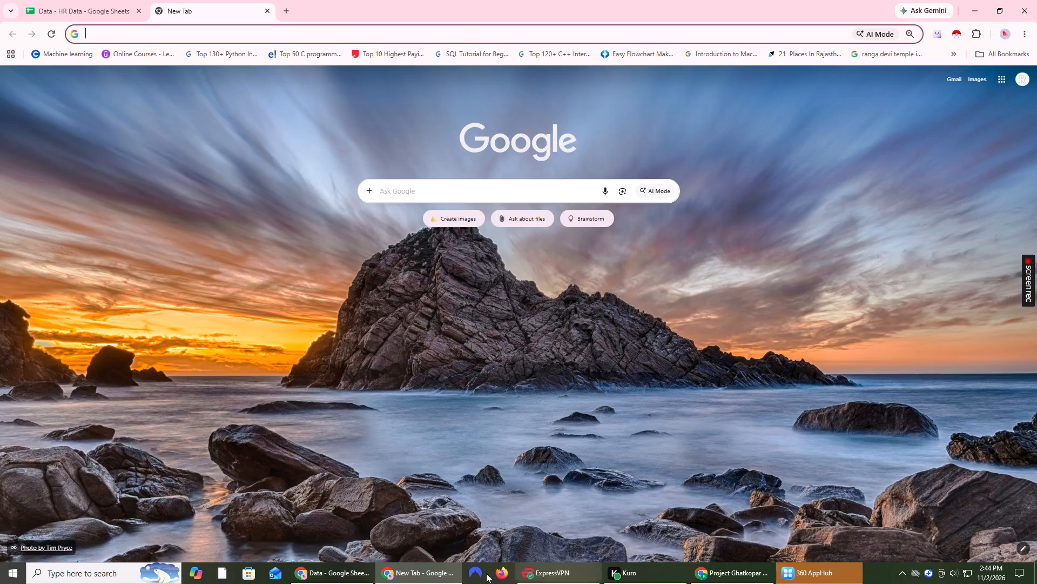
click(99, 0)
click(345, 379)
scroll(392, 384, up, 5)
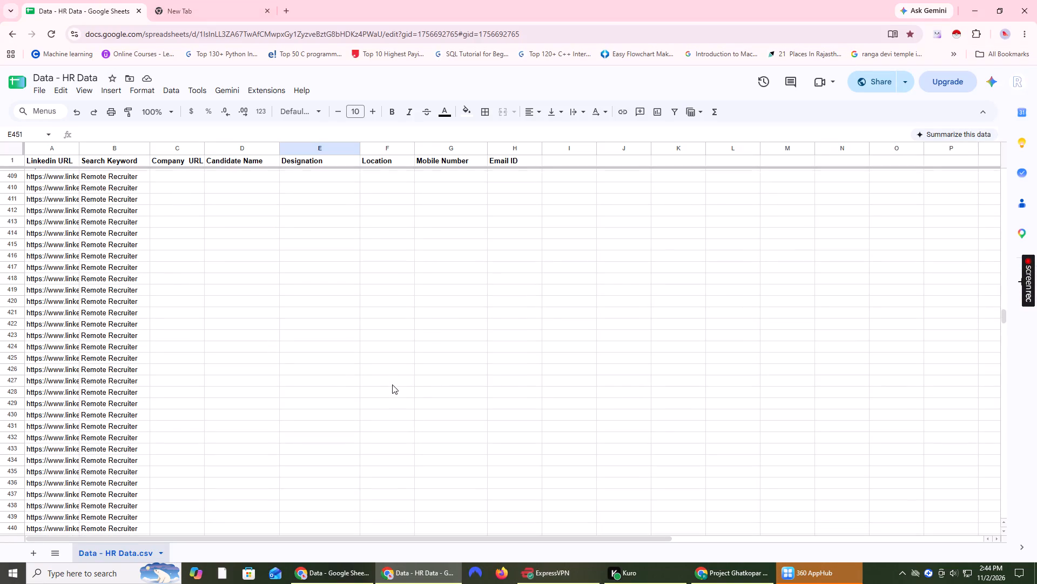
scroll(392, 384, up, 20)
scroll(392, 384, up, 5)
scroll(392, 384, up, 16)
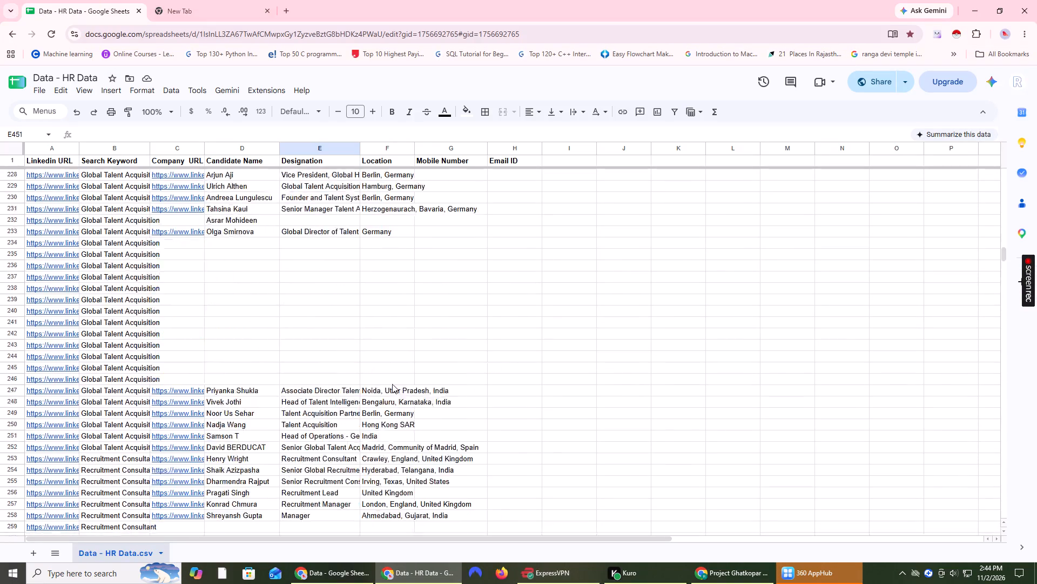
scroll(392, 384, up, 11)
scroll(392, 383, up, 20)
scroll(392, 383, up, 15)
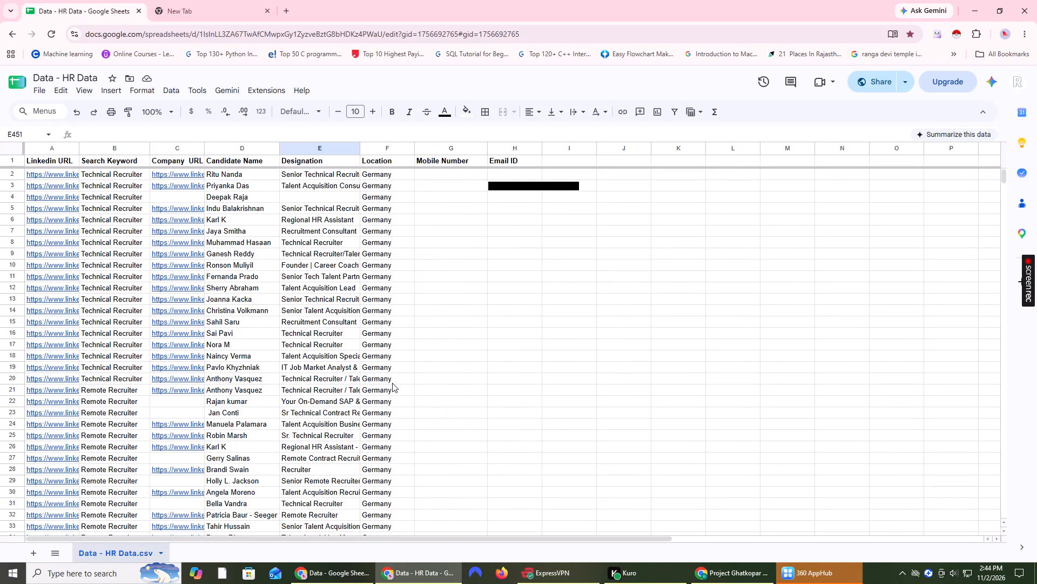
scroll(392, 383, up, 17)
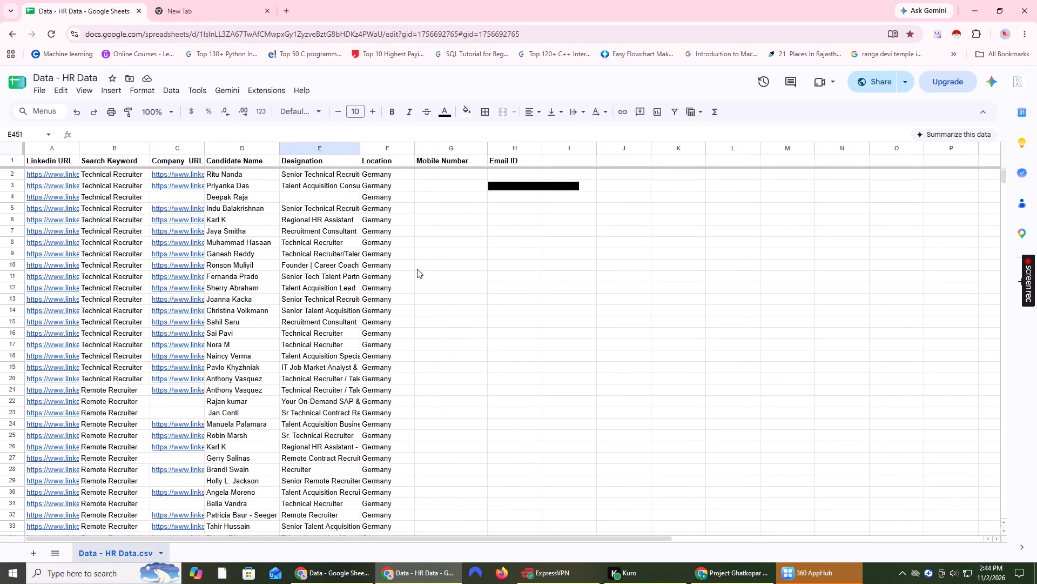
click(419, 274)
scroll(380, 347, down, 19)
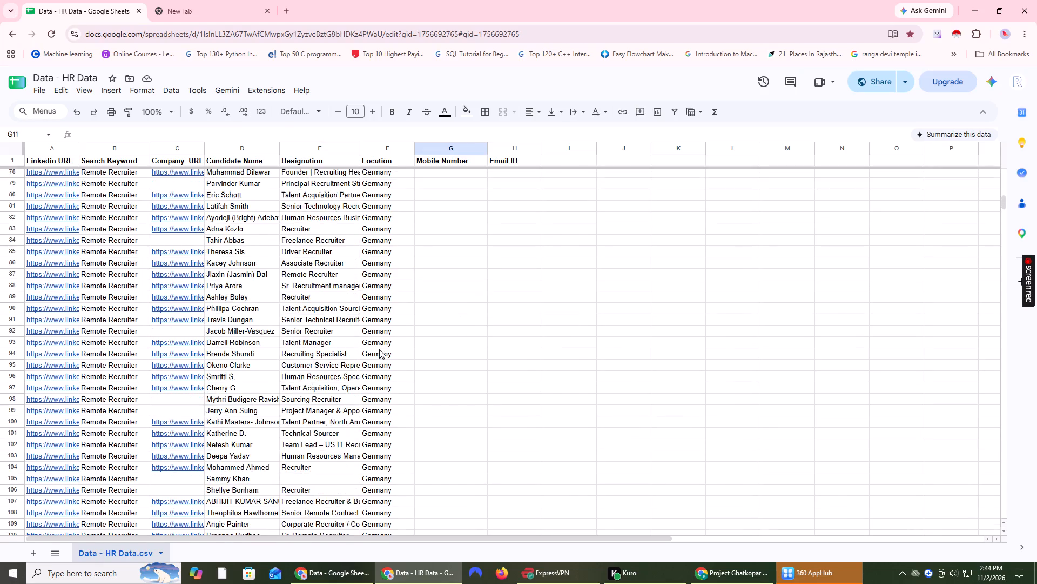
scroll(379, 349, down, 9)
Add a filter to the Location column of the Data - HR Data sheet.
click(376, 148)
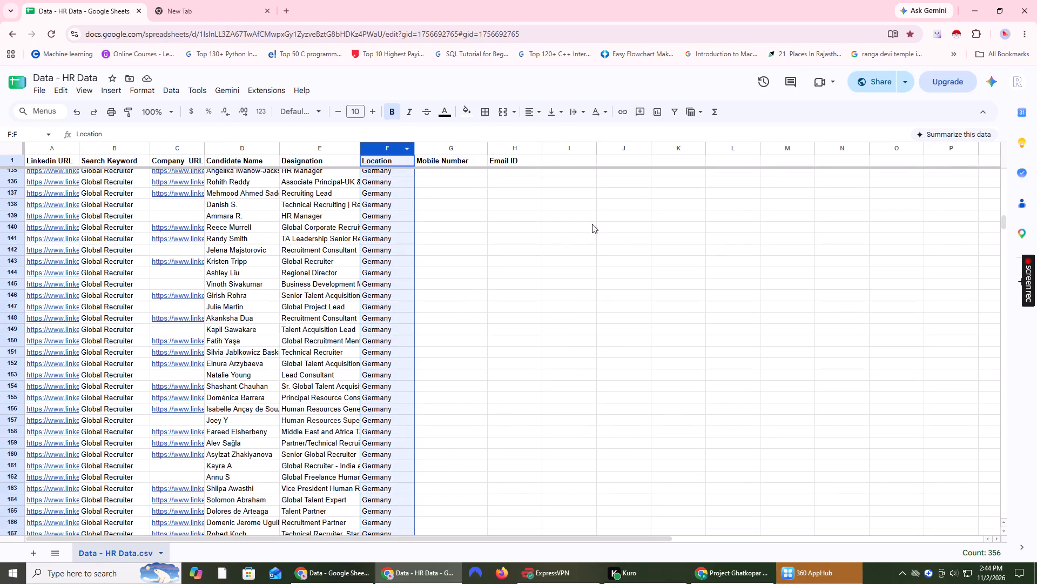
click(672, 115)
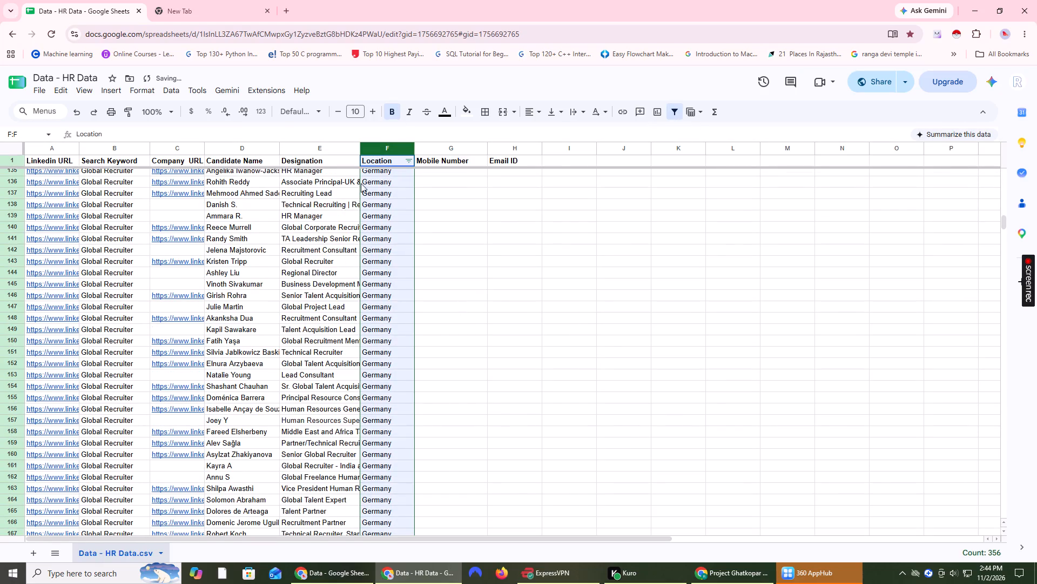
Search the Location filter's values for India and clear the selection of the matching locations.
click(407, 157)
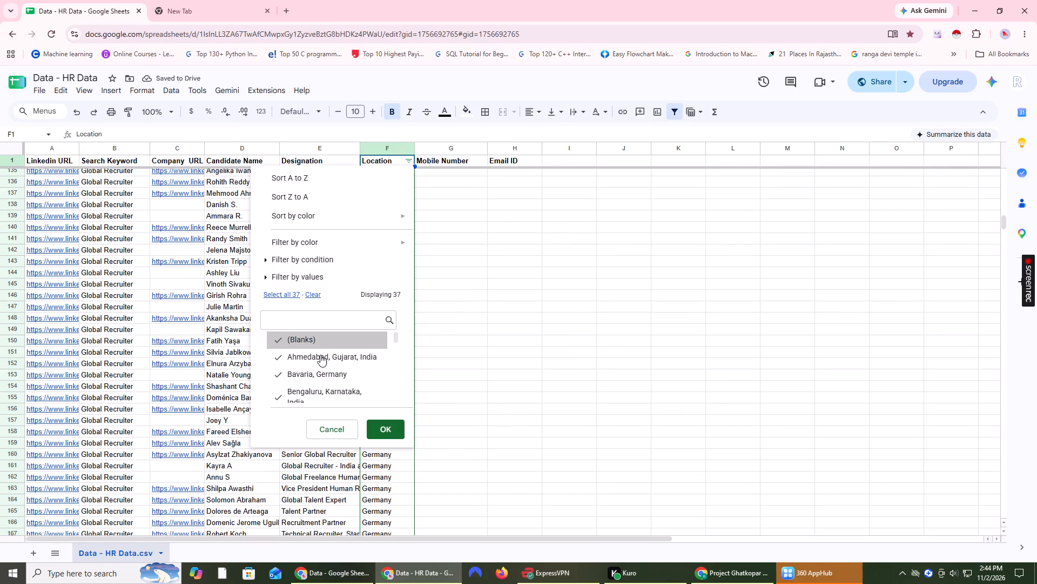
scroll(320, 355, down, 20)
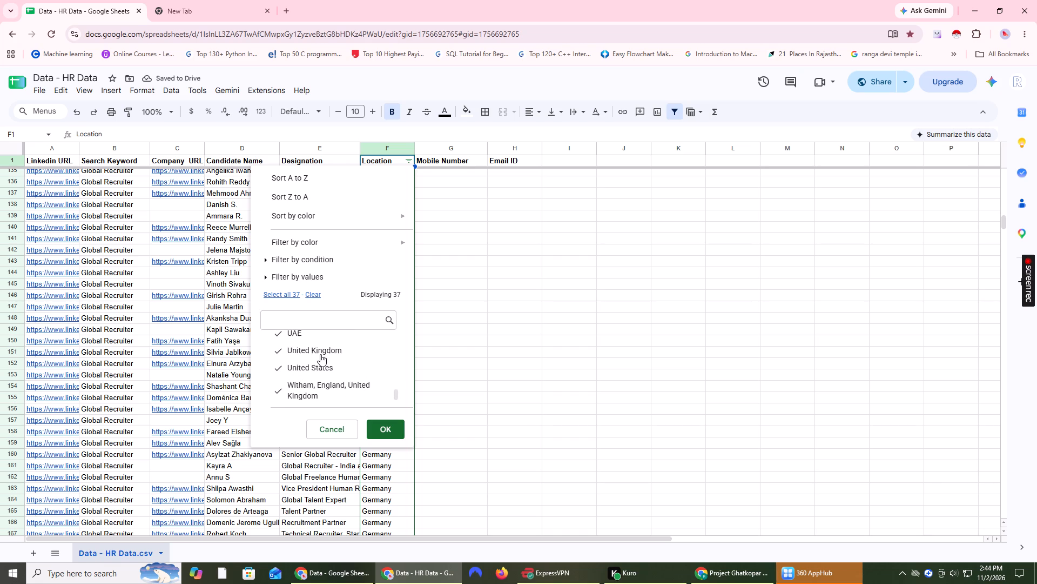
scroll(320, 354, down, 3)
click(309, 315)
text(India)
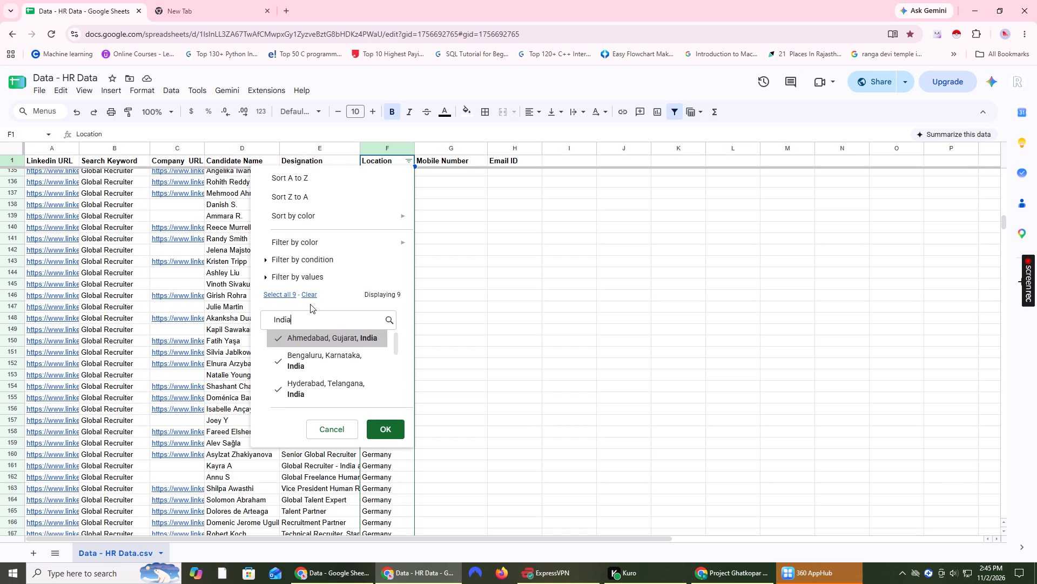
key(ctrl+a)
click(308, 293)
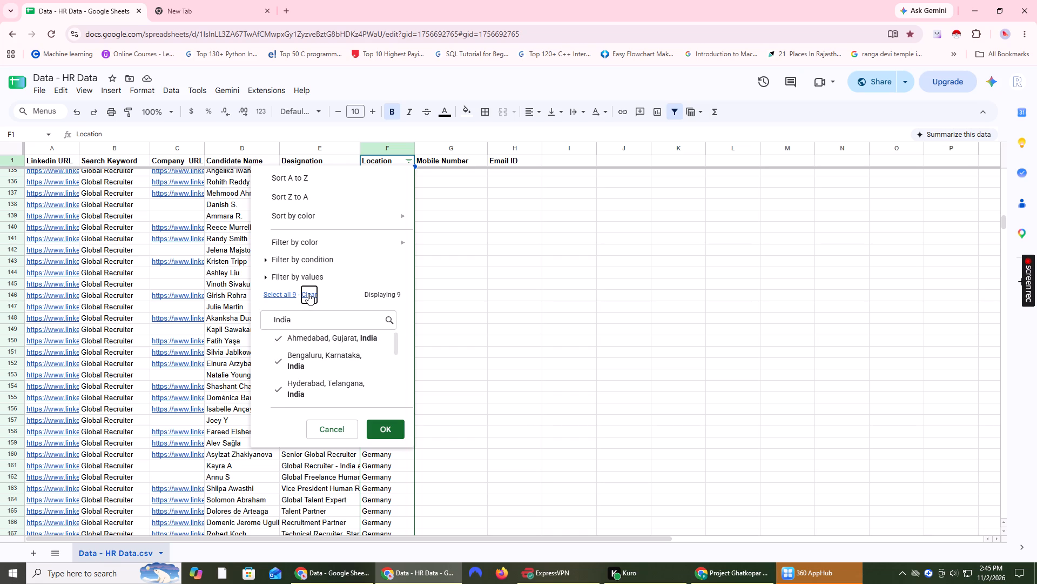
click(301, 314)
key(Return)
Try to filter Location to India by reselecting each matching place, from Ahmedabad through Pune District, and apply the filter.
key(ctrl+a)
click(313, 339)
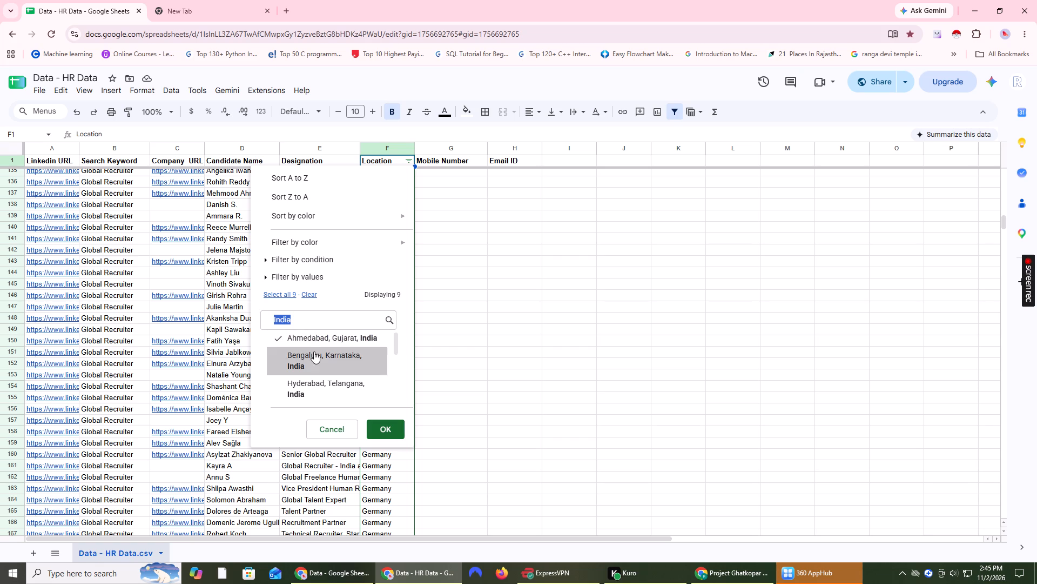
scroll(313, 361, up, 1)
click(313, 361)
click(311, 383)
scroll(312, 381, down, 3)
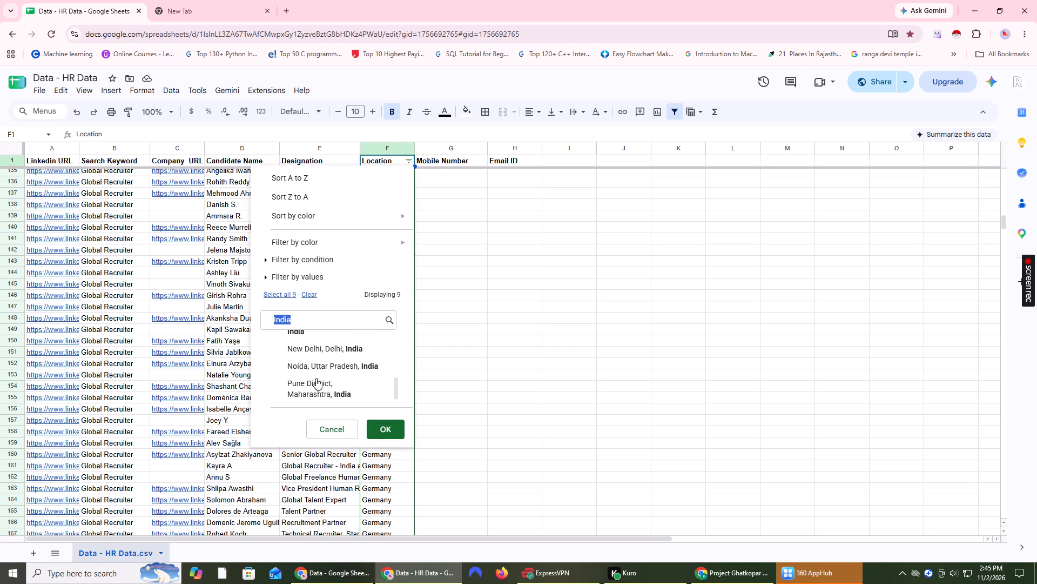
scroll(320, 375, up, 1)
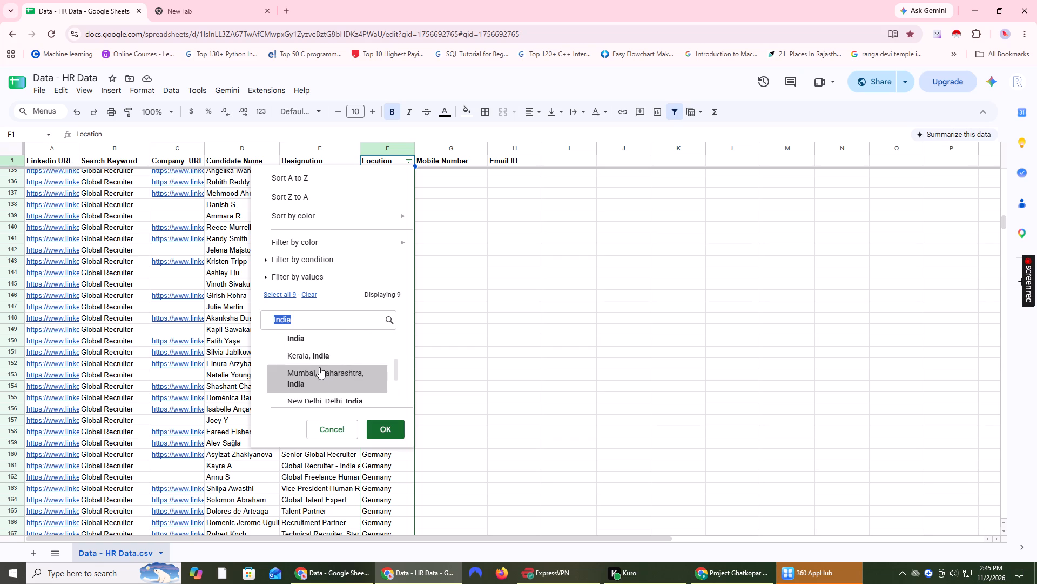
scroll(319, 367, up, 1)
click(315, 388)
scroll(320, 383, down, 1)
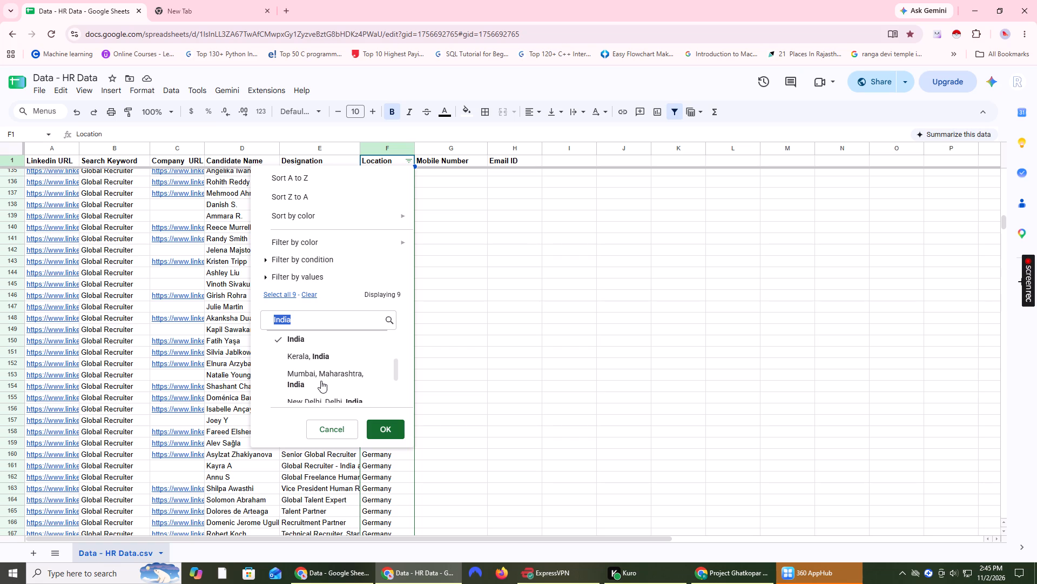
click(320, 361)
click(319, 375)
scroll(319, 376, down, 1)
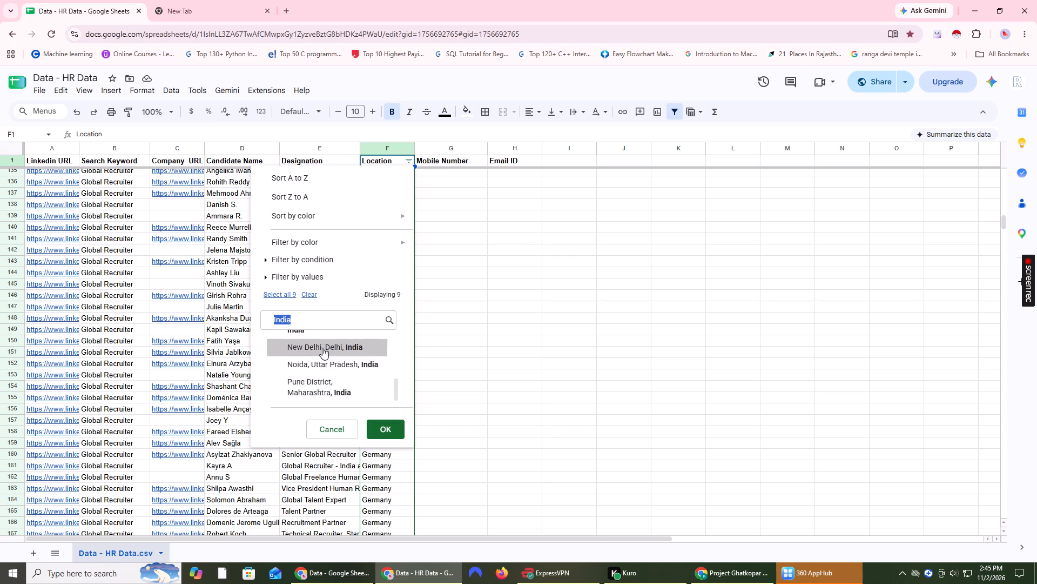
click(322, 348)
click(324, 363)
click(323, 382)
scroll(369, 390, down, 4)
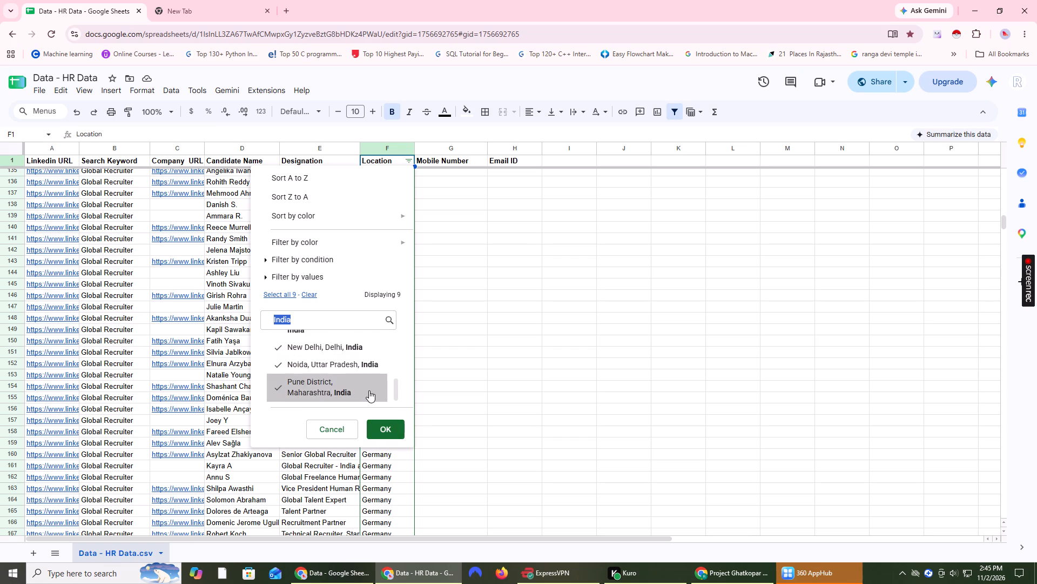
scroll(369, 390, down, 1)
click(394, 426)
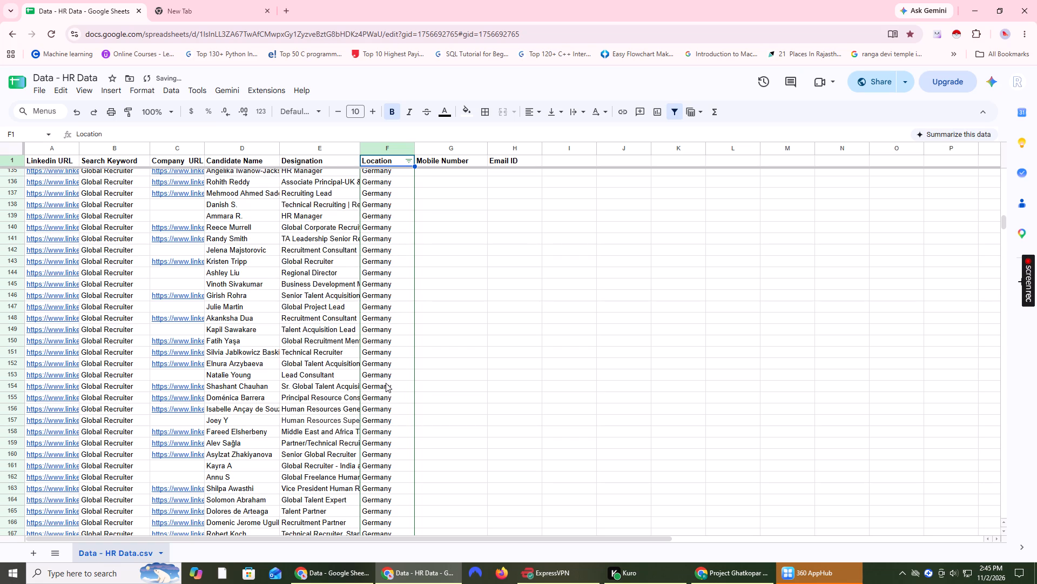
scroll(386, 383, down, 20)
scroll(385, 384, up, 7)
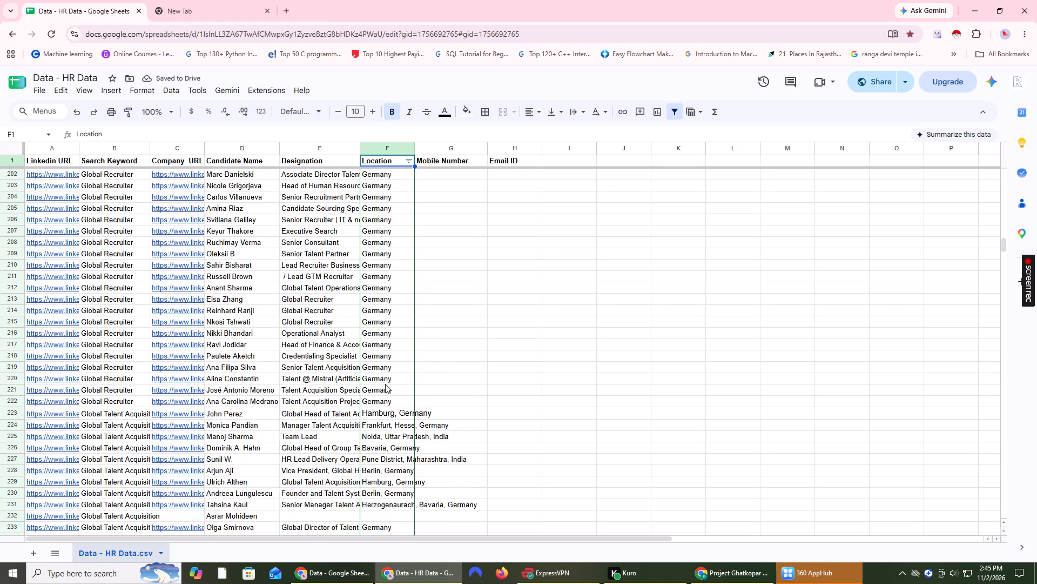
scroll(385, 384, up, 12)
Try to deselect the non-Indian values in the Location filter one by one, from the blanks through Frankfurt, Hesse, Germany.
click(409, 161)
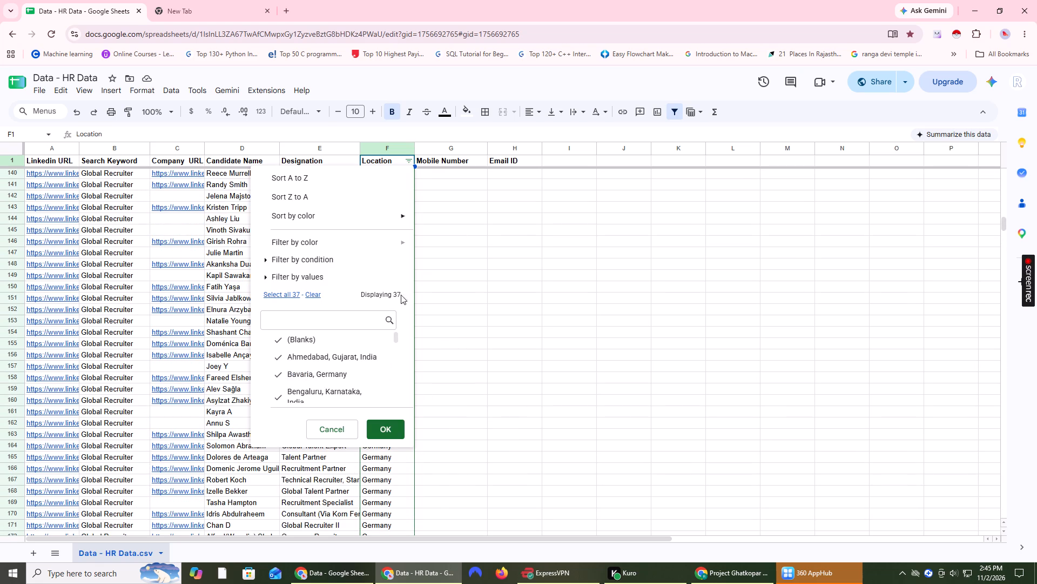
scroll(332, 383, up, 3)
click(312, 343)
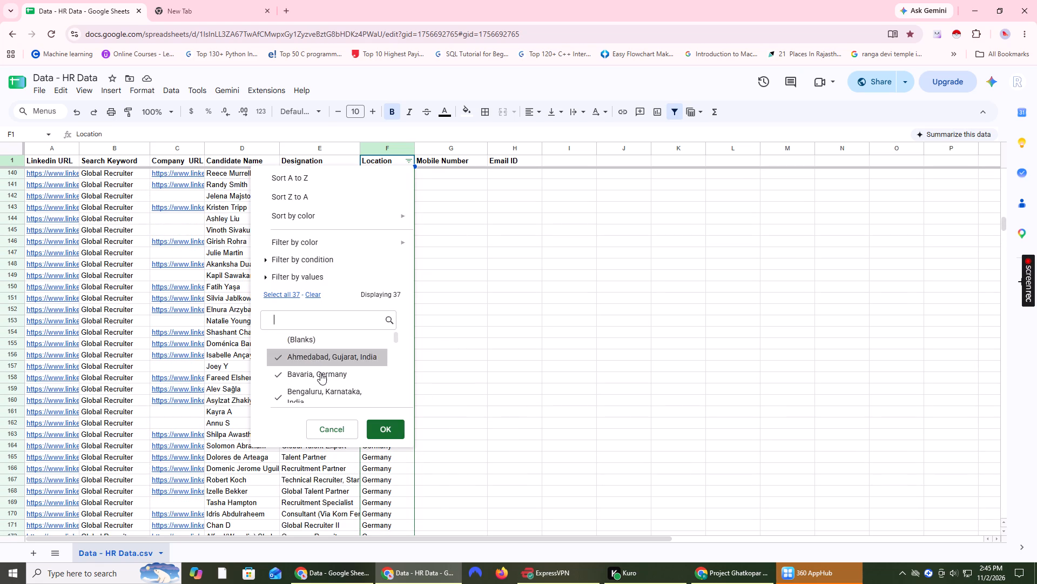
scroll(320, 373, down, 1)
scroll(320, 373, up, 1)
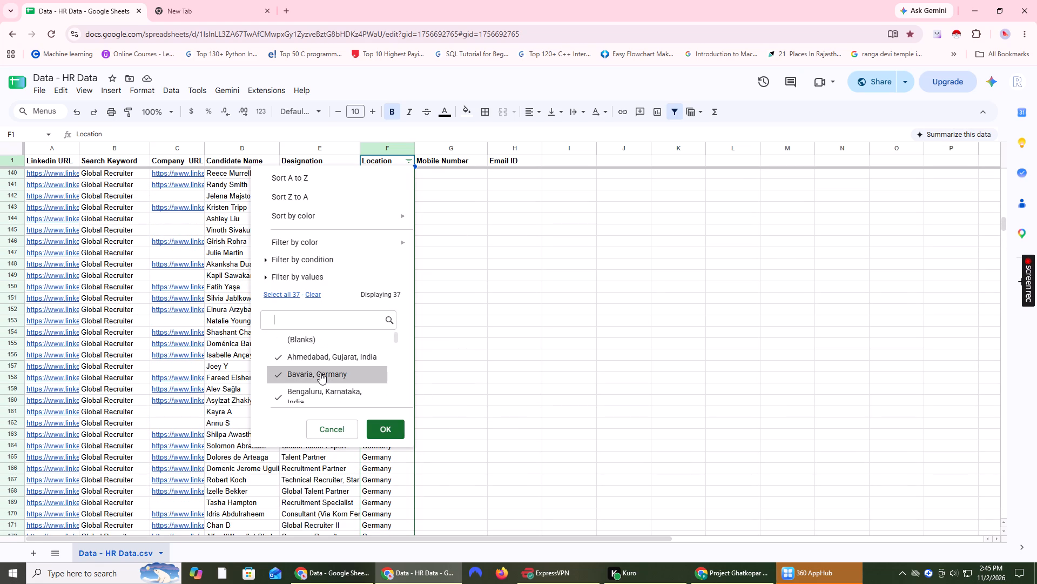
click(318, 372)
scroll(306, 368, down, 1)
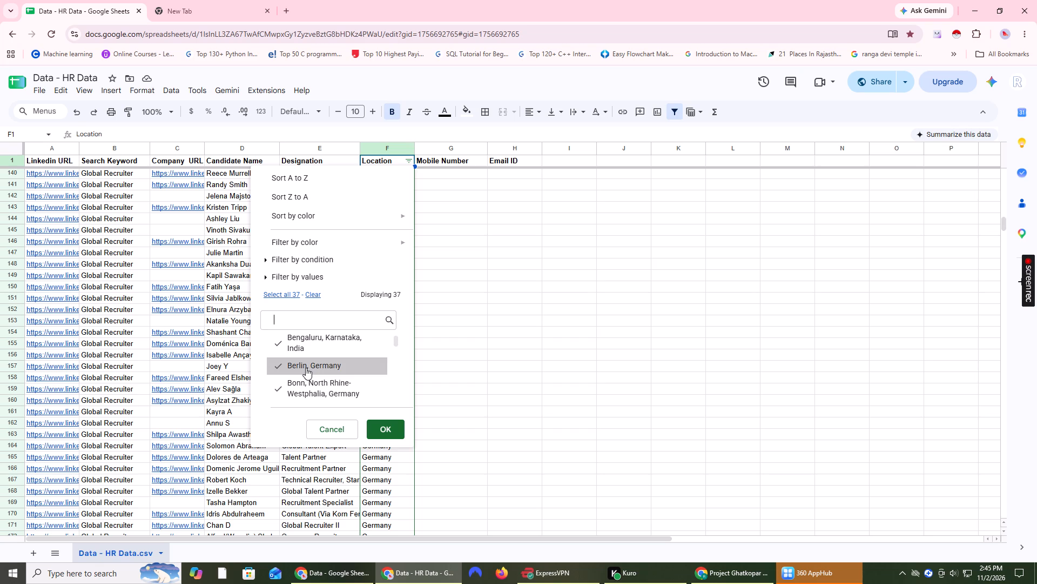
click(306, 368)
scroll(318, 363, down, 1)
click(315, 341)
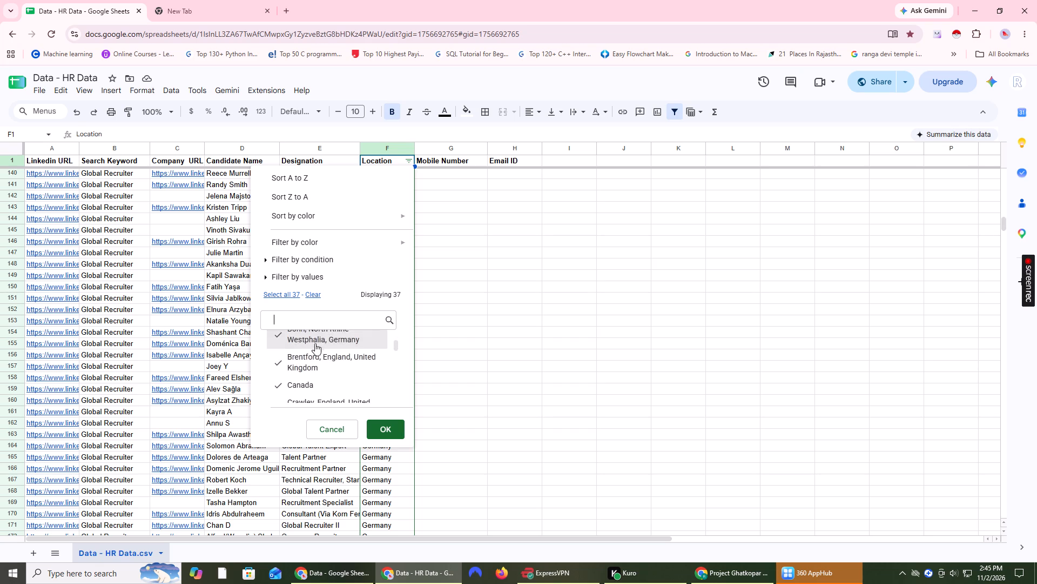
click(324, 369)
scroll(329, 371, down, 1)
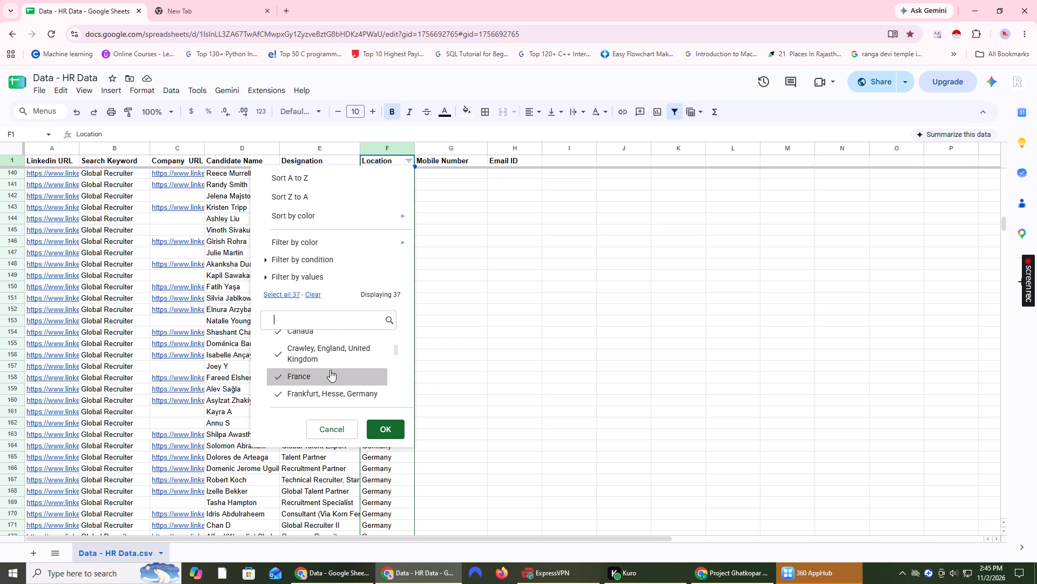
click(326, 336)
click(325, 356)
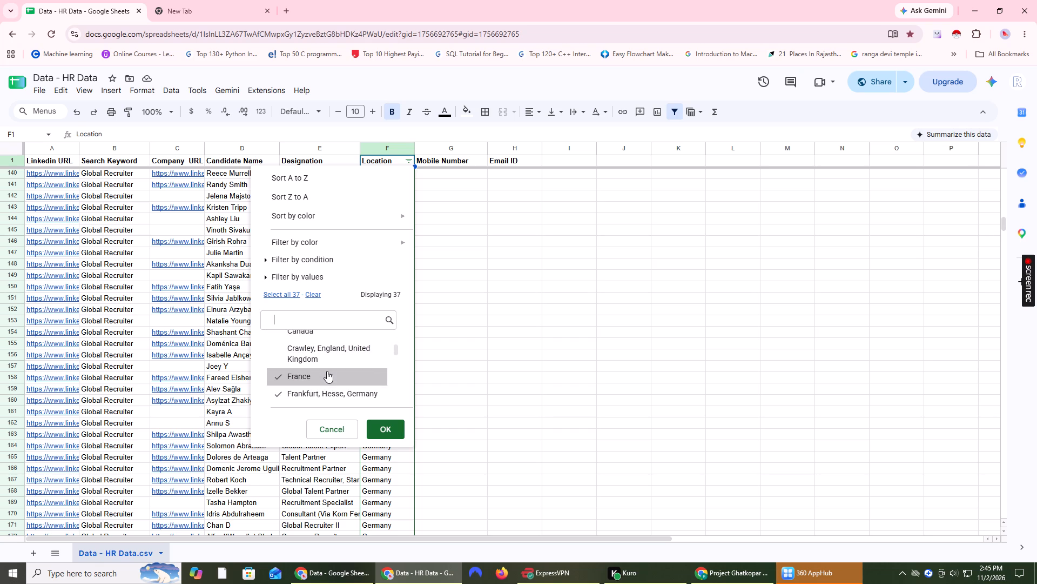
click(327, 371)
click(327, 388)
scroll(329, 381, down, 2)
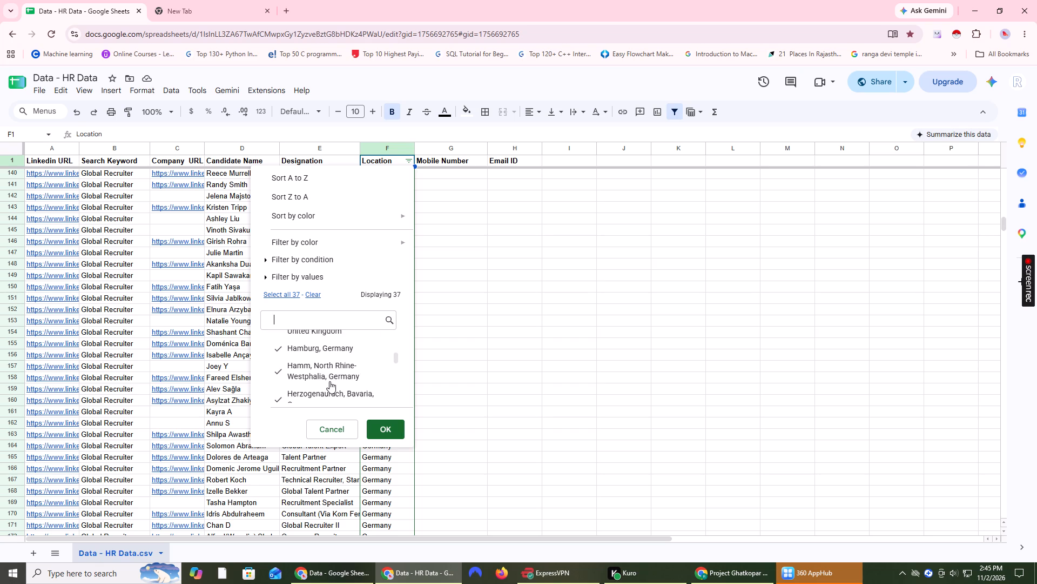
Clear all Location filter values, search them for Indi, and select the Indian places from Ahmedabad through Pune District, leaving out Mumbai.
click(314, 295)
click(288, 314)
text(Indi)
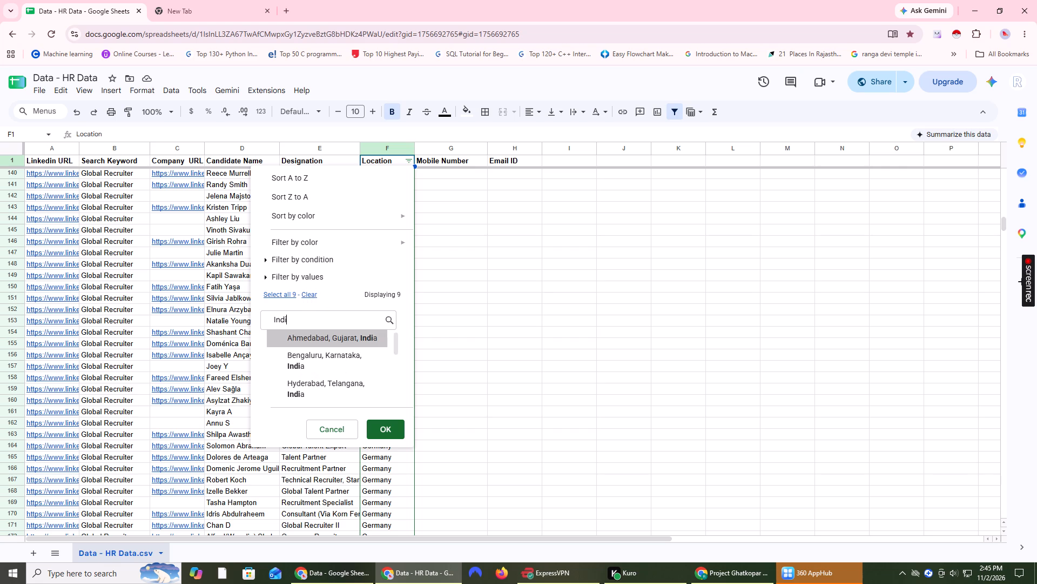
scroll(303, 360, down, 2)
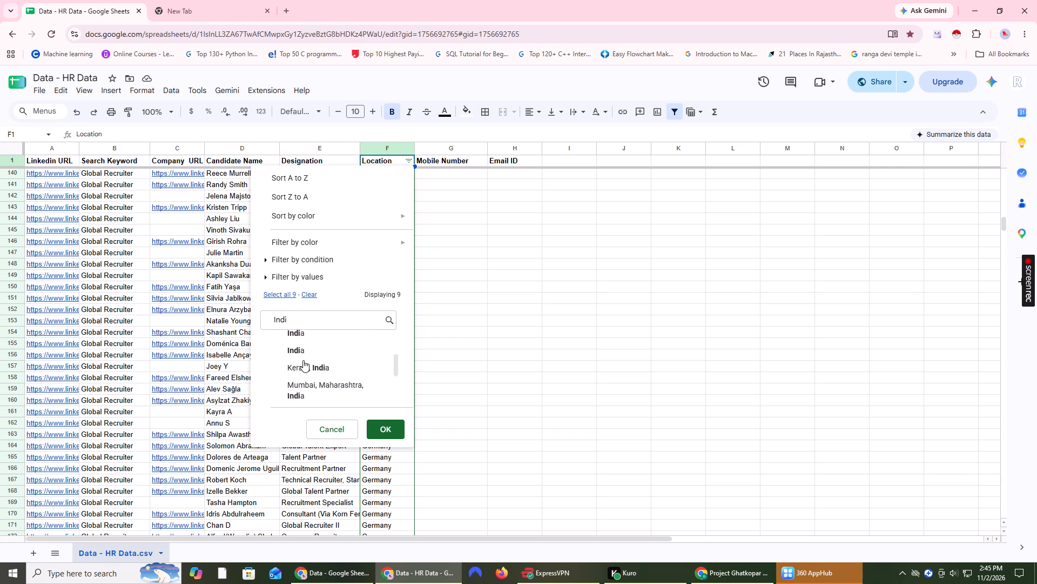
scroll(303, 360, down, 4)
click(315, 385)
click(314, 362)
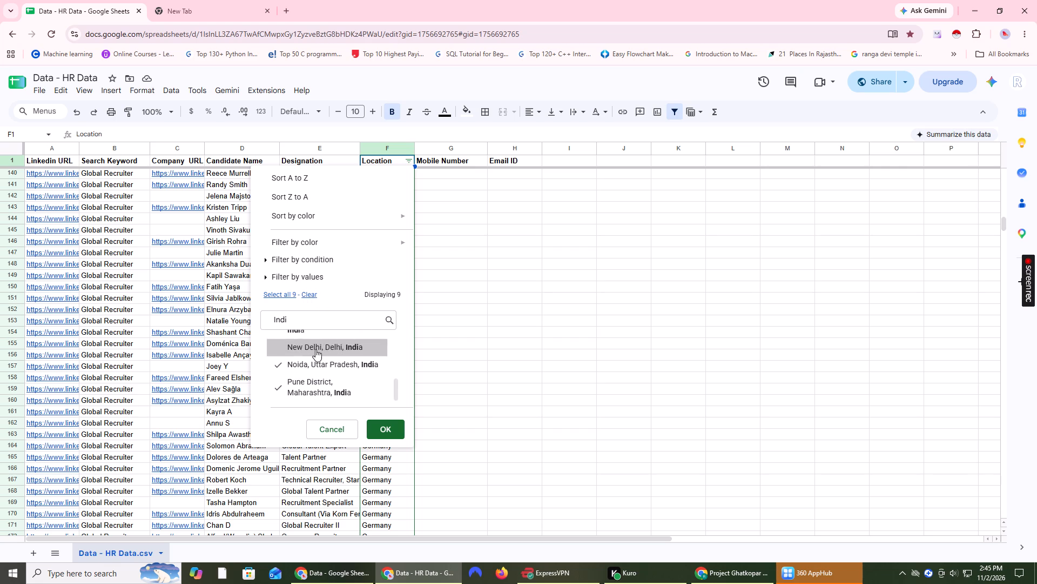
click(315, 349)
scroll(313, 376, up, 2)
scroll(318, 387, down, 1)
click(318, 350)
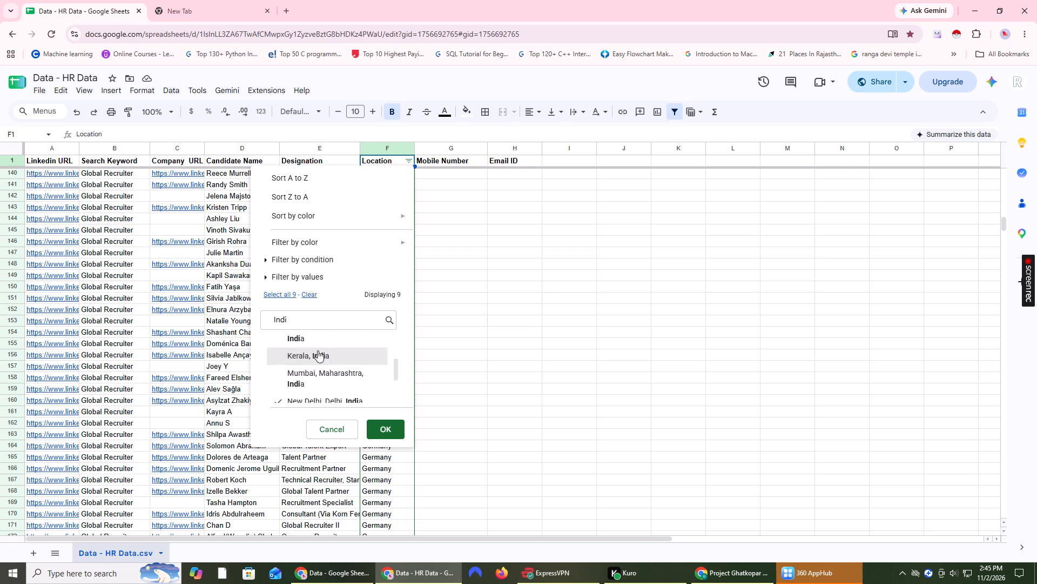
click(305, 336)
scroll(322, 379, up, 1)
click(309, 367)
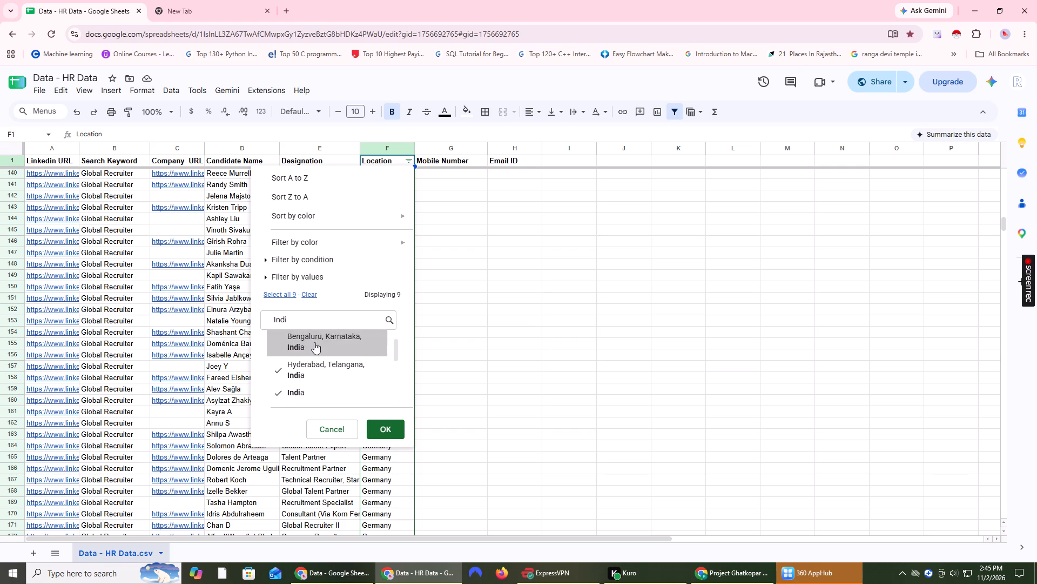
click(314, 342)
scroll(314, 382, up, 2)
click(315, 340)
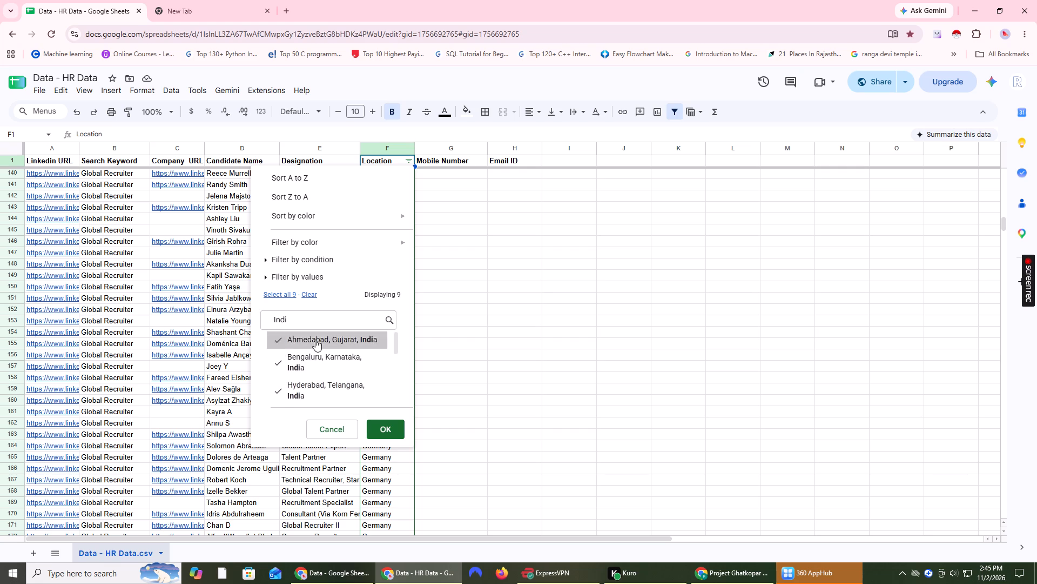
Add Mumbai, Maharashtra, India to the selected Location values and apply the filter.
scroll(321, 352, down, 1)
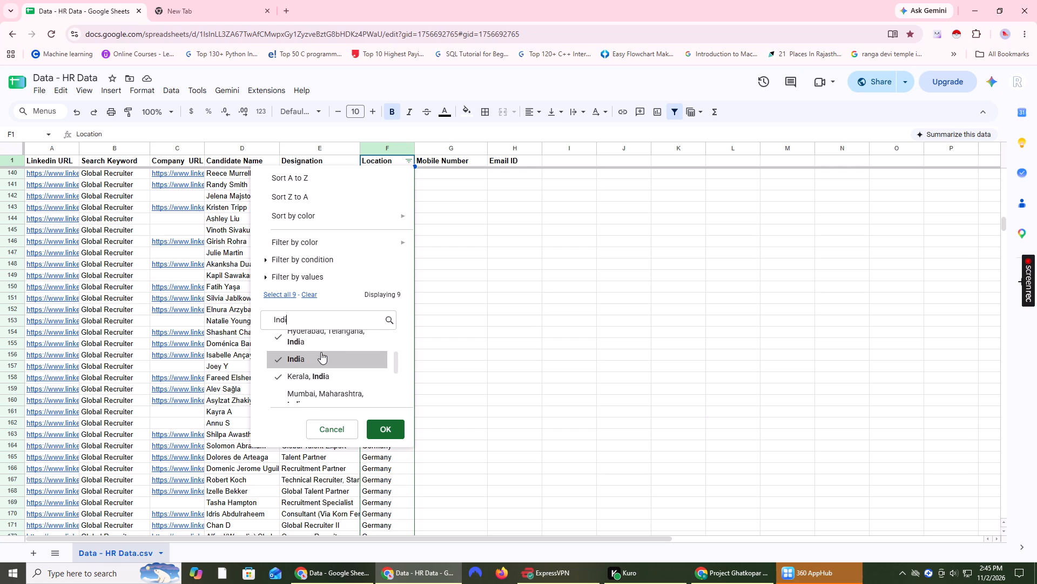
scroll(321, 352, down, 1)
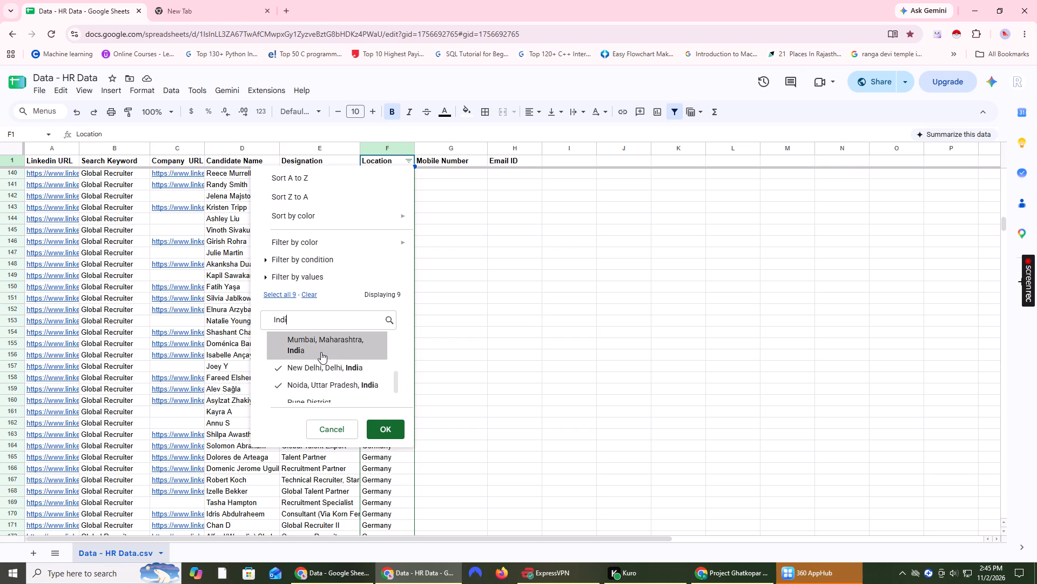
scroll(321, 352, up, 1)
scroll(321, 352, down, 1)
click(321, 352)
scroll(325, 360, down, 2)
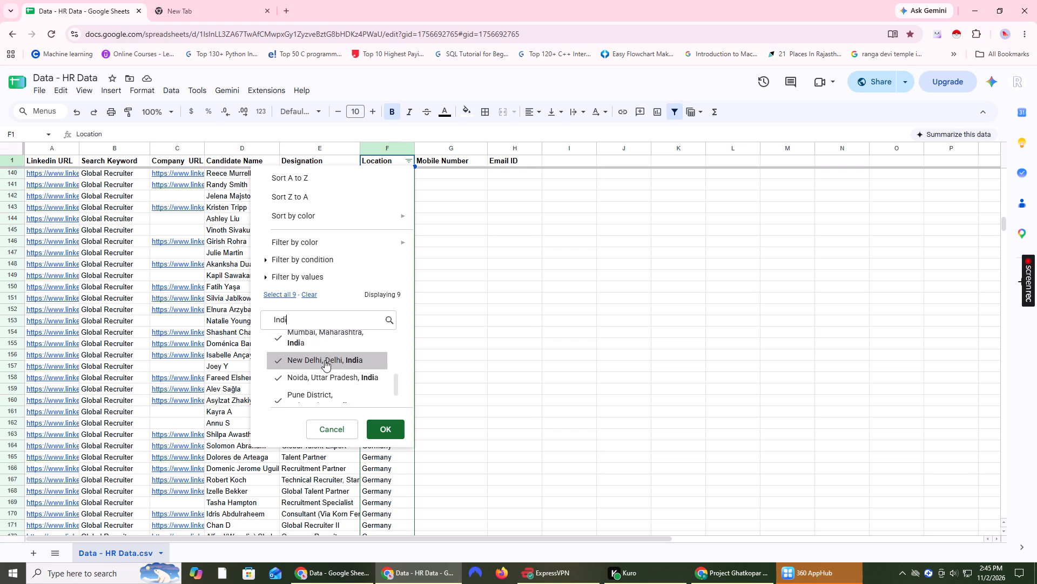
scroll(325, 360, down, 2)
click(393, 430)
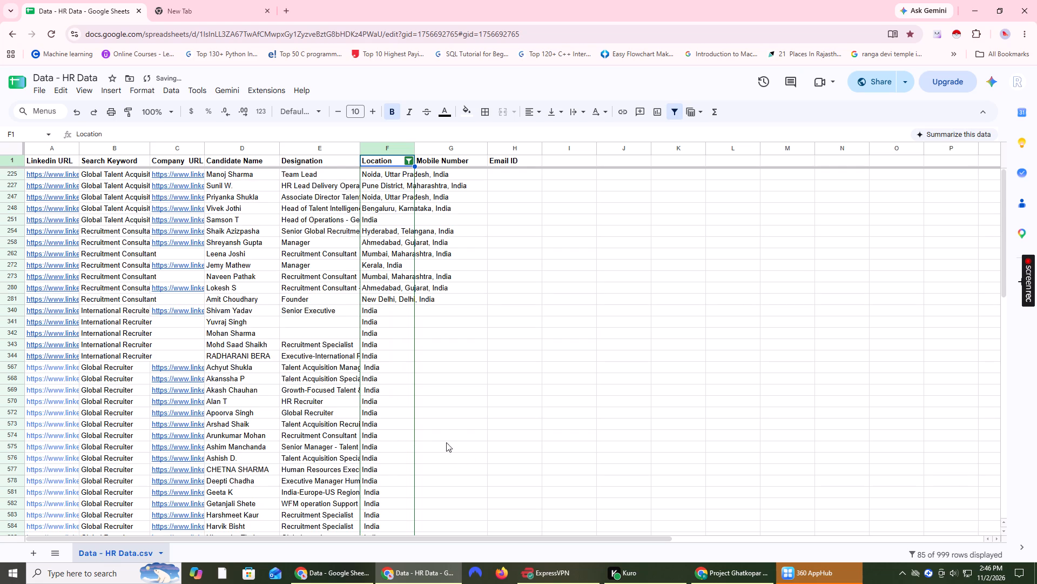
Copy the plain India value from cell F343 into F225, replacing the first filtered row's detailed location.
scroll(443, 427, up, 4)
scroll(442, 427, down, 18)
scroll(441, 427, up, 5)
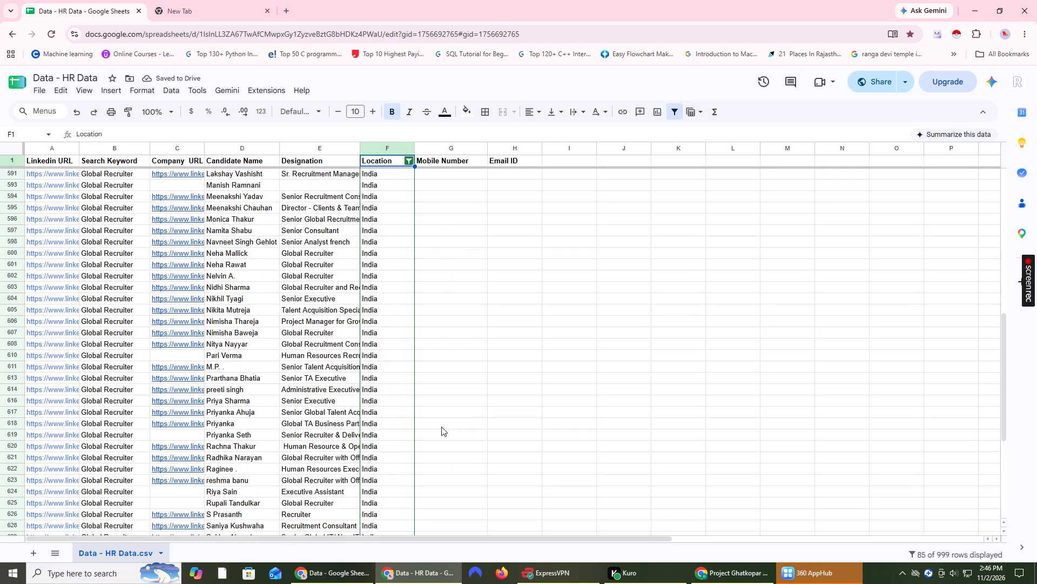
scroll(441, 427, up, 16)
click(389, 350)
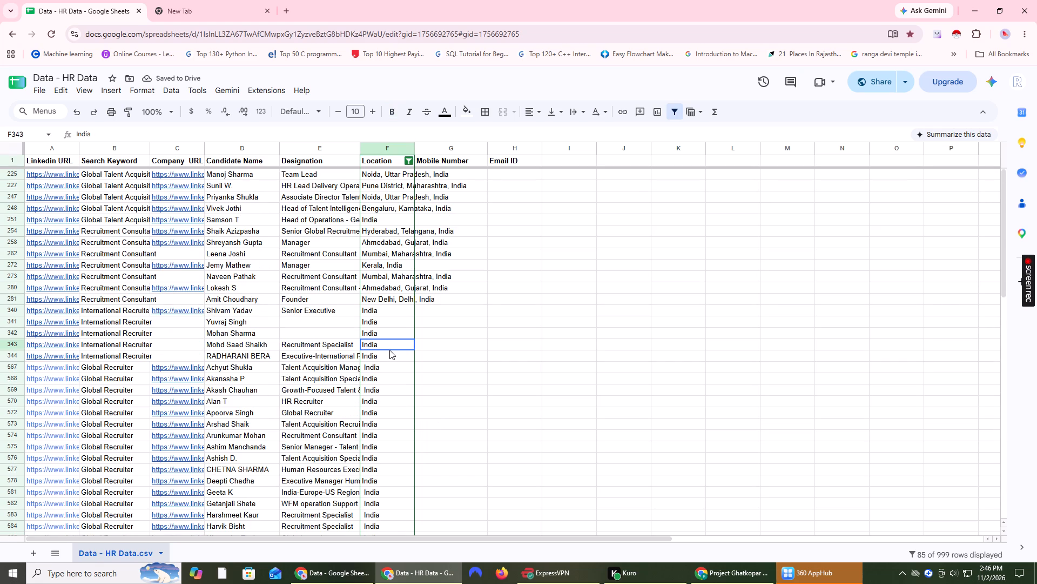
key(ctrl+c)
click(387, 172)
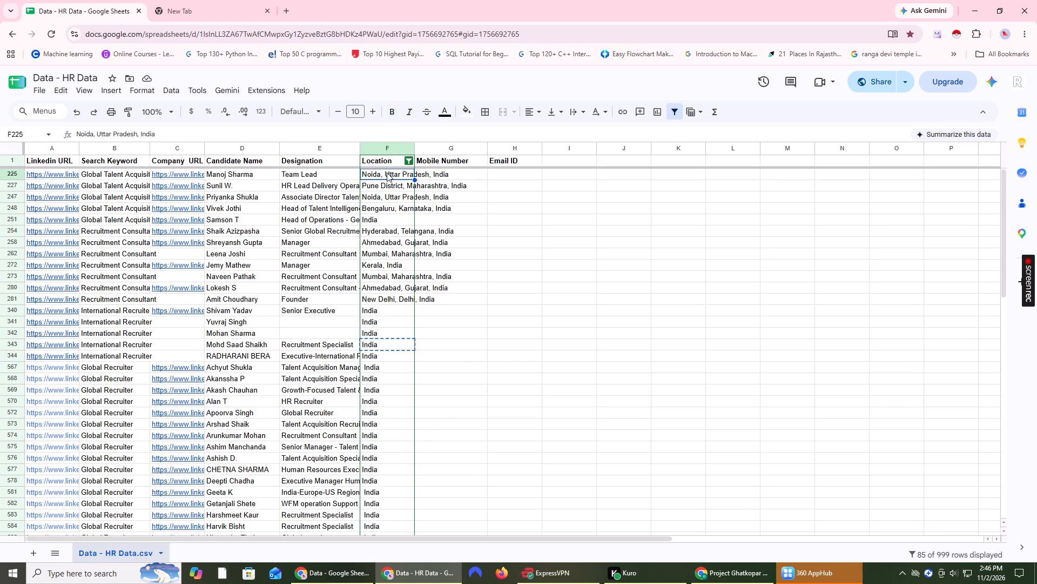
key(ctrl+v)
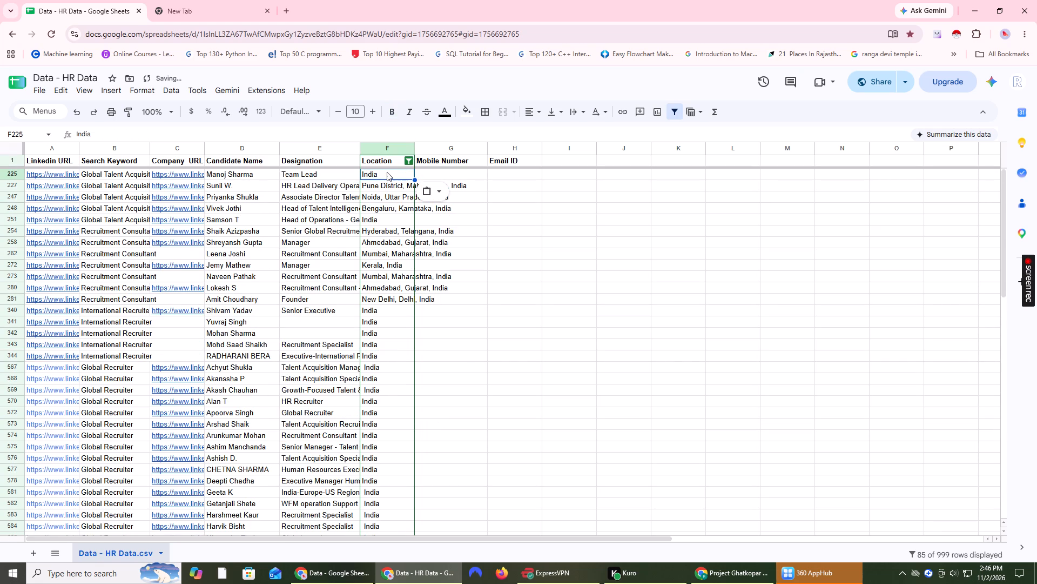
Fill India down the filtered Location cells from F225 to F575.
key(shift+Down)
key(shift+Down)
key(shift+Down)
key(shift+Down)
key(shift+Down)
key(shift+Down)
key(shift+Down)
key(shift+Down)
key(shift+Down)
key(shift+Down)
key(shift+Down)
key(shift+Down)
key(shift+Down)
key(shift+Down)
key(shift+Down)
key(shift+Down)
key(shift+Down)
key(shift+Down)
key(shift+Down)
key(shift+Down)
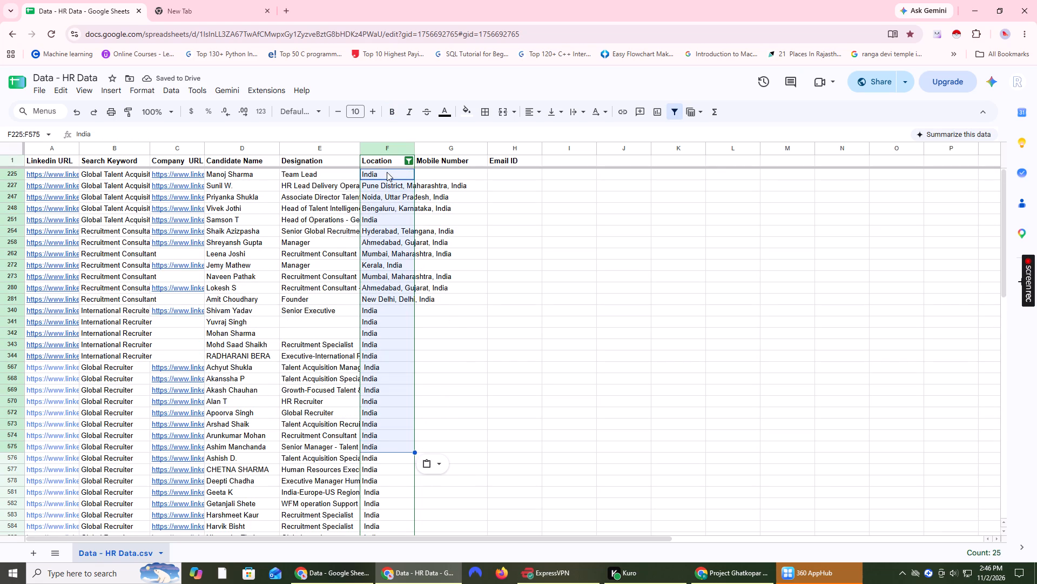
key(ctrl+d)
click(483, 316)
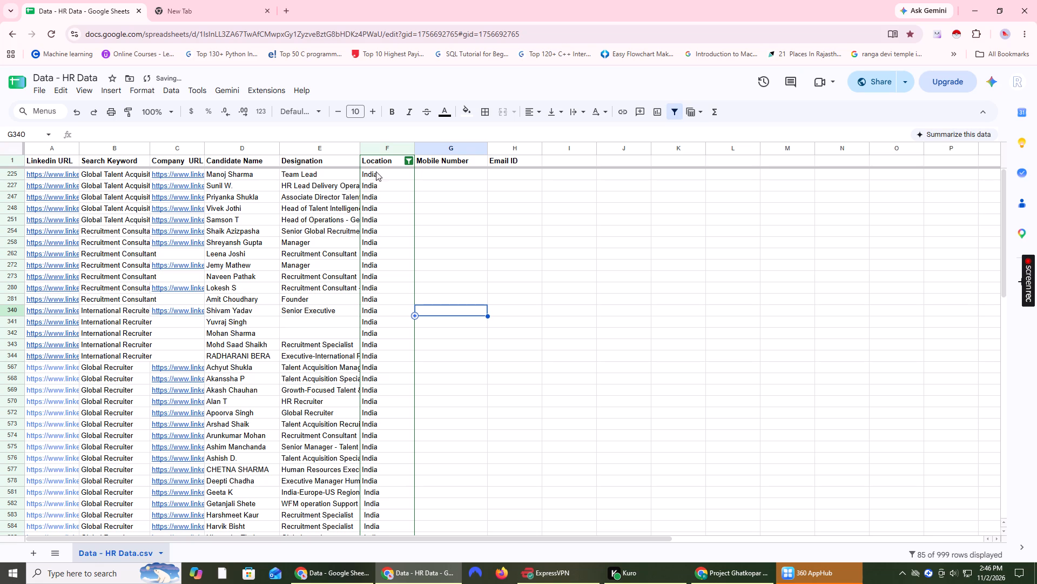
Reselect all values in the Location filter and apply it so every row is shown.
click(411, 159)
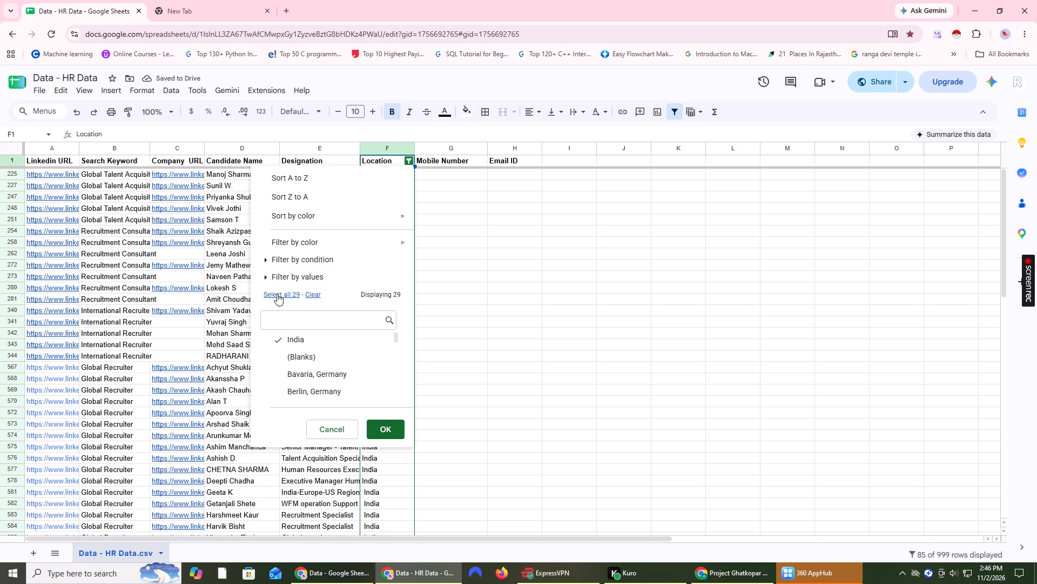
click(276, 293)
click(385, 427)
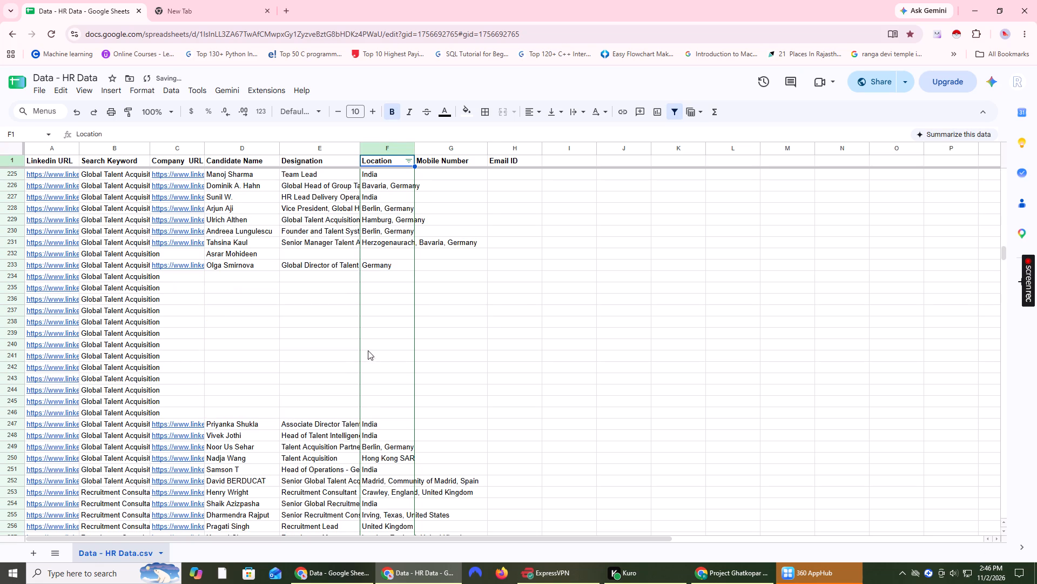
Look through the Location filter's values, clear the whole selection, and search the values for Germ.
click(409, 162)
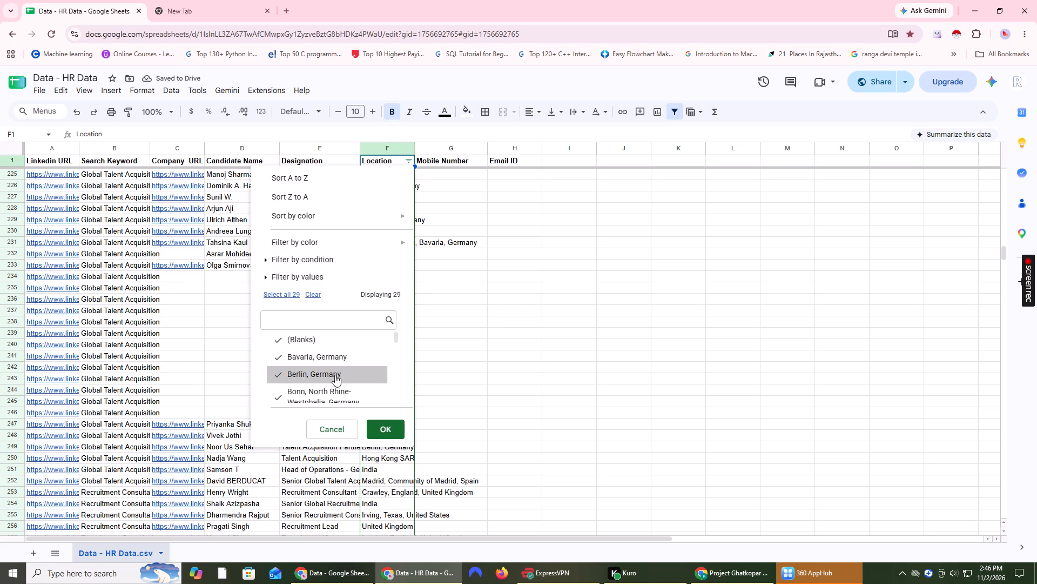
scroll(317, 364, down, 9)
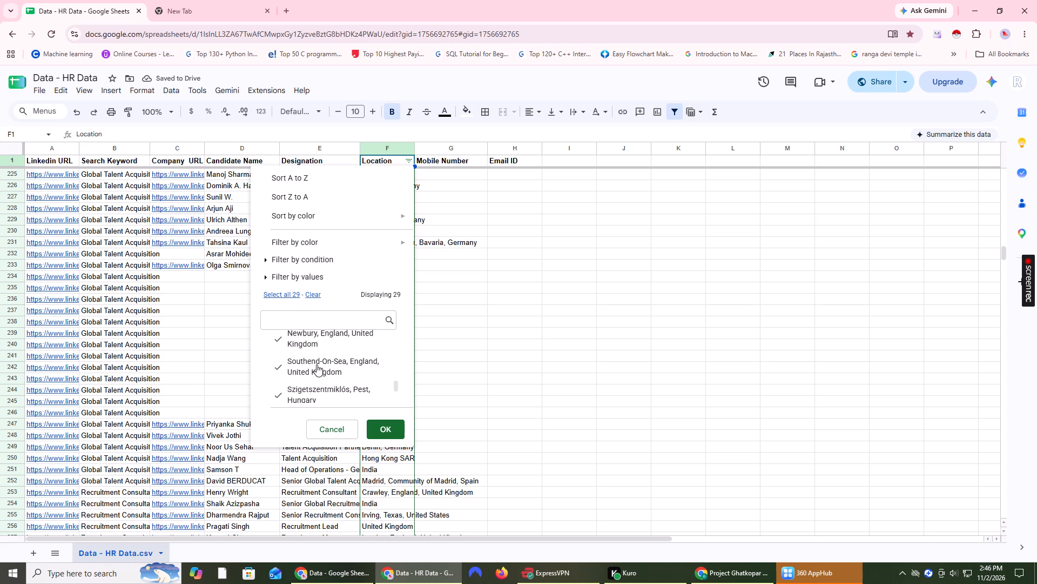
scroll(317, 364, down, 3)
scroll(317, 364, up, 1)
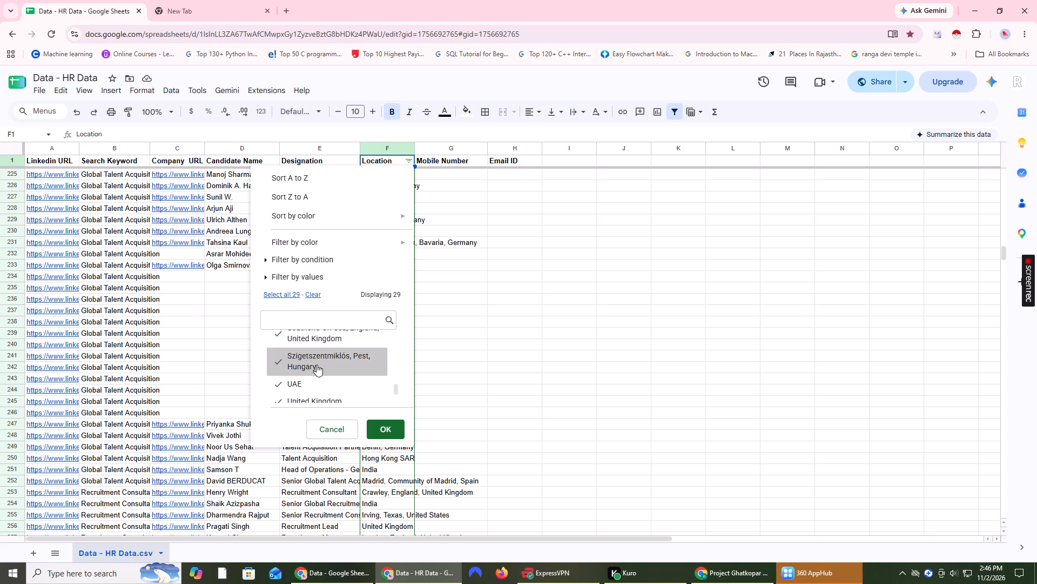
click(309, 297)
click(293, 318)
text(Ge)
key(r)
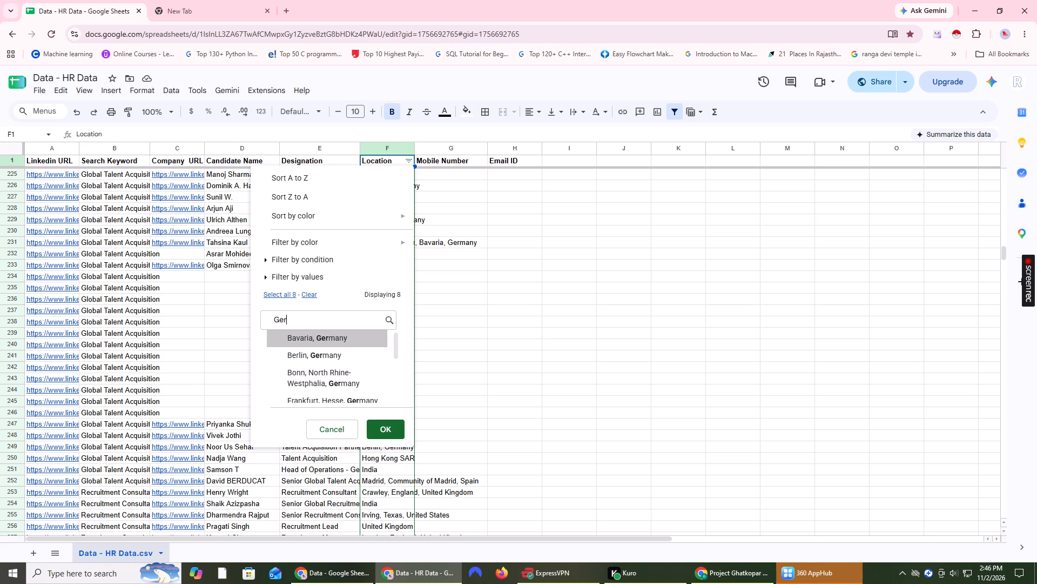
key(m)
Select every matching German location, from Bavaria through Herzogenaurach, including plain Germany, and apply the Location filter.
click(302, 336)
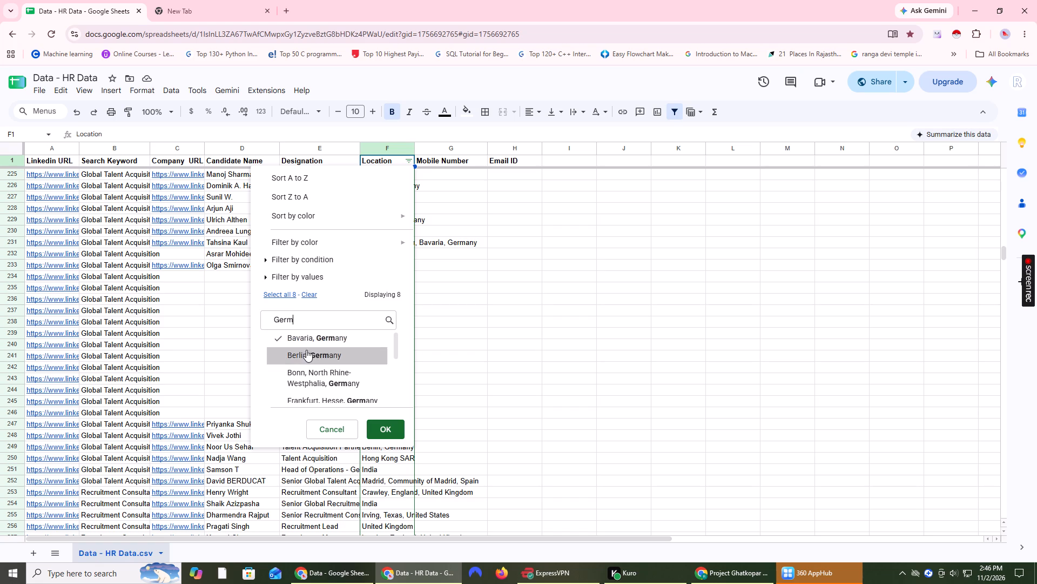
click(306, 351)
click(306, 377)
scroll(309, 375, down, 1)
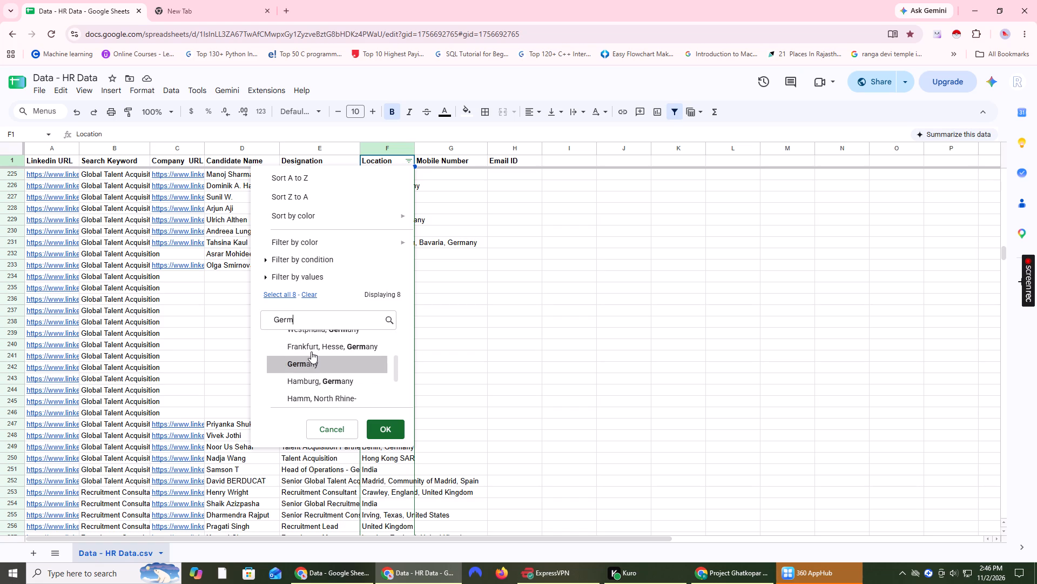
click(311, 351)
click(311, 363)
click(311, 380)
scroll(311, 390, down, 1)
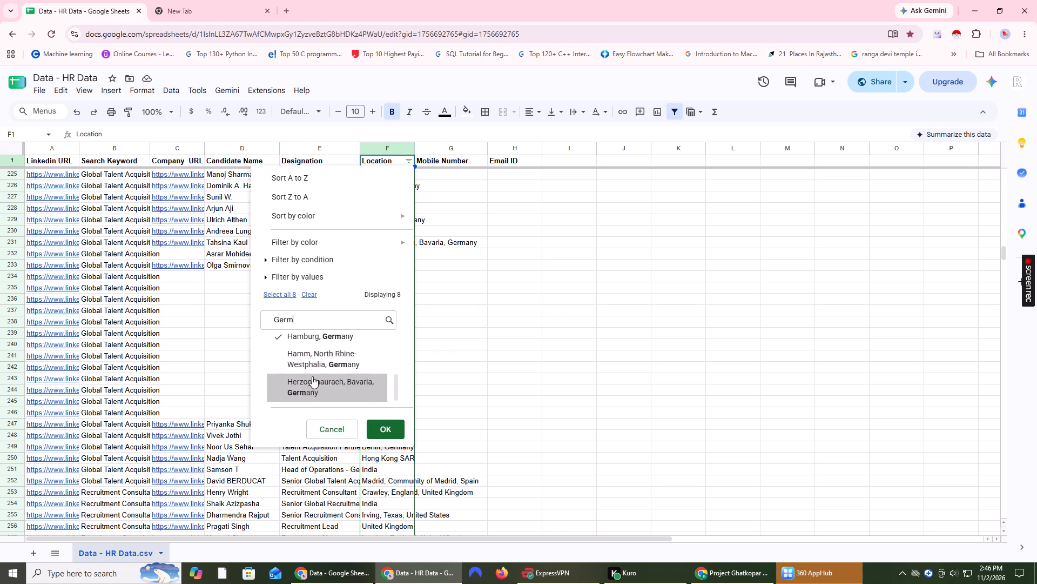
click(315, 352)
click(315, 383)
scroll(315, 381, down, 2)
click(381, 429)
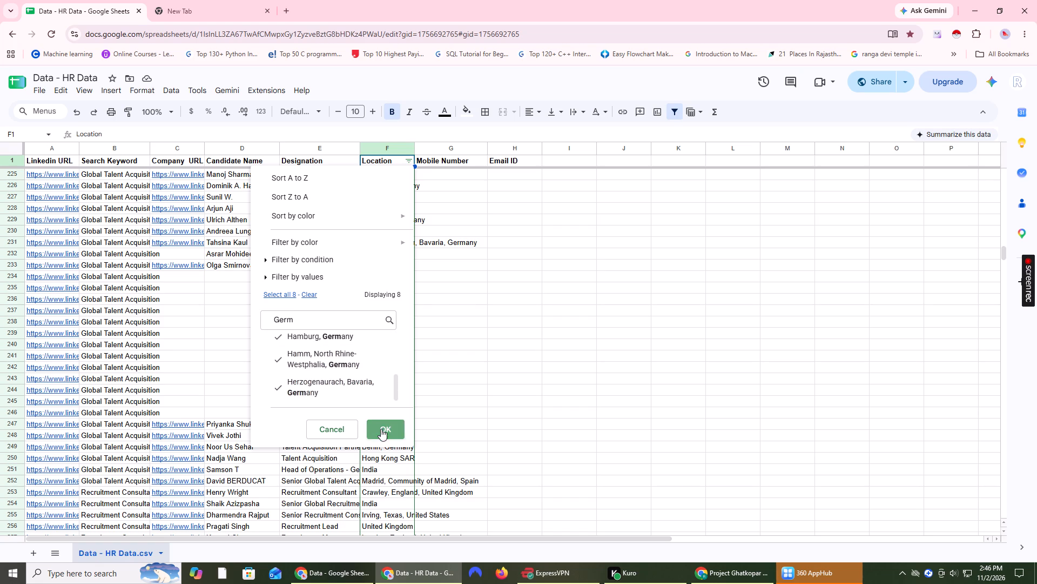
Fill Germany down the filtered Location cells from F221 to F278.
scroll(375, 330, up, 9)
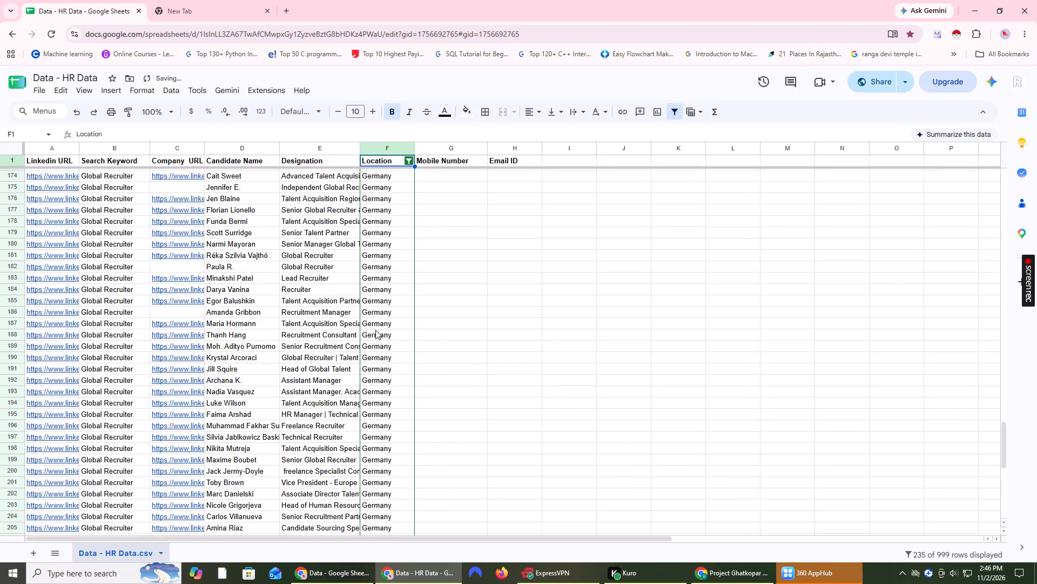
scroll(375, 330, up, 15)
scroll(375, 329, up, 20)
scroll(375, 329, up, 4)
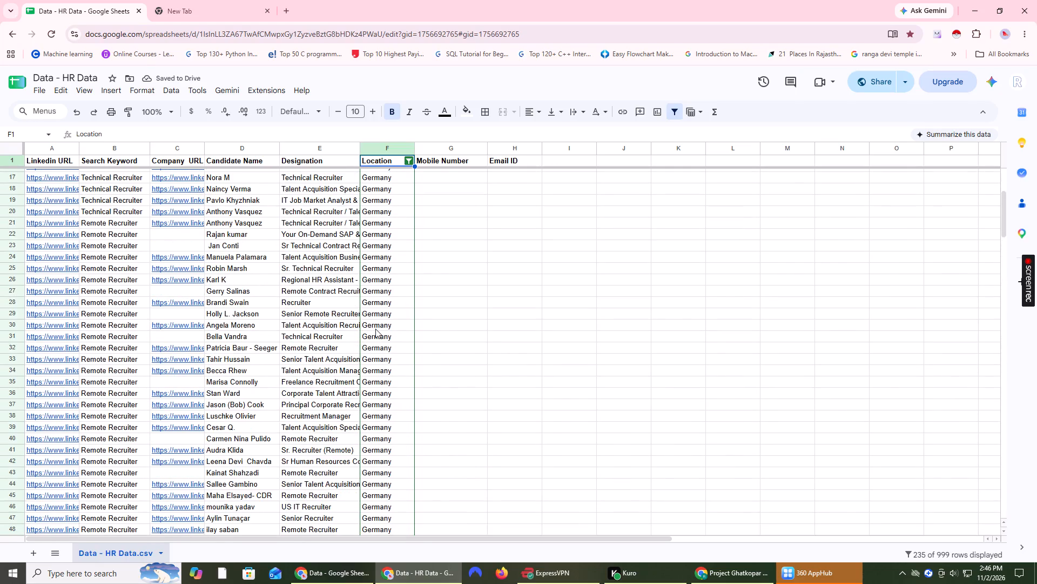
scroll(375, 329, up, 7)
scroll(375, 328, down, 20)
scroll(375, 328, down, 2)
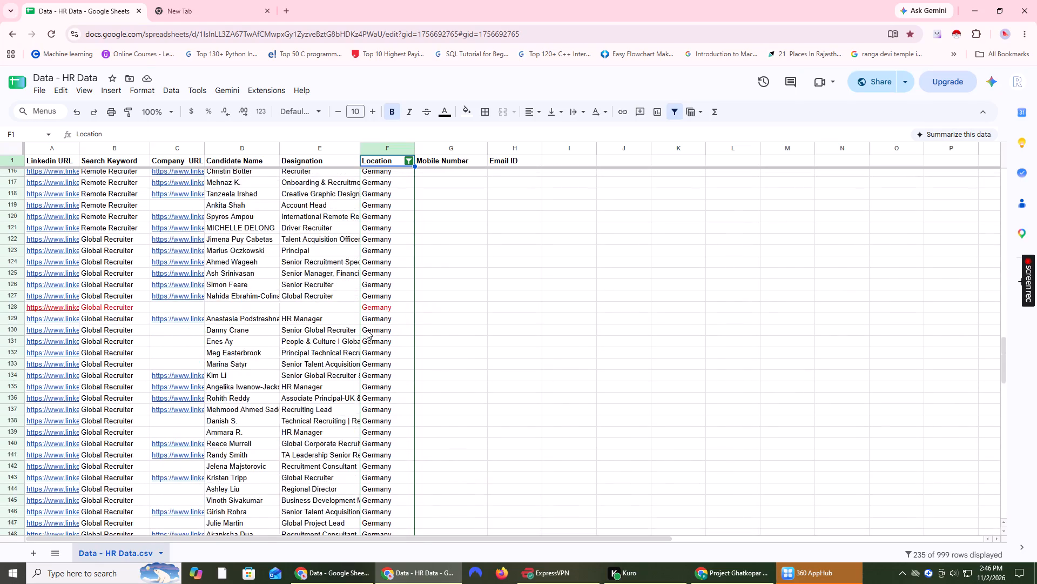
scroll(367, 330, down, 20)
scroll(367, 330, down, 4)
scroll(366, 330, up, 1)
scroll(366, 330, down, 3)
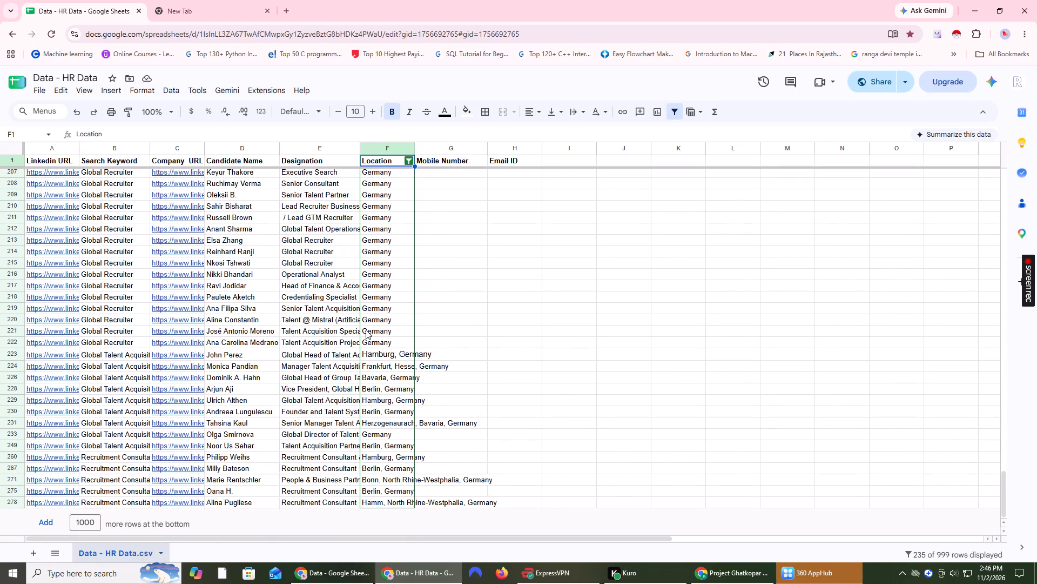
click(389, 326)
key(shift+Down)
key(shift+Down)
key(shift+Down)
key(shift+Down)
key(shift+Down)
key(shift+Down)
key(shift+Down)
key(shift+Down)
key(shift+Down)
key(shift+Down)
key(shift+Down)
key(shift+Down)
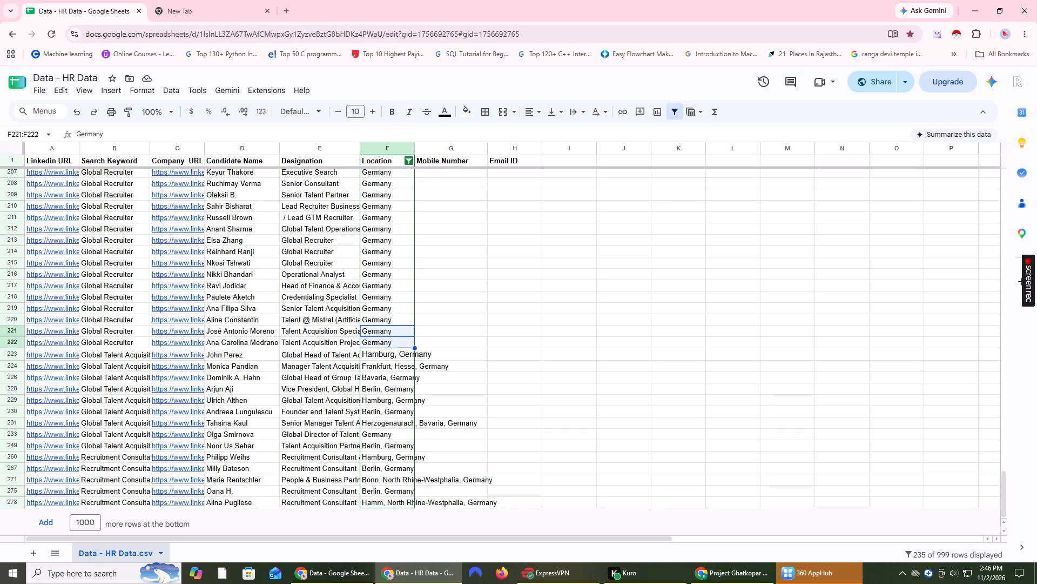
key(shift+Down)
key(shift+Down)
key(shift+Down)
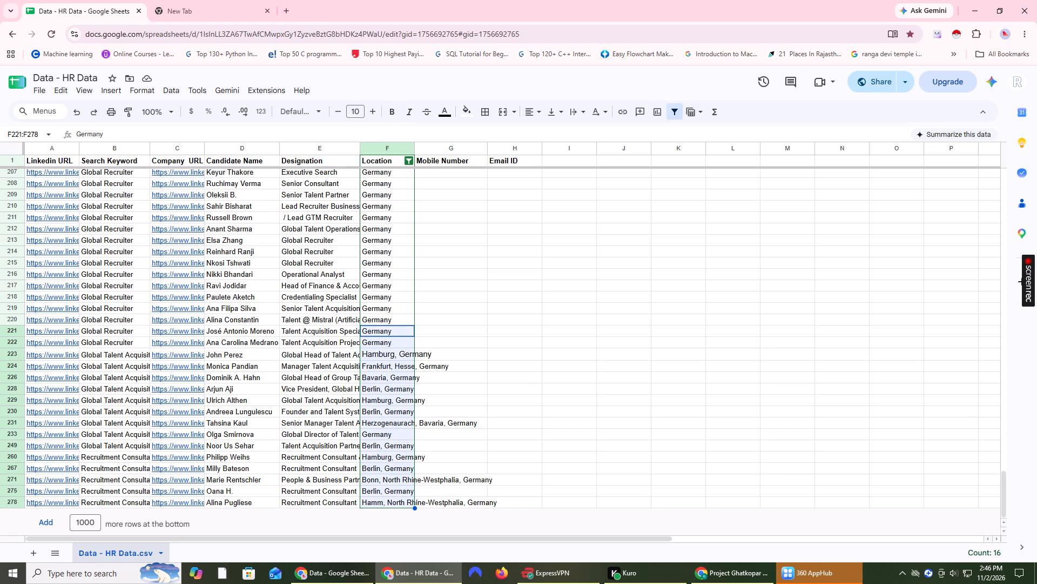
key(ctrl+d)
click(470, 359)
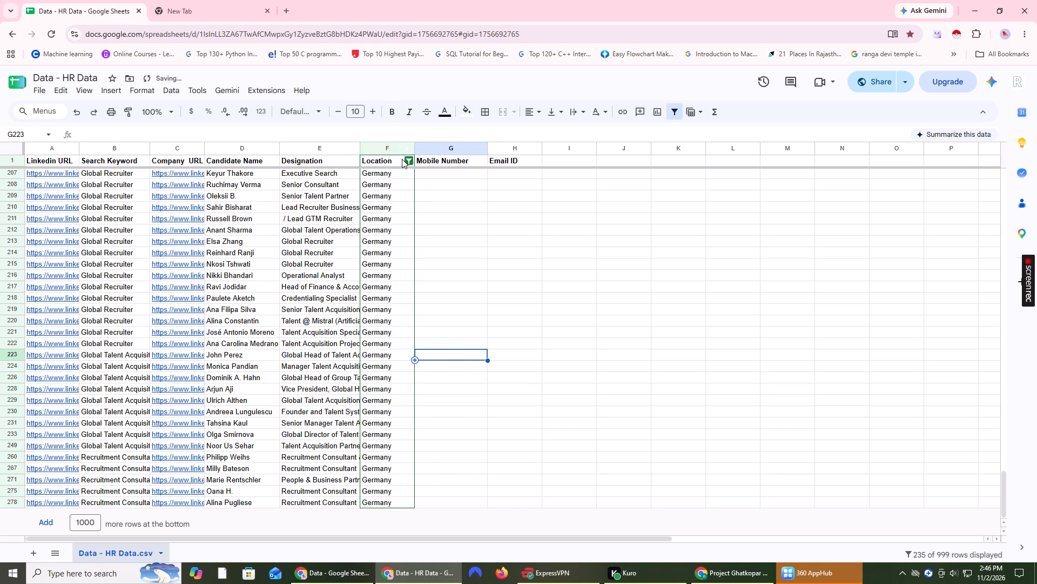
Reselect all values in the Location filter and apply it so every row is shown.
click(406, 160)
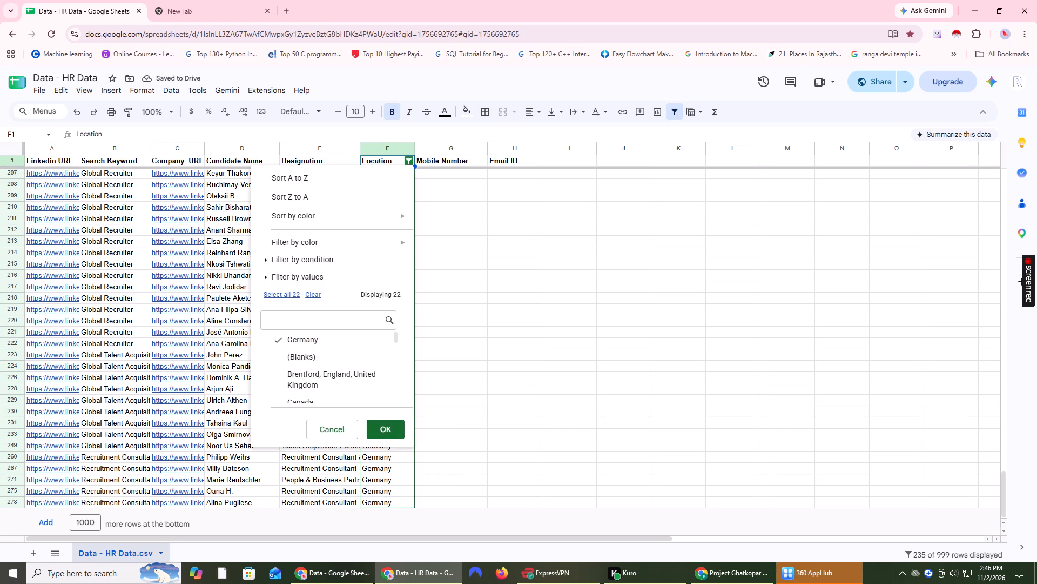
scroll(308, 326, down, 1)
click(272, 293)
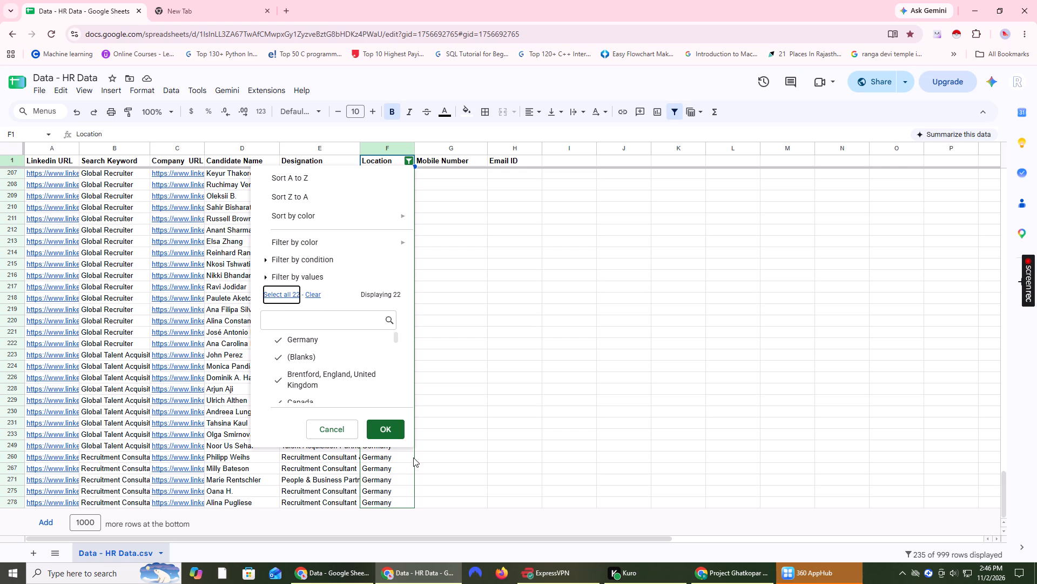
click(388, 430)
Clear the Location filter's whole selection and search its values for United Kingdom.
scroll(386, 395, up, 5)
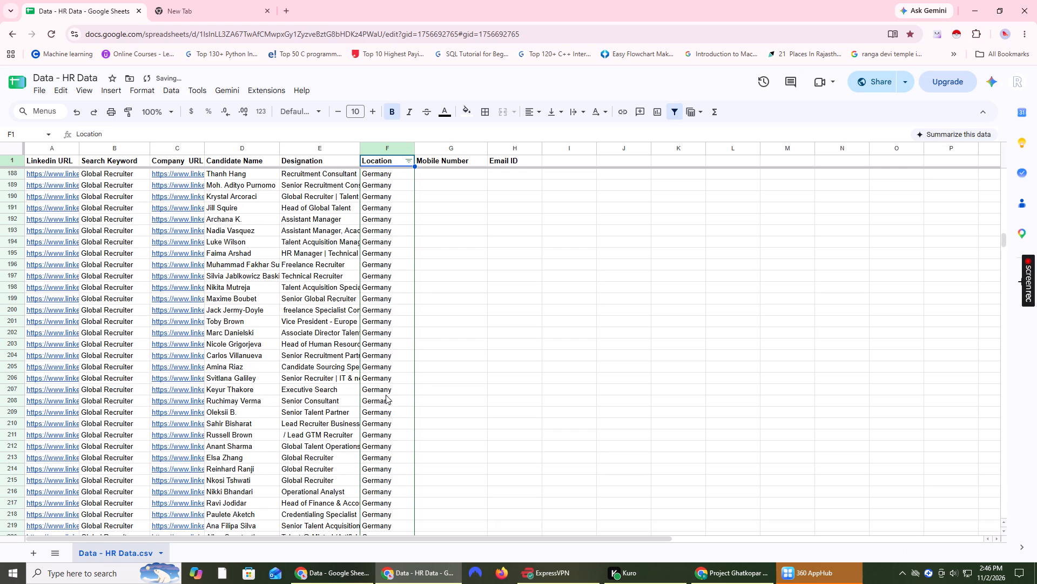
click(411, 163)
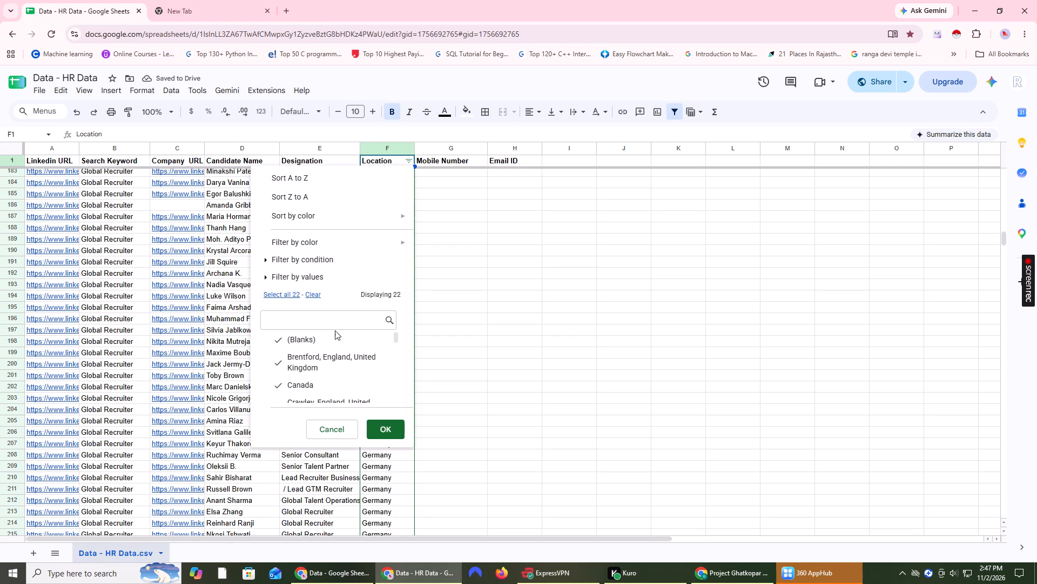
click(309, 292)
click(298, 313)
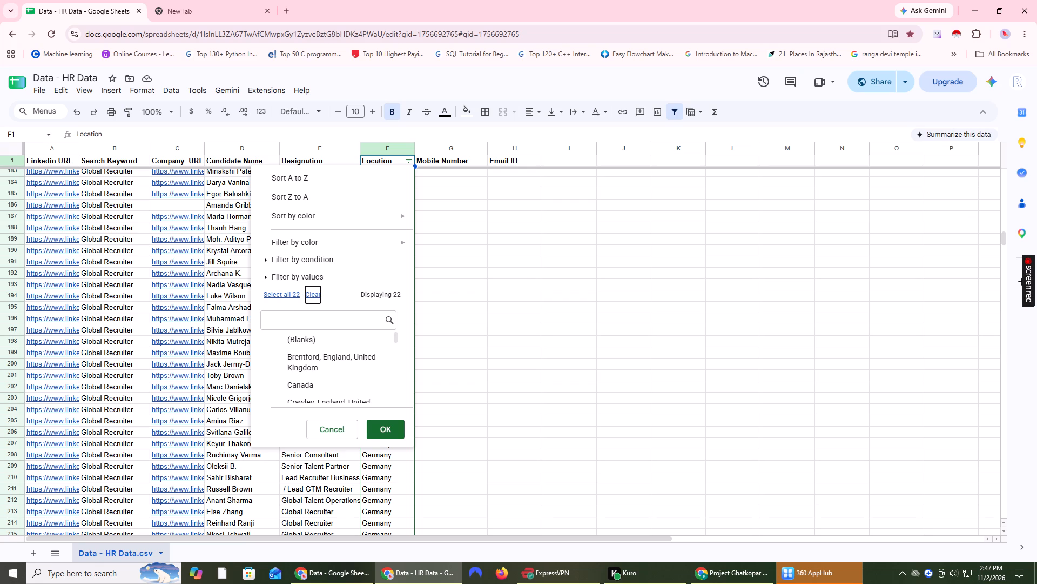
text(United)
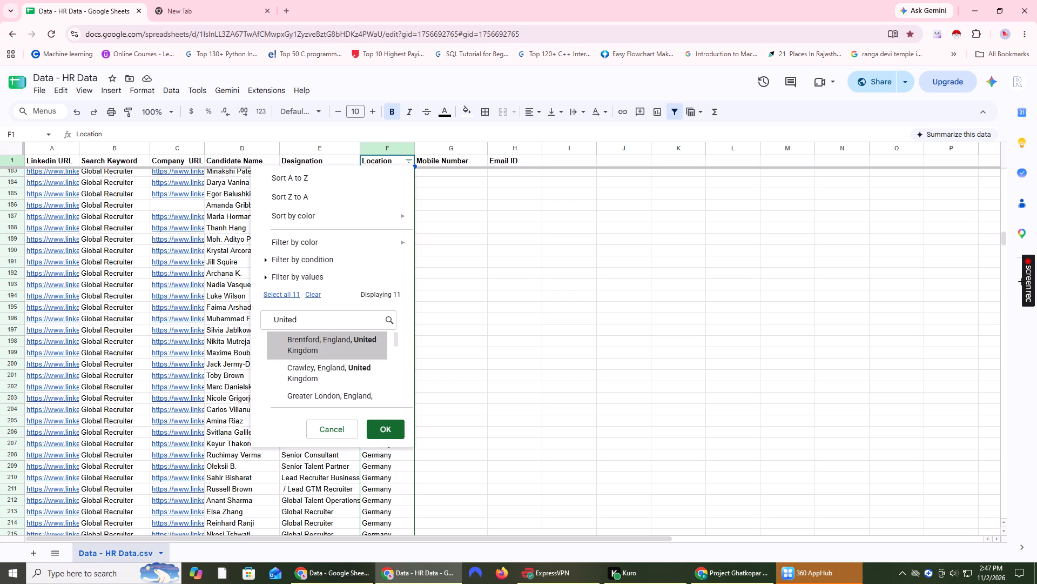
key(space)
text(King)
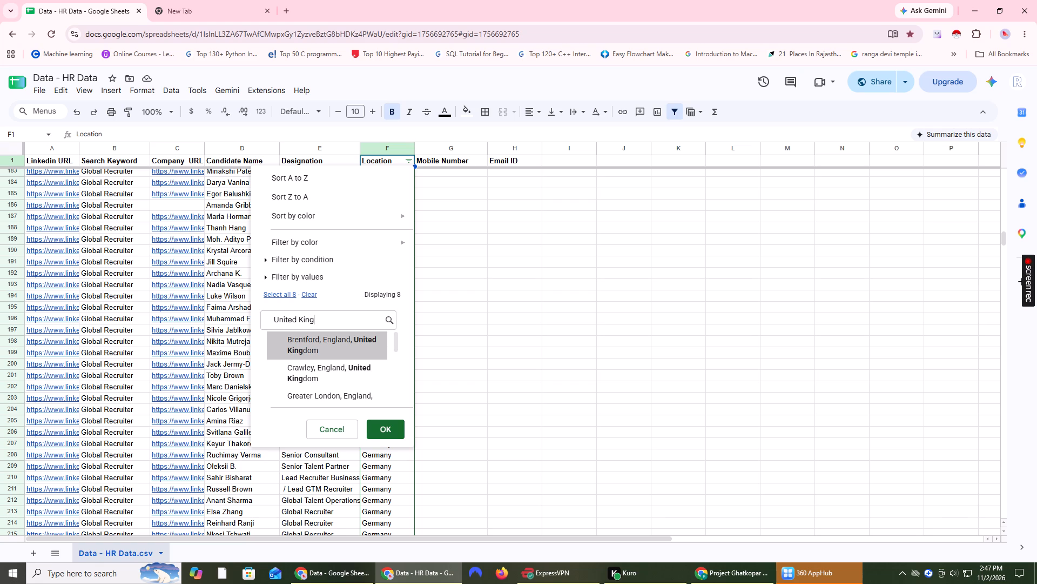
text(dom)
key(space)
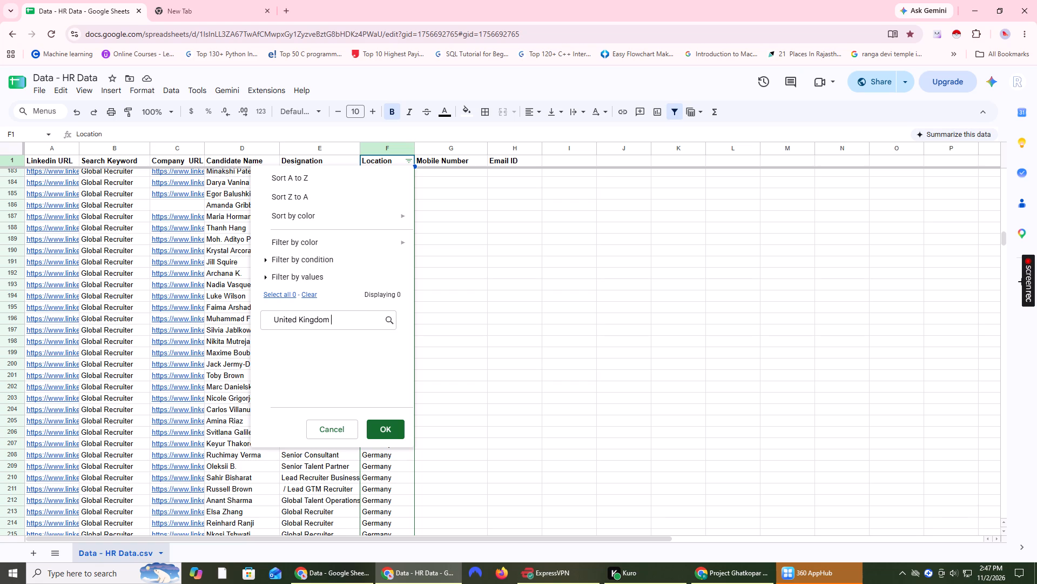
key(Return)
key(BackSpace)
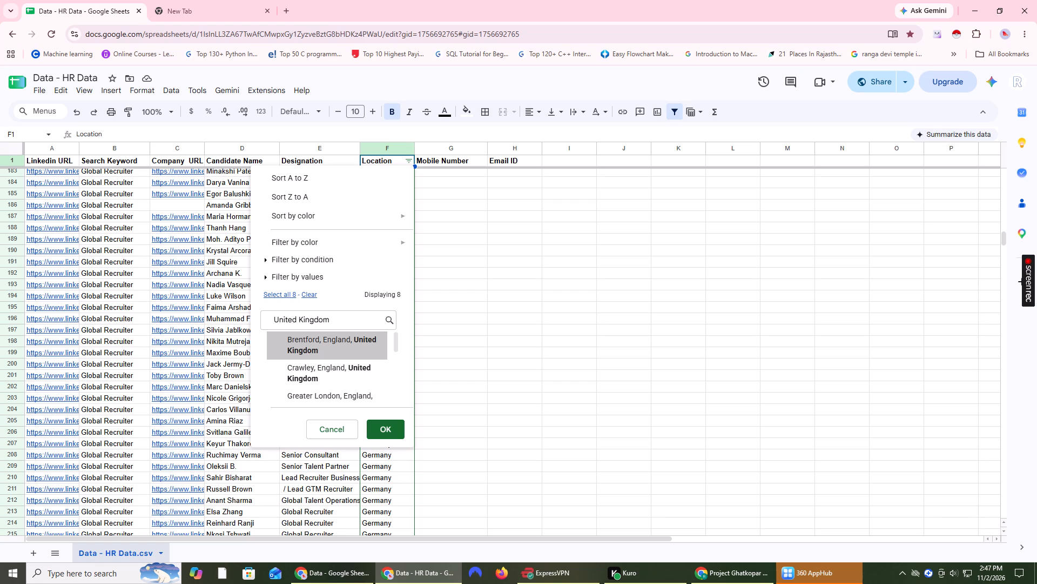
Select every matching United Kingdom location, from Brentford through Witham, including plain United Kingdom, and apply the Location filter.
scroll(301, 356, down, 6)
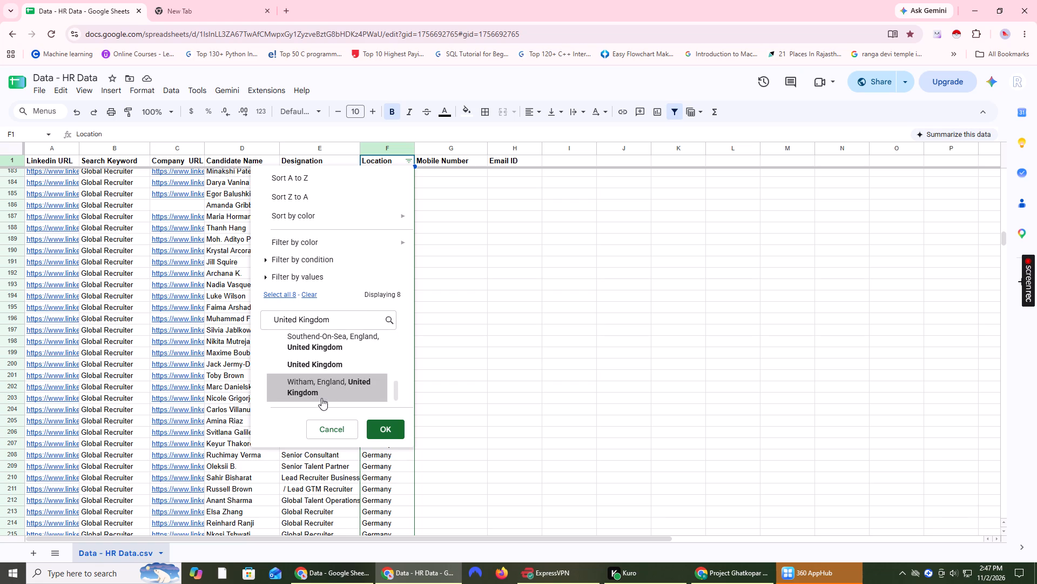
click(321, 398)
click(318, 367)
click(328, 342)
scroll(334, 364, up, 1)
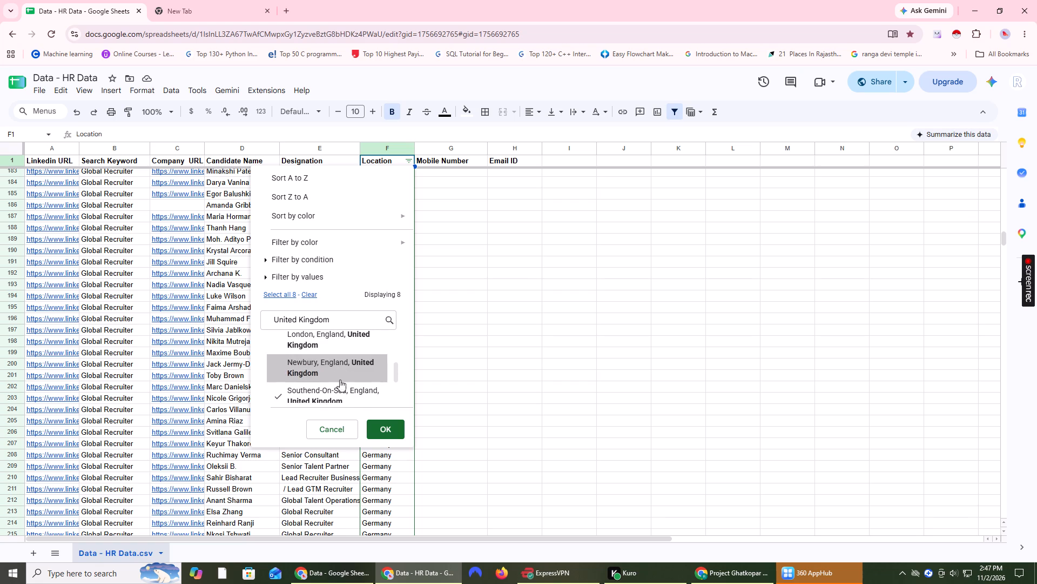
click(336, 363)
click(336, 349)
scroll(337, 357, up, 2)
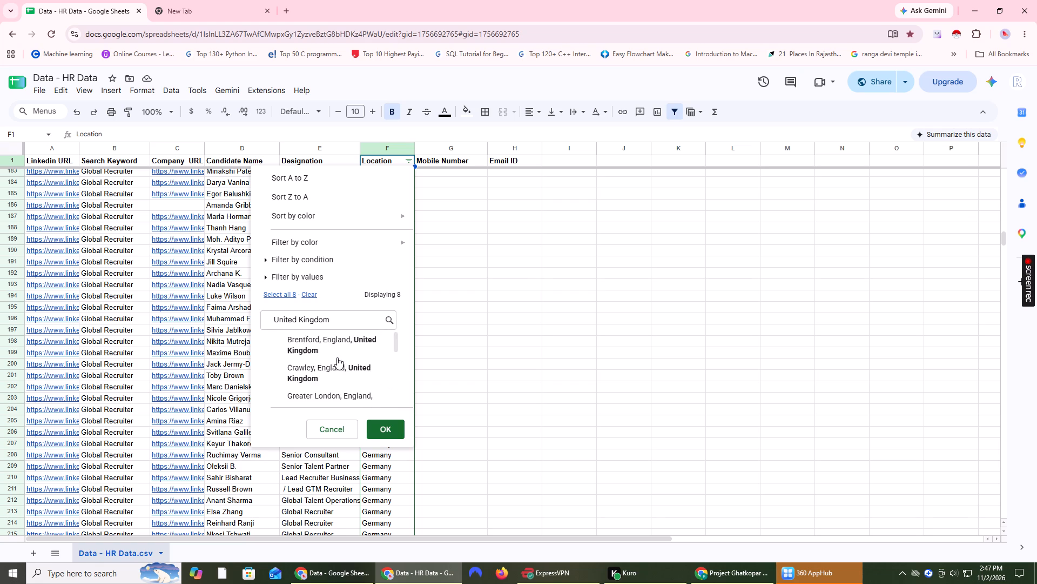
click(332, 375)
click(332, 349)
scroll(340, 367, up, 1)
scroll(341, 367, down, 1)
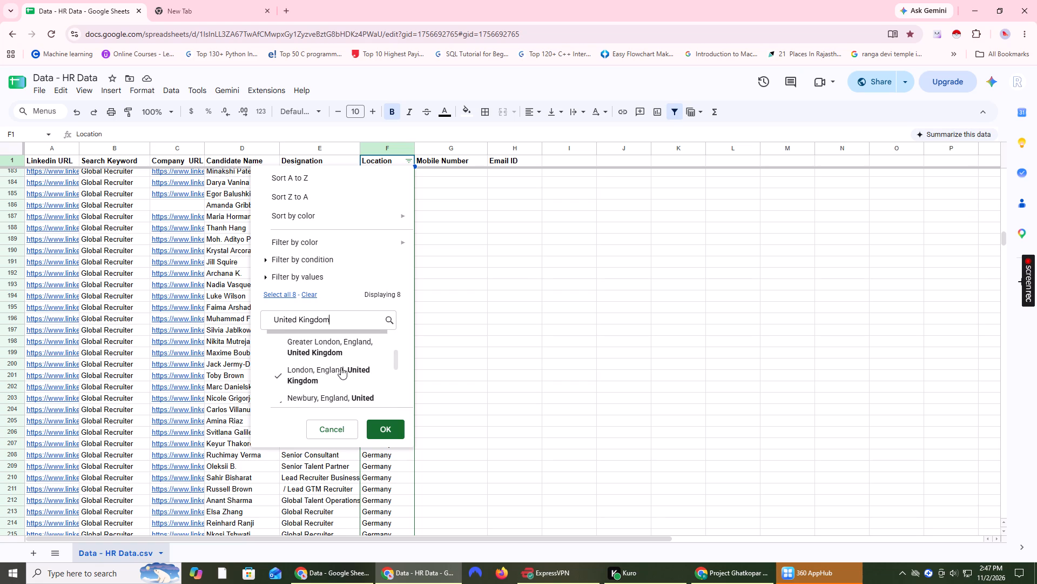
click(335, 354)
scroll(335, 359, up, 3)
scroll(335, 359, down, 5)
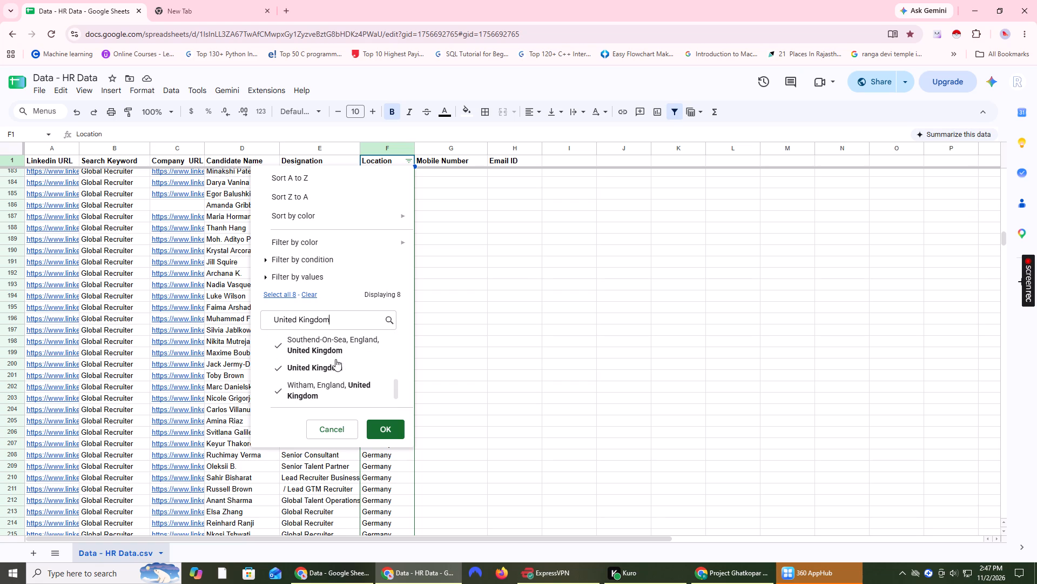
scroll(335, 359, down, 3)
click(394, 430)
Copy United Kingdom from Location cell F256 into F253, replacing the Crawley entry.
scroll(382, 374, up, 3)
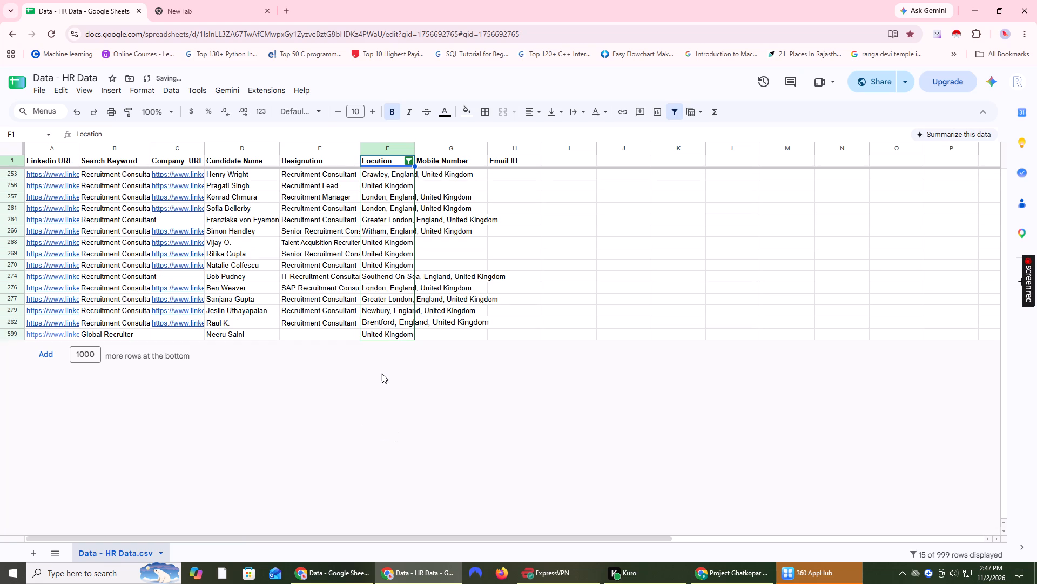
click(386, 186)
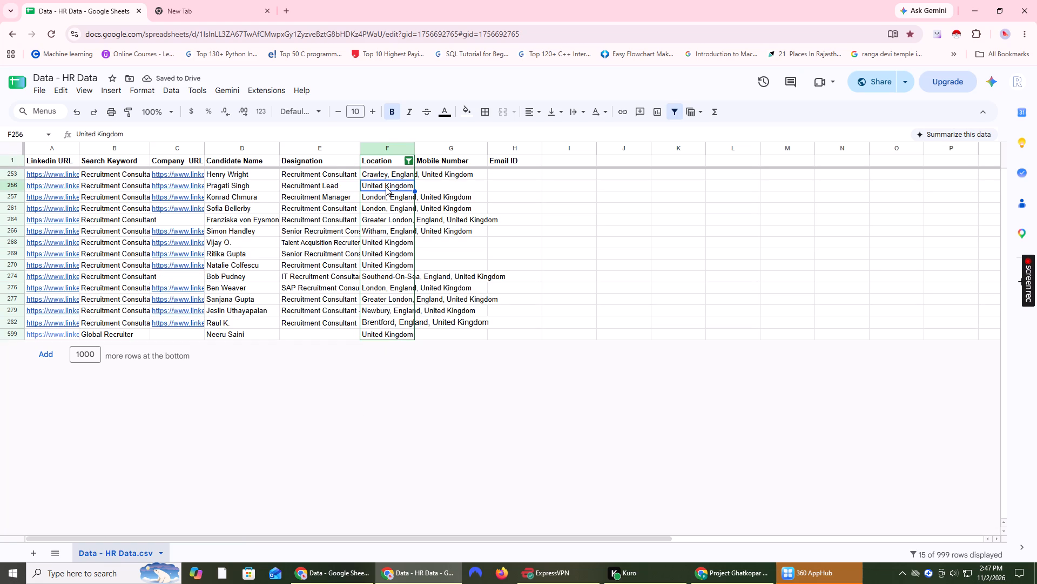
key(ctrl+c)
click(390, 172)
key(ctrl+v)
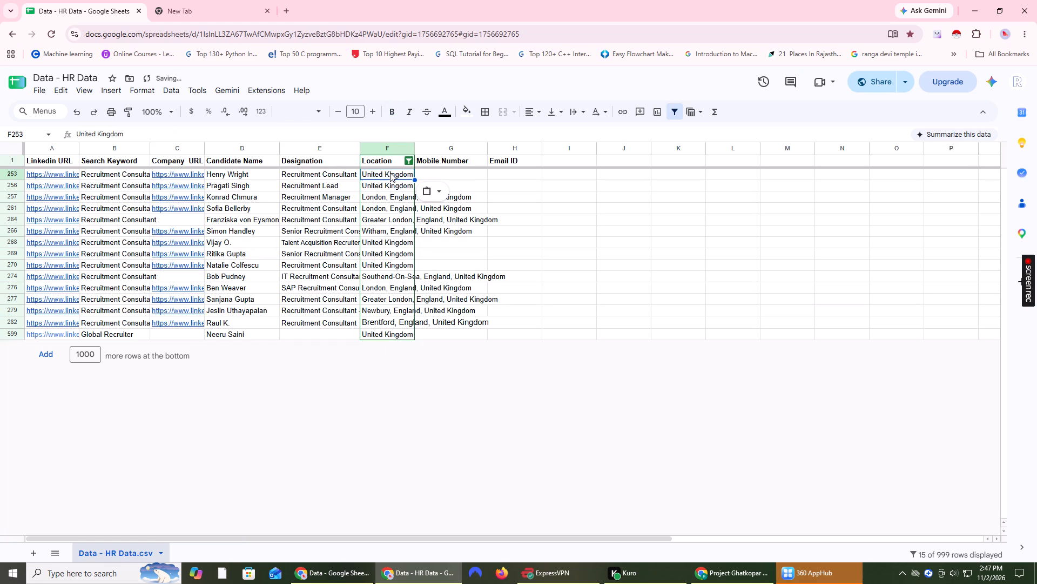
Fill United Kingdom down the filtered Location cells from F253 to F599.
key(shift+Down)
key(shift+Down)
key(shift+Down)
key(shift+Down)
key(shift+Down)
key(shift+Down)
key(shift+Down)
key(shift+Down)
key(shift+Down)
key(shift+Down)
key(shift+Down)
key(shift+Down)
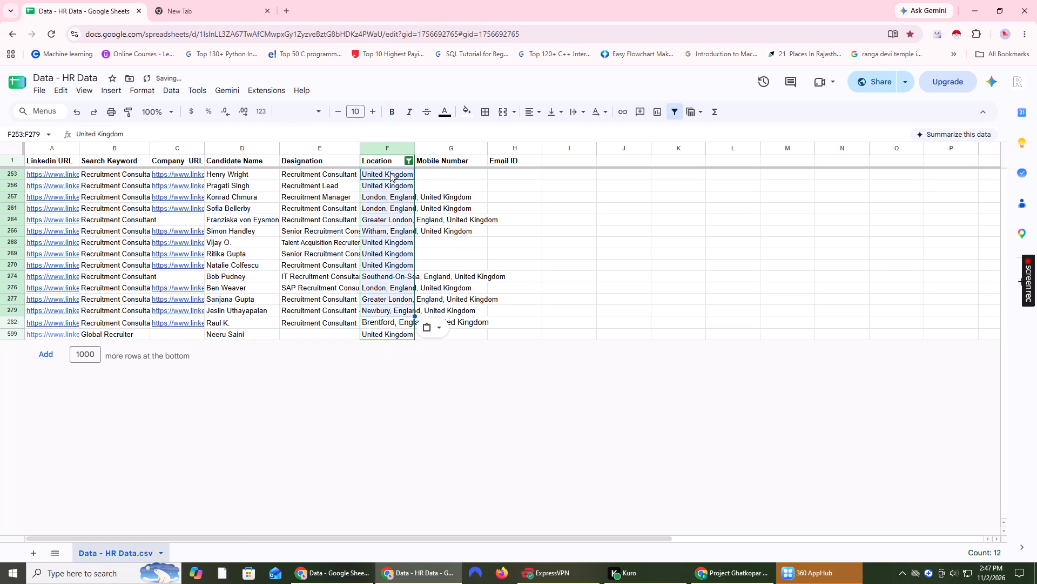
key(shift+Down)
key(shift+Down)
key(ctrl+d)
click(473, 247)
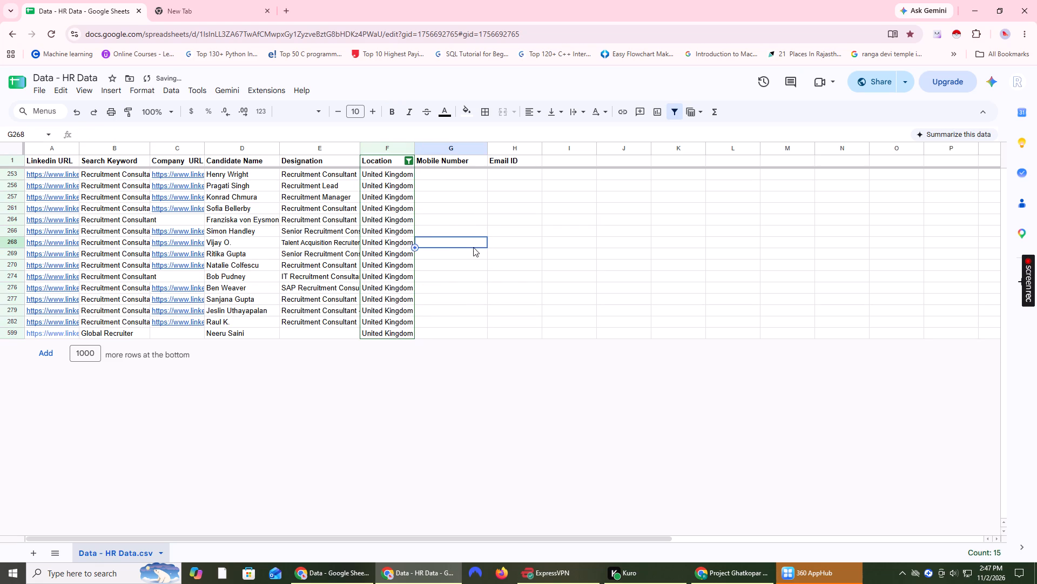
Reselect all values in the Location filter and apply it so the full list of rows is shown.
click(407, 164)
click(273, 295)
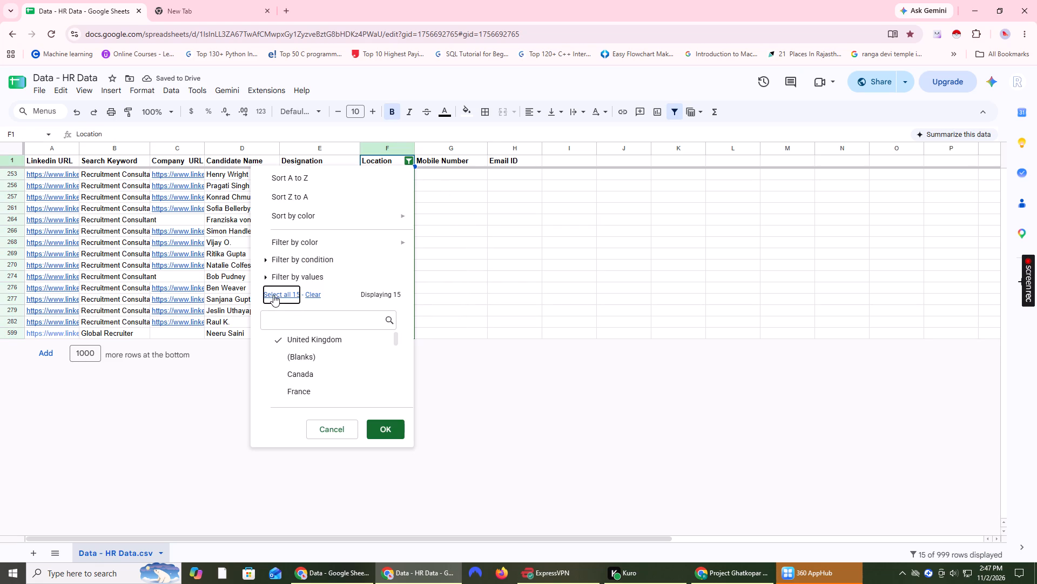
click(377, 429)
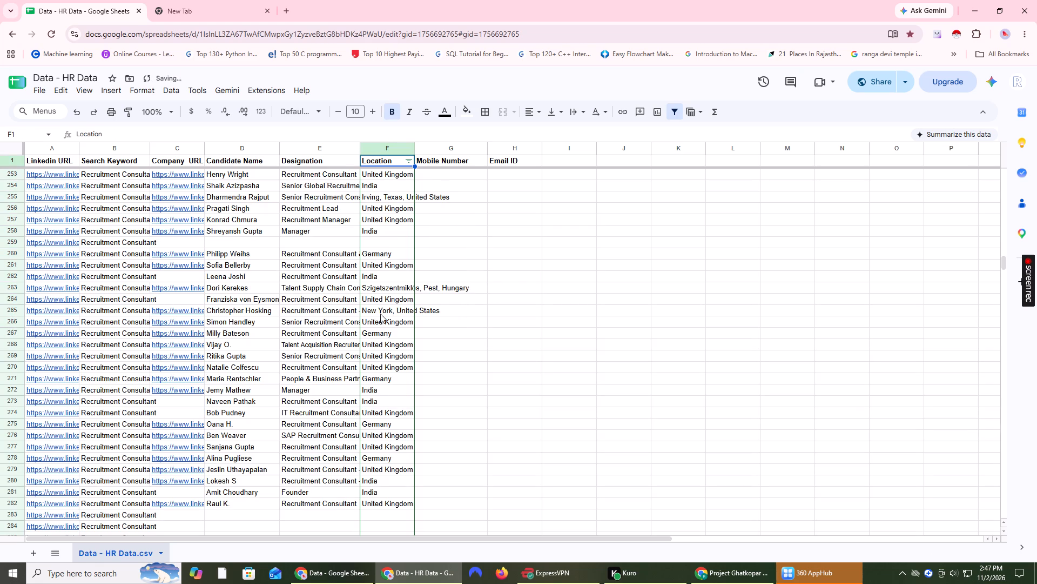
Look down the unfiltered rows below row 253 and check the Location column for entries still needing a plain country name.
scroll(386, 310, down, 3)
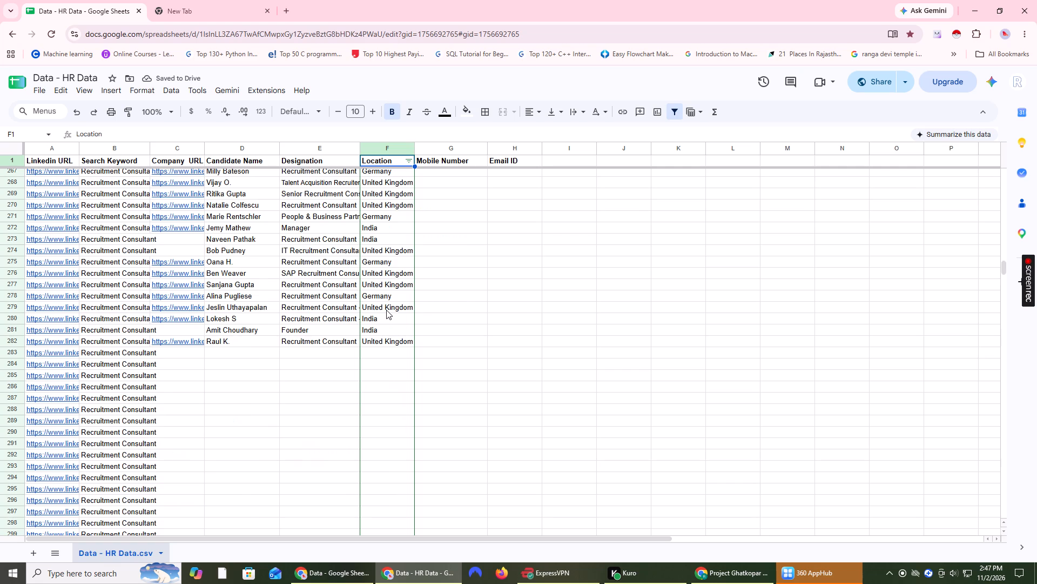
scroll(386, 310, down, 14)
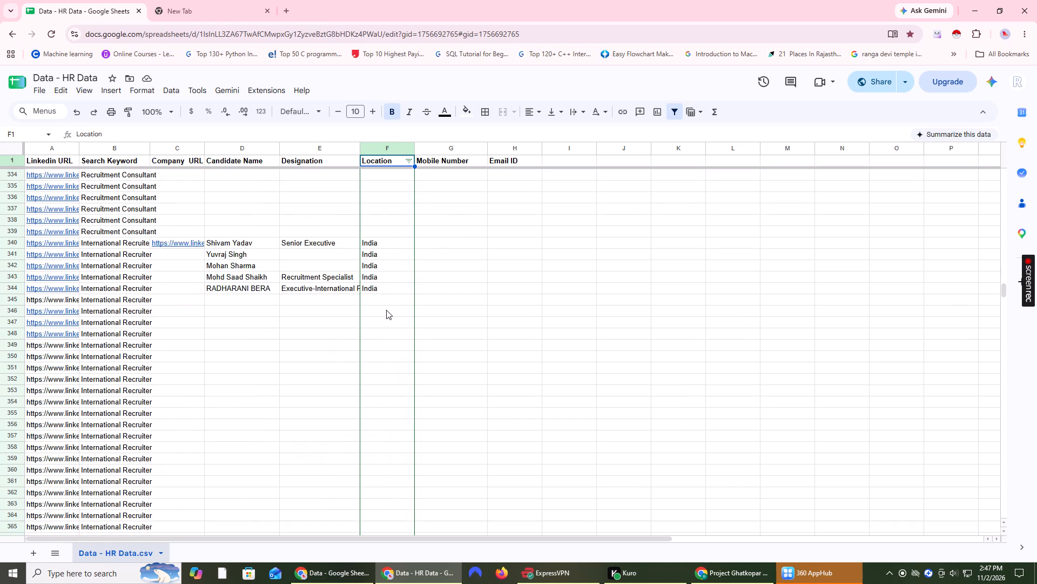
scroll(386, 310, down, 17)
scroll(386, 310, down, 6)
scroll(386, 310, up, 1)
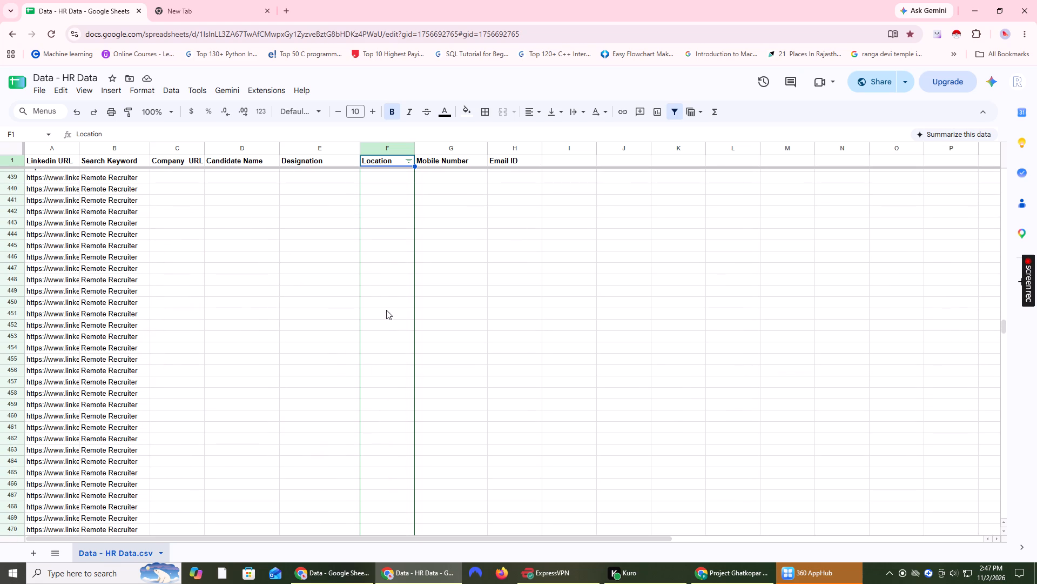
scroll(386, 310, down, 12)
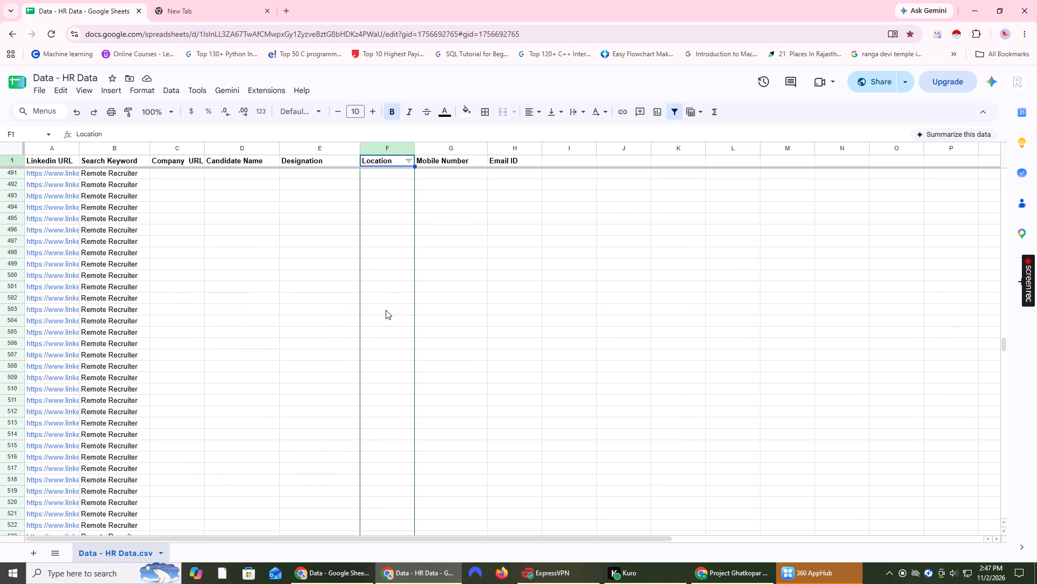
scroll(386, 310, down, 6)
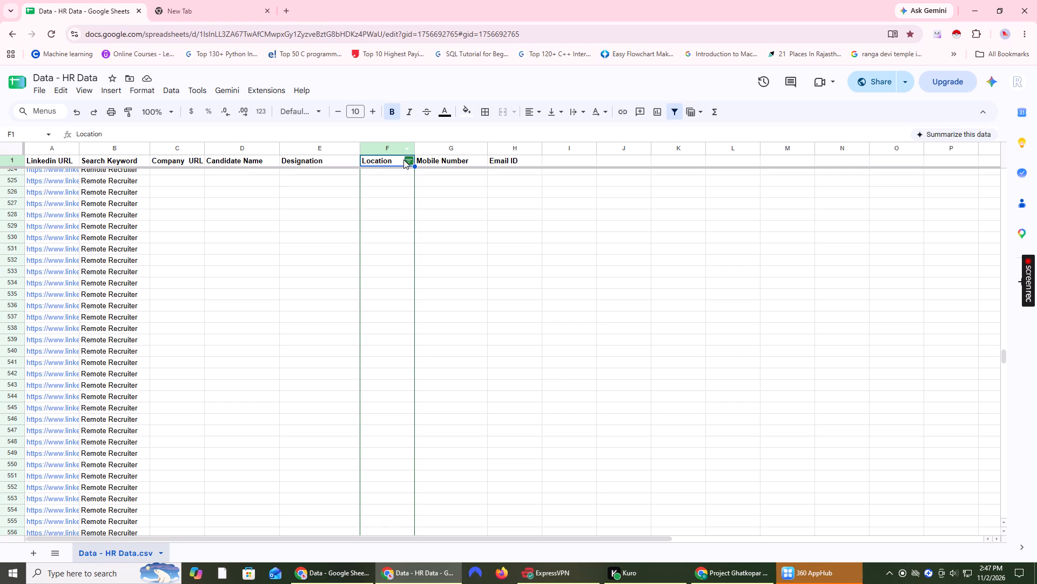
Look through the Location filter's value list for entries that still need a plain country name.
click(404, 160)
scroll(323, 314, down, 3)
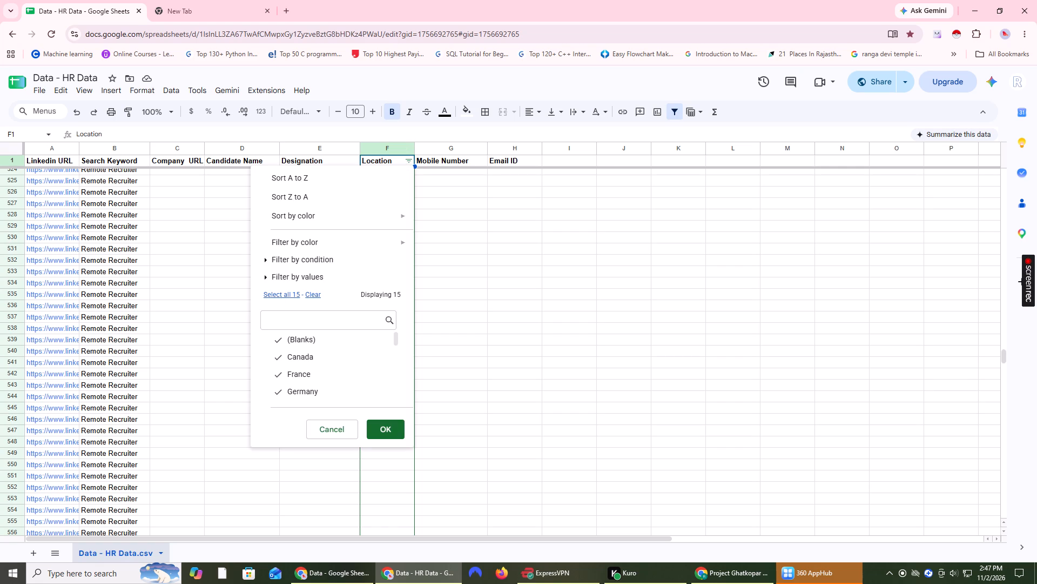
scroll(323, 314, down, 1)
scroll(302, 353, down, 1)
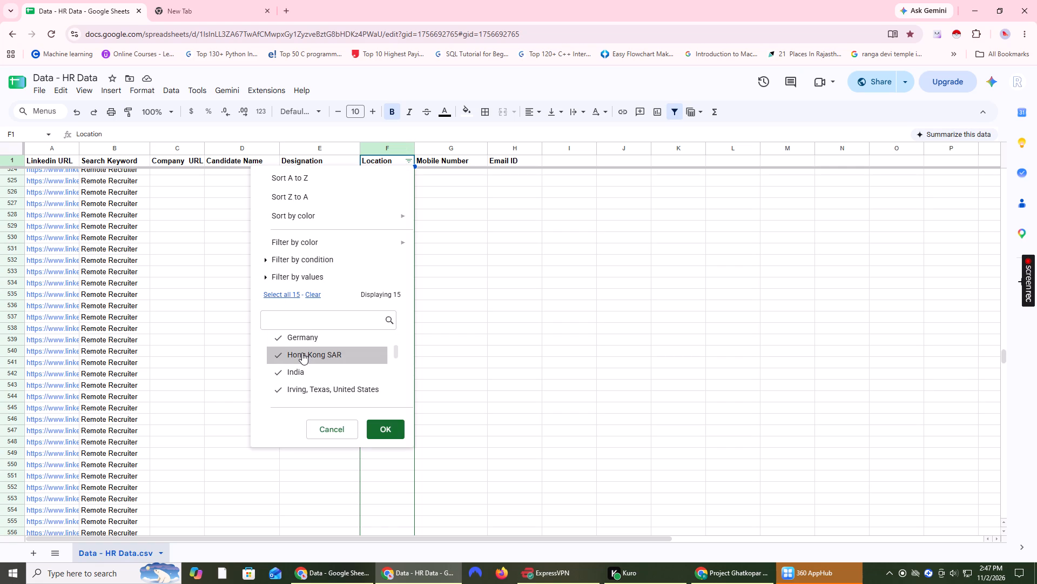
scroll(303, 350, down, 1)
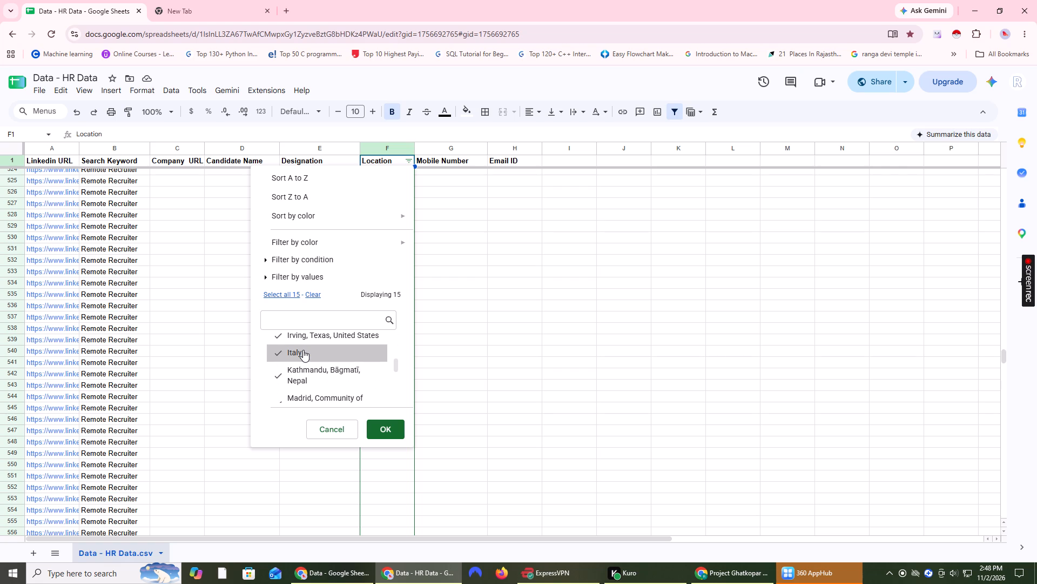
scroll(303, 350, down, 1)
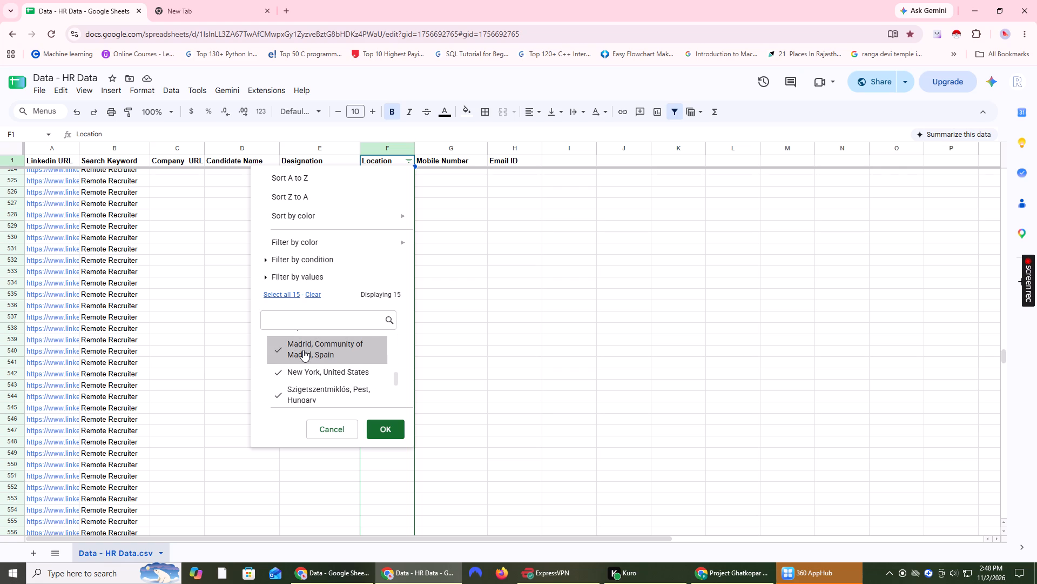
scroll(303, 350, down, 1)
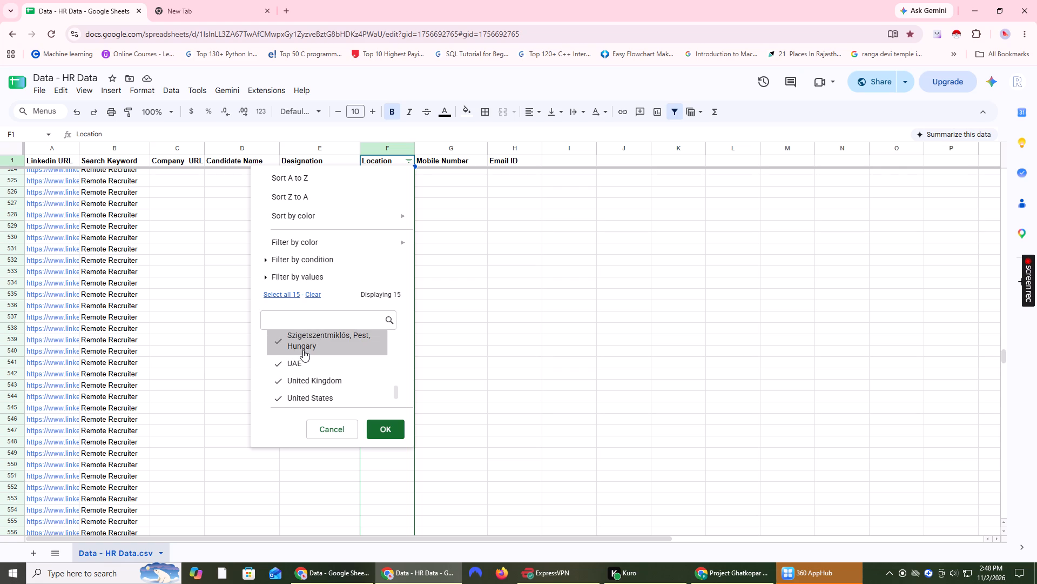
scroll(303, 350, down, 1)
scroll(303, 350, up, 1)
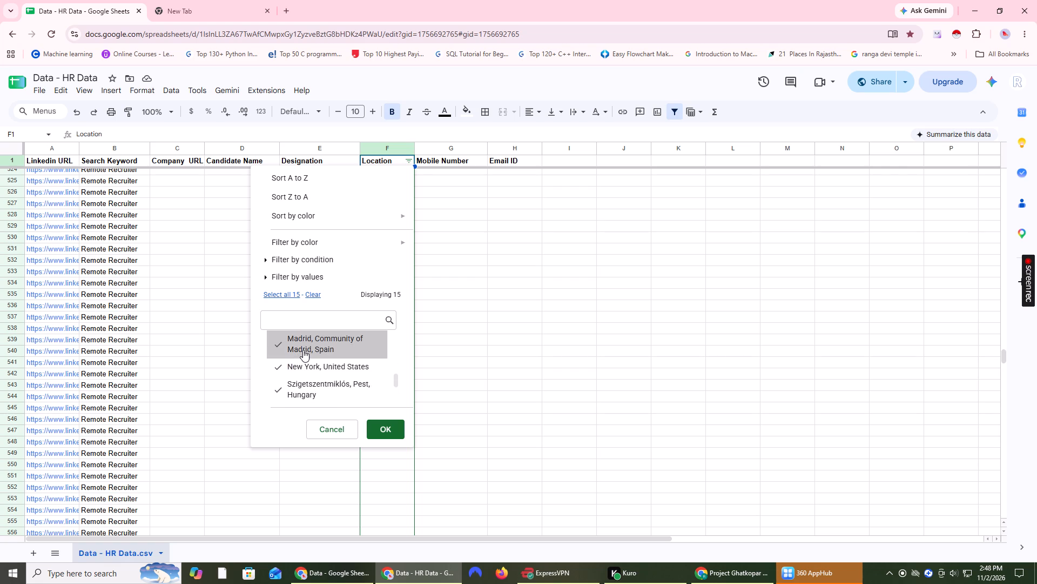
scroll(303, 350, down, 1)
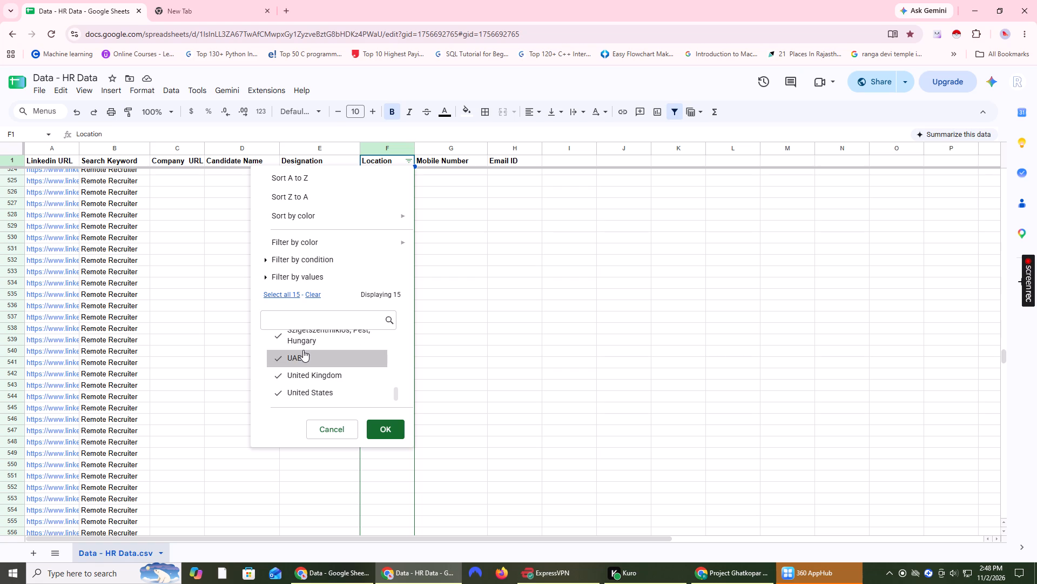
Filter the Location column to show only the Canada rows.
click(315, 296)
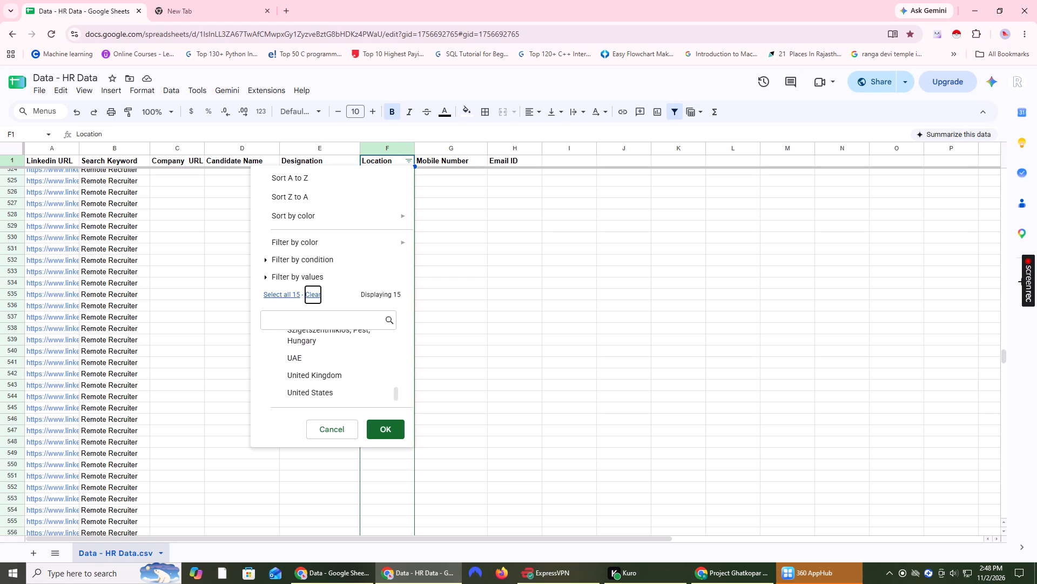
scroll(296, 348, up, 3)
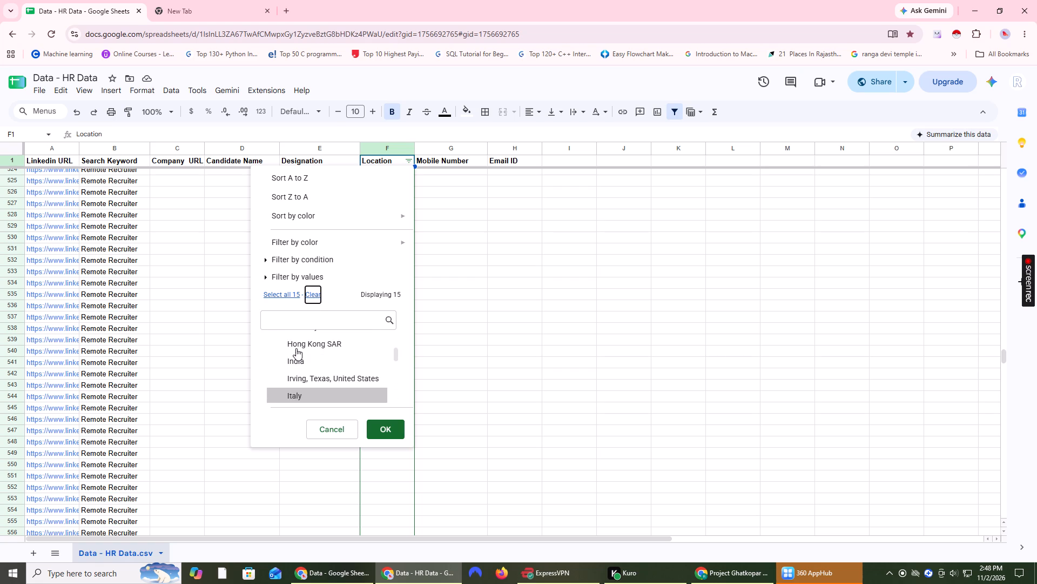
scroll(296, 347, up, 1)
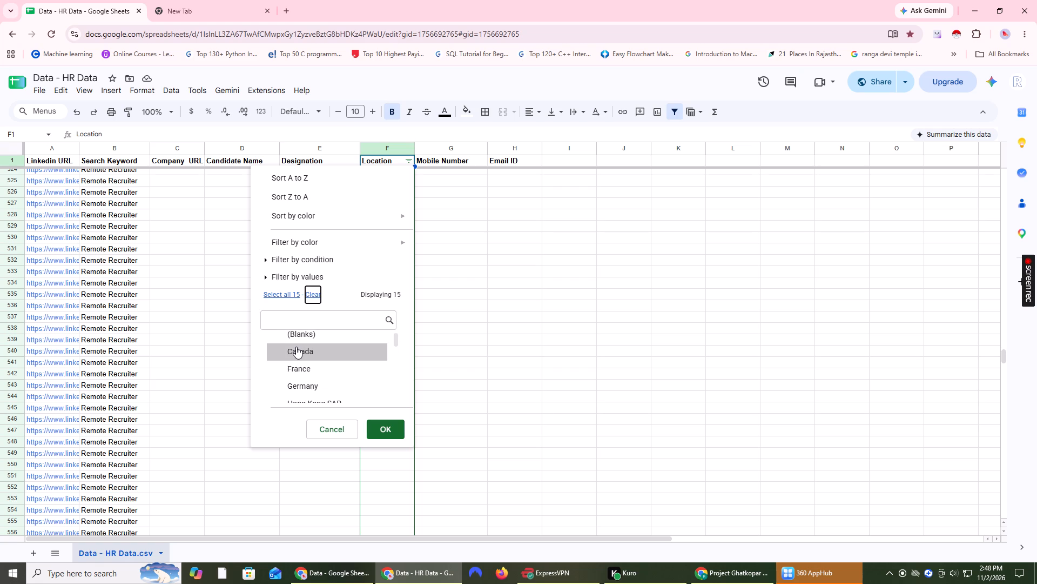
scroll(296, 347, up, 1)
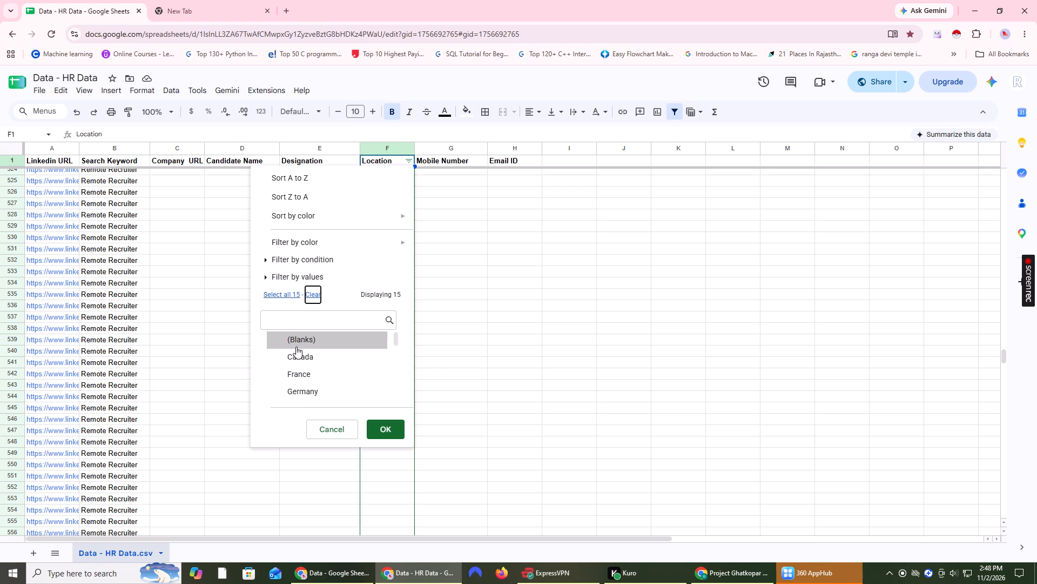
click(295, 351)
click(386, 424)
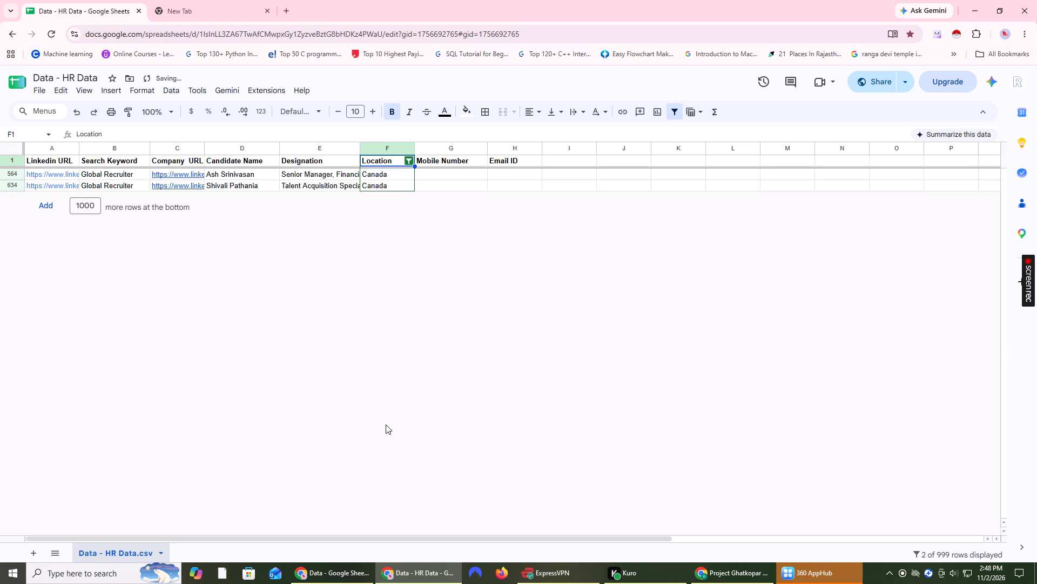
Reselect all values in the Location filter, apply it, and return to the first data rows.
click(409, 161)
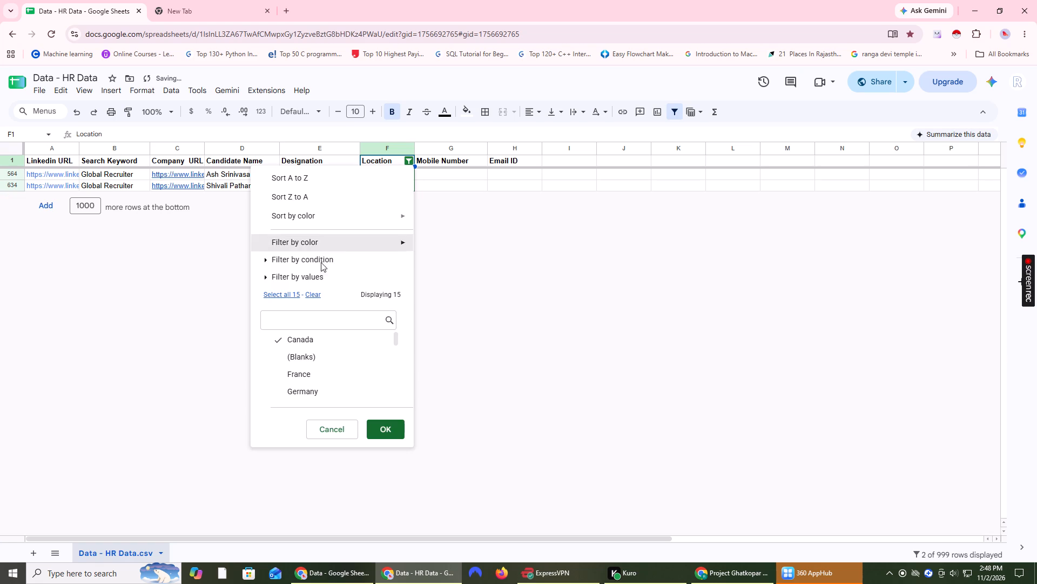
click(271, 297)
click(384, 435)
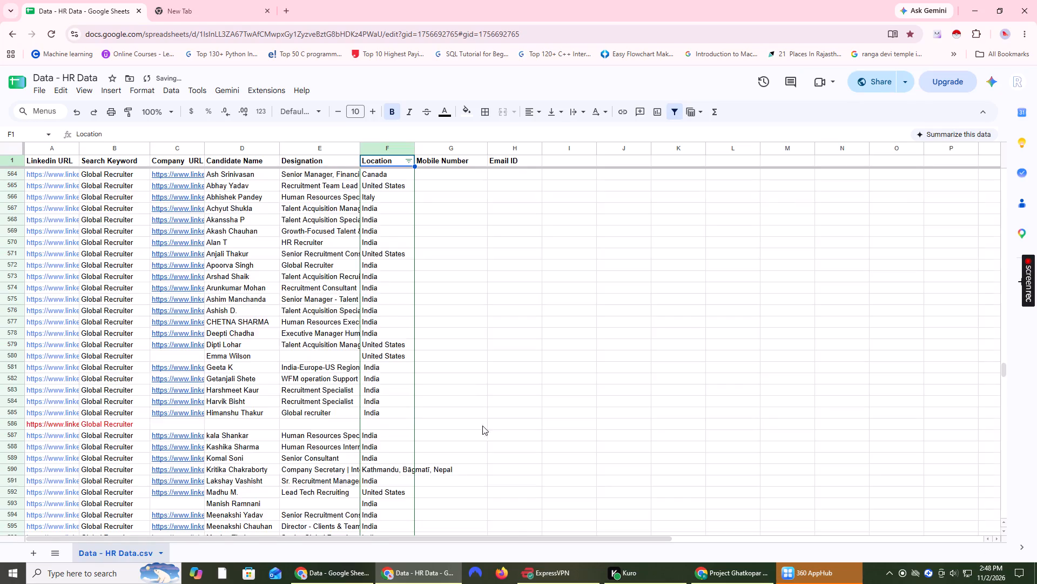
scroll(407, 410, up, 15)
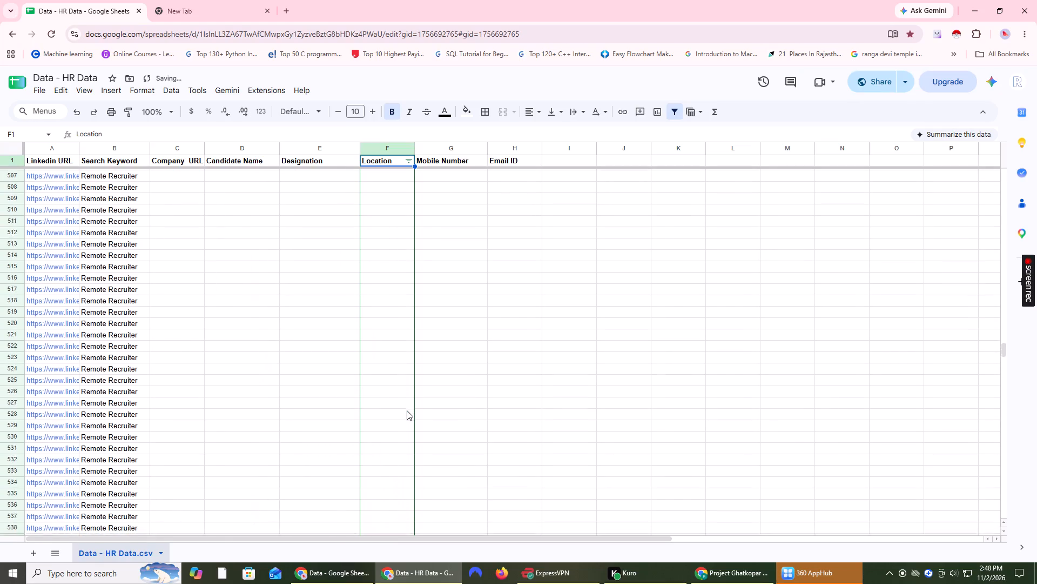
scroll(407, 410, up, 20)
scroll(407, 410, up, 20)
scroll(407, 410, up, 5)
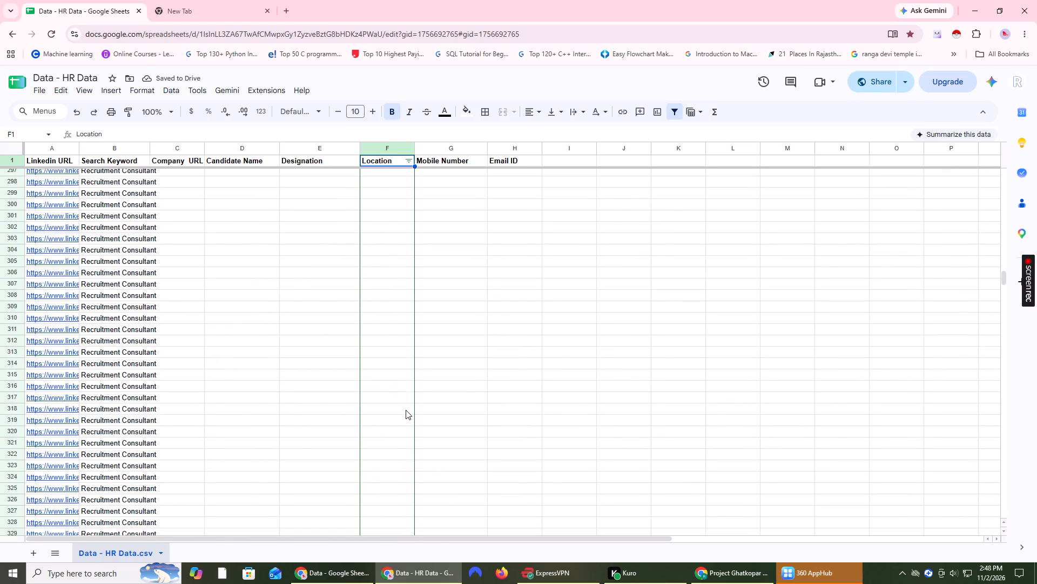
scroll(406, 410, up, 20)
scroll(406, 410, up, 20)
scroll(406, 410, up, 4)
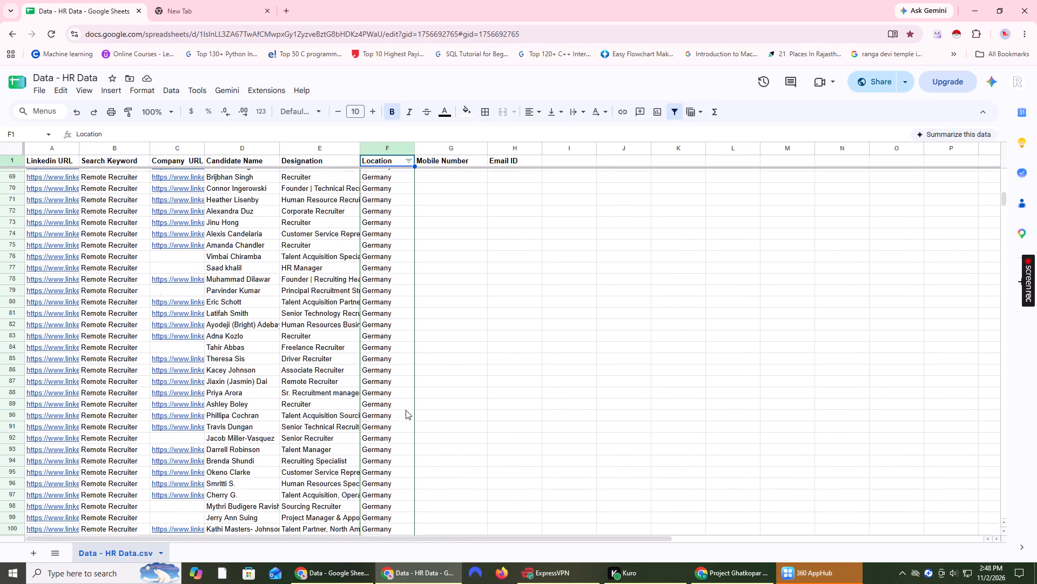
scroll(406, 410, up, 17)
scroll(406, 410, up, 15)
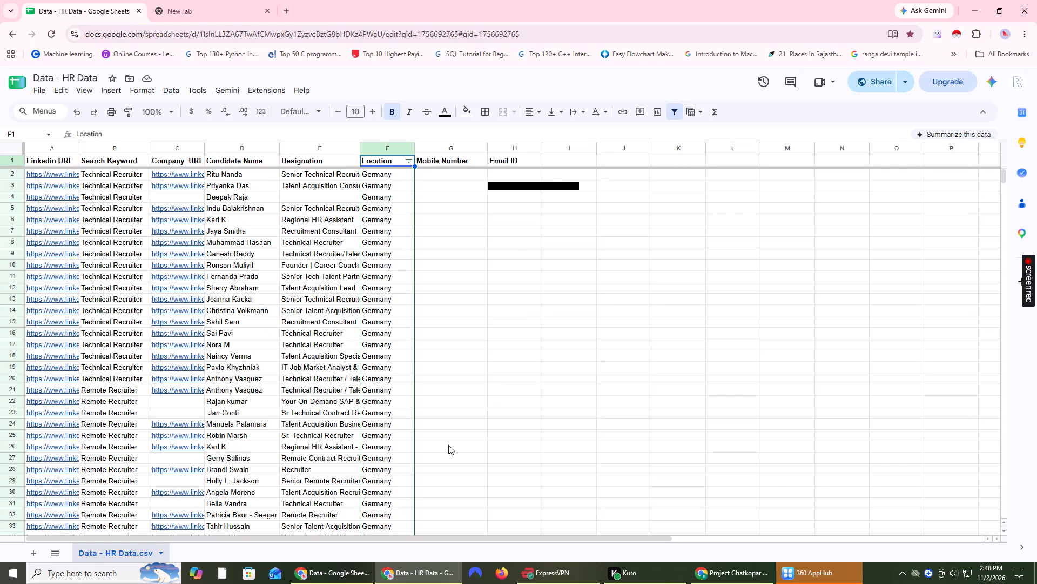
Filter the Location column to Irving, Texas, United States; New York, United States; and United States, searching the values for "United State".
click(398, 202)
click(403, 159)
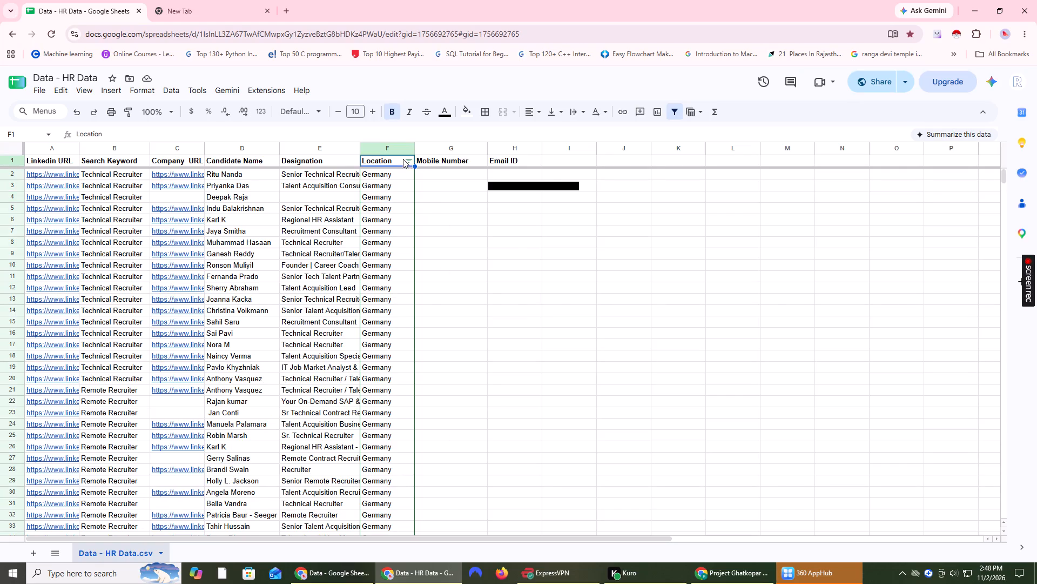
click(407, 160)
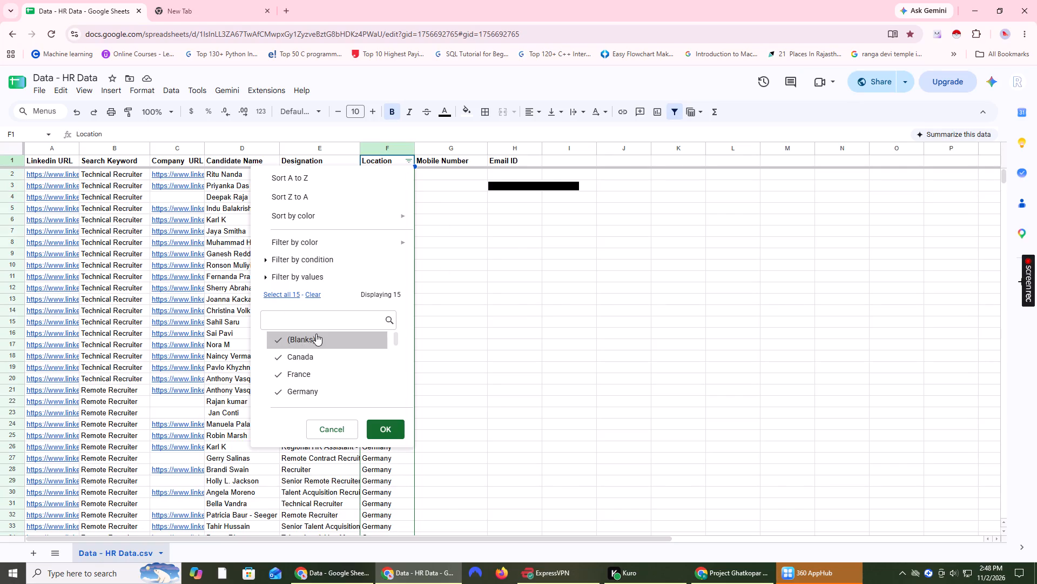
scroll(316, 334, down, 2)
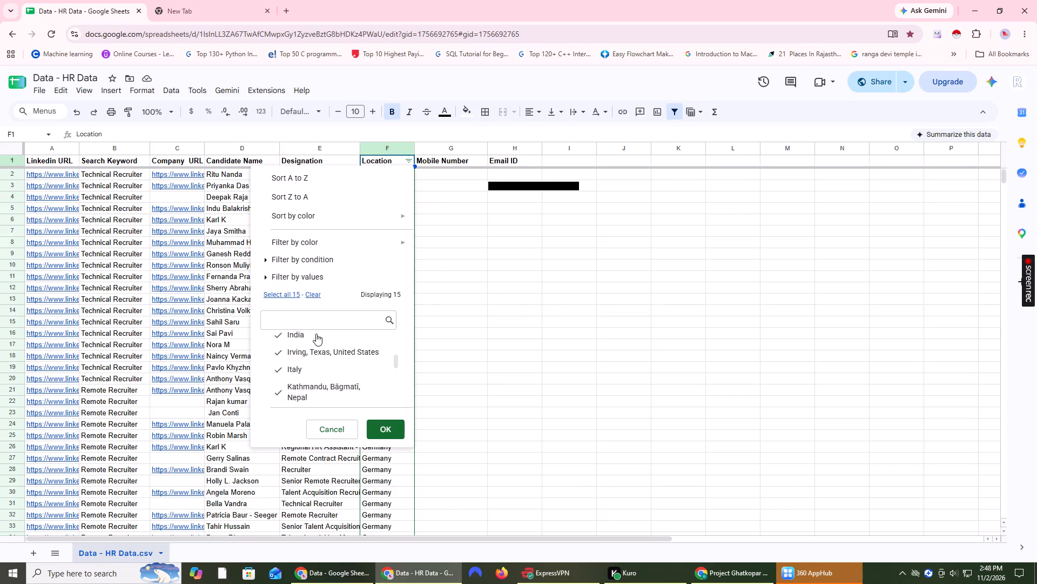
scroll(316, 334, down, 2)
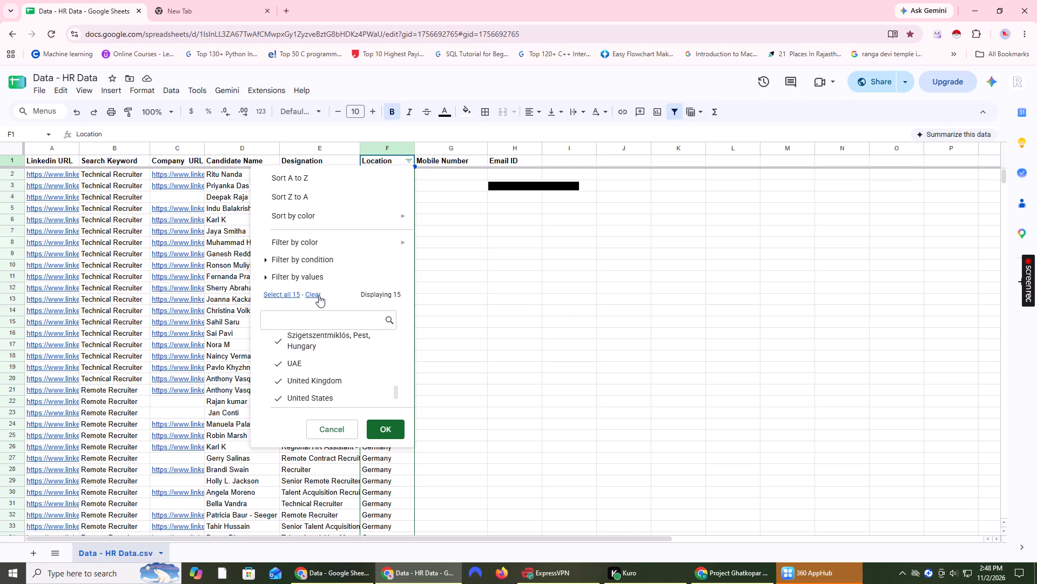
click(319, 295)
click(286, 317)
text(United State)
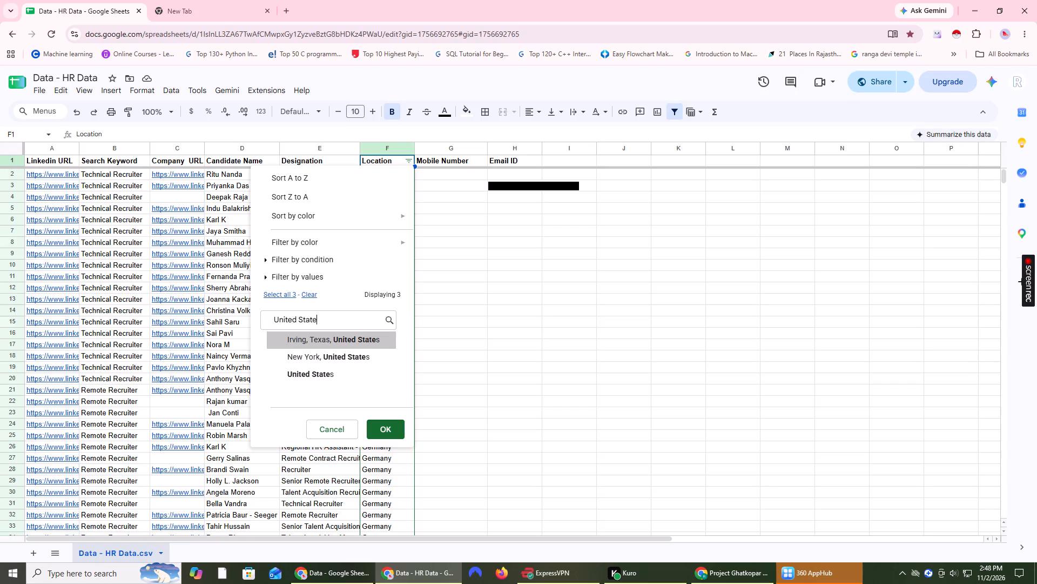
scroll(365, 377, up, 2)
click(369, 334)
click(354, 354)
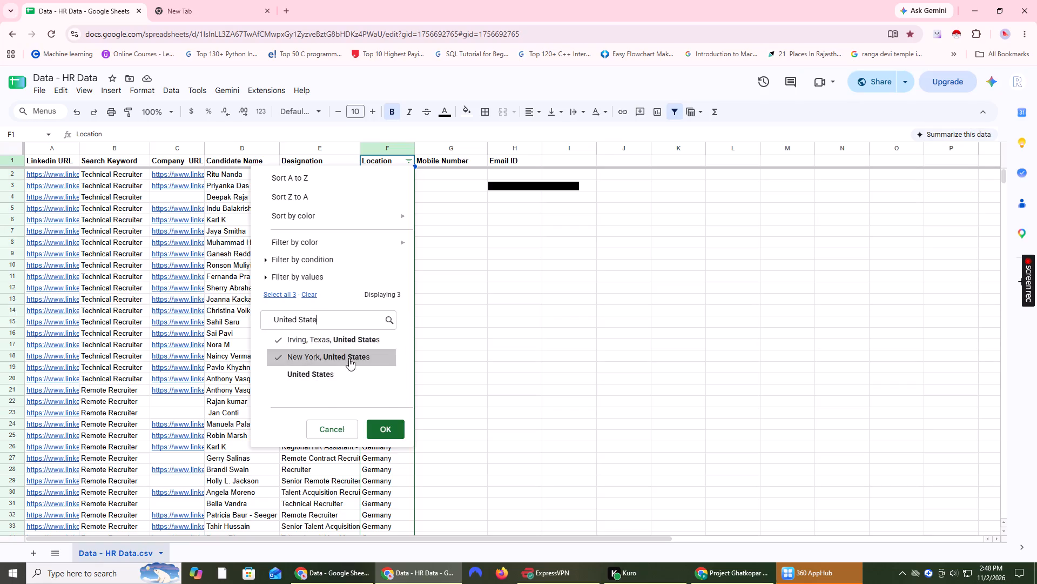
click(340, 371)
click(375, 428)
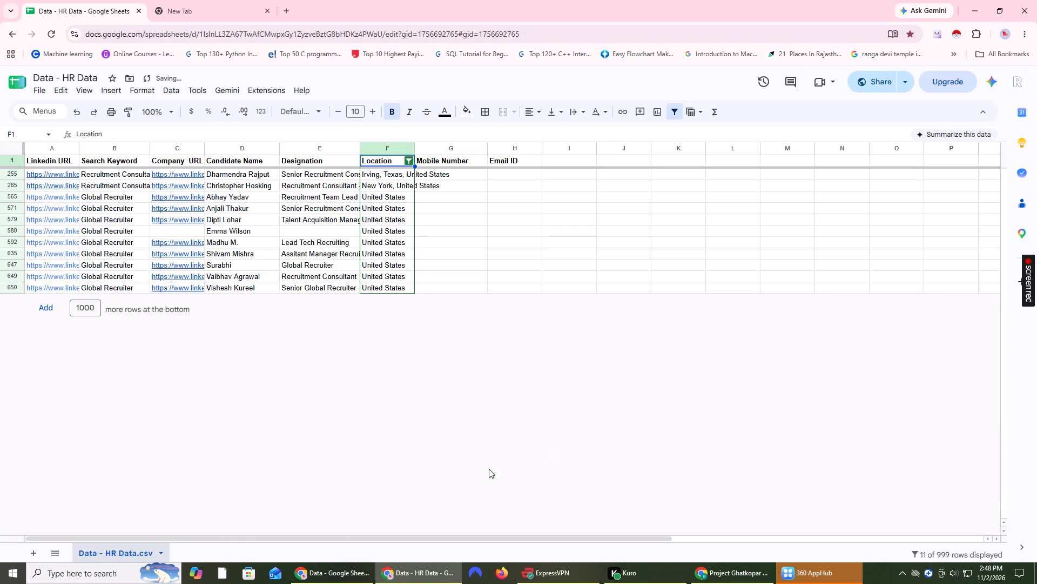
Copy United States from Location cell F579 into F265 and F255, replacing the New York and Irving, Texas entries.
click(389, 223)
key(ctrl+c)
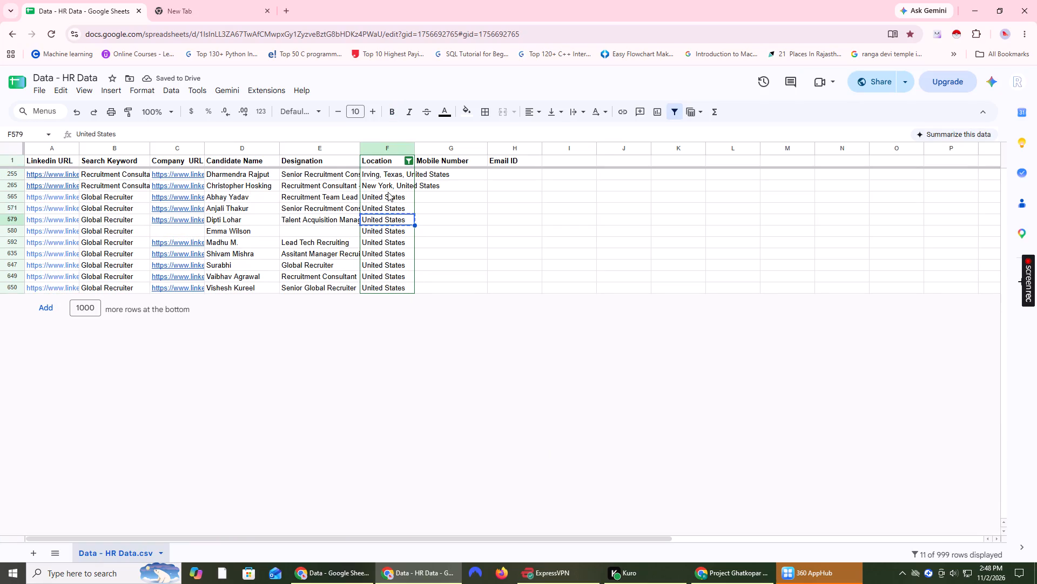
click(388, 185)
key(ctrl+v)
click(384, 170)
key(ctrl+v)
ctrl+click(385, 201)
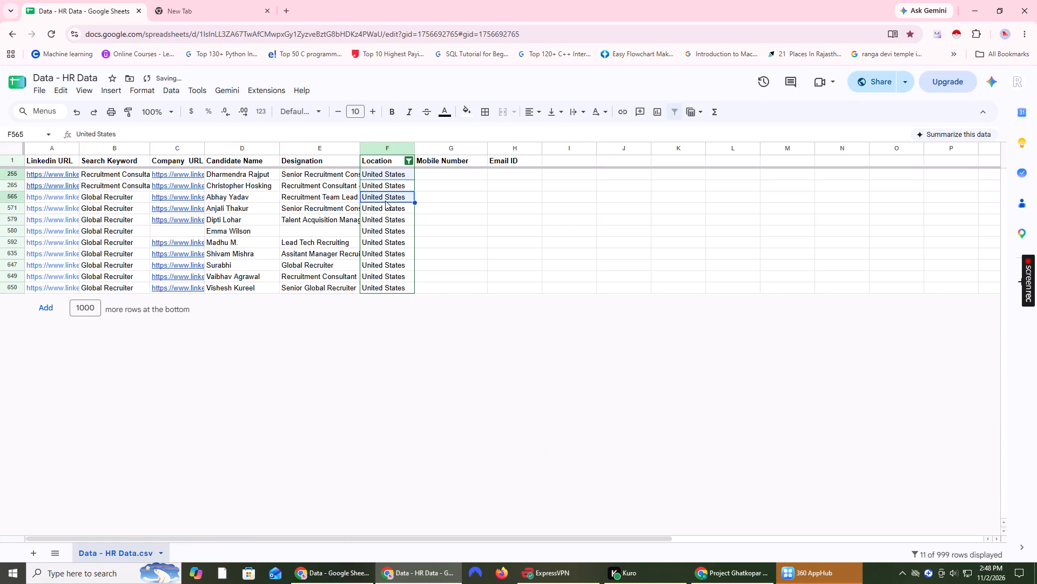
Reselect all values in the Location filter, check the value list for entries that are not plain country names, and apply it.
click(410, 163)
click(268, 295)
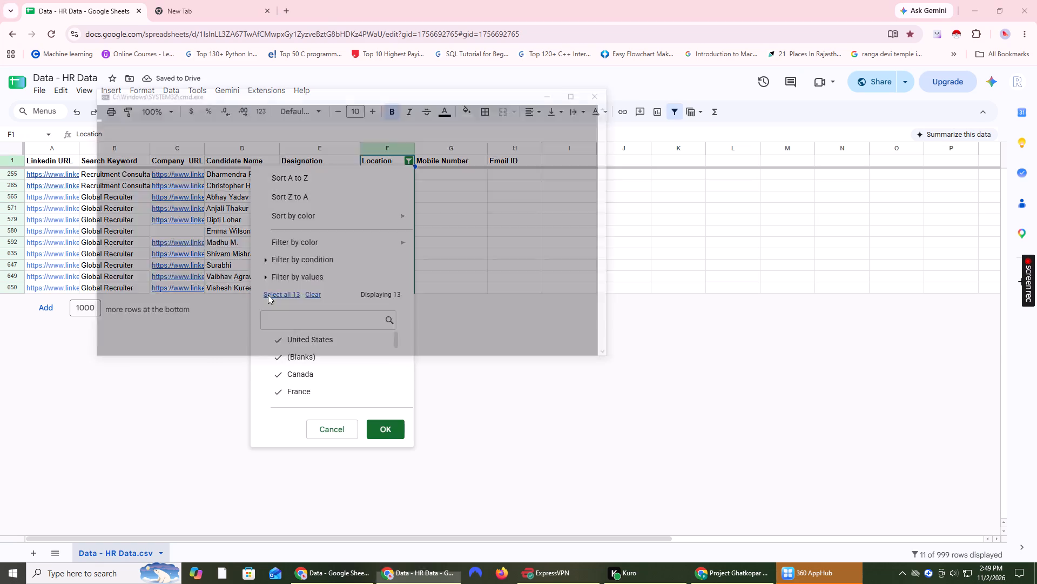
scroll(334, 332, down, 2)
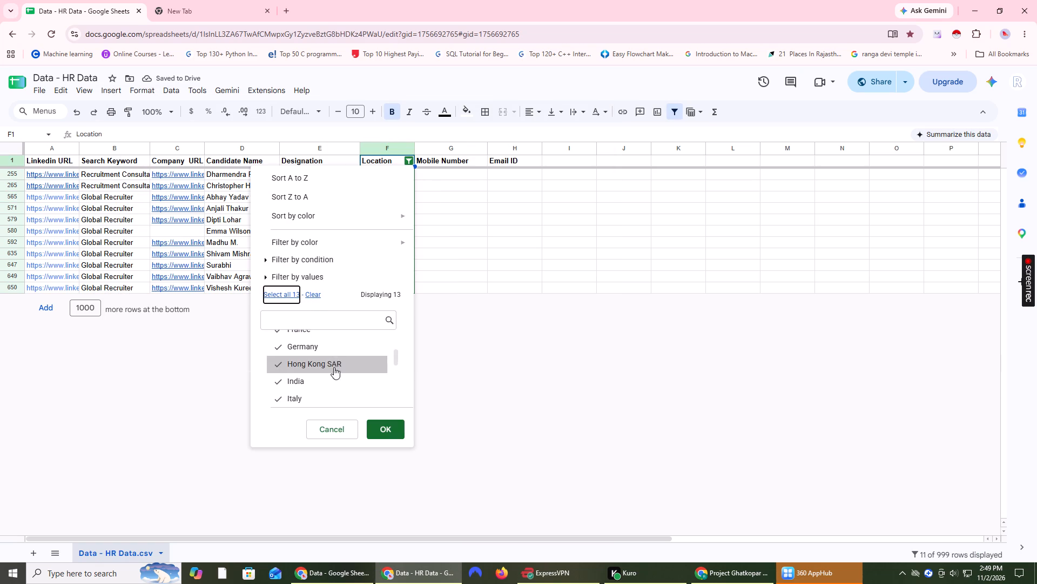
scroll(334, 367, down, 2)
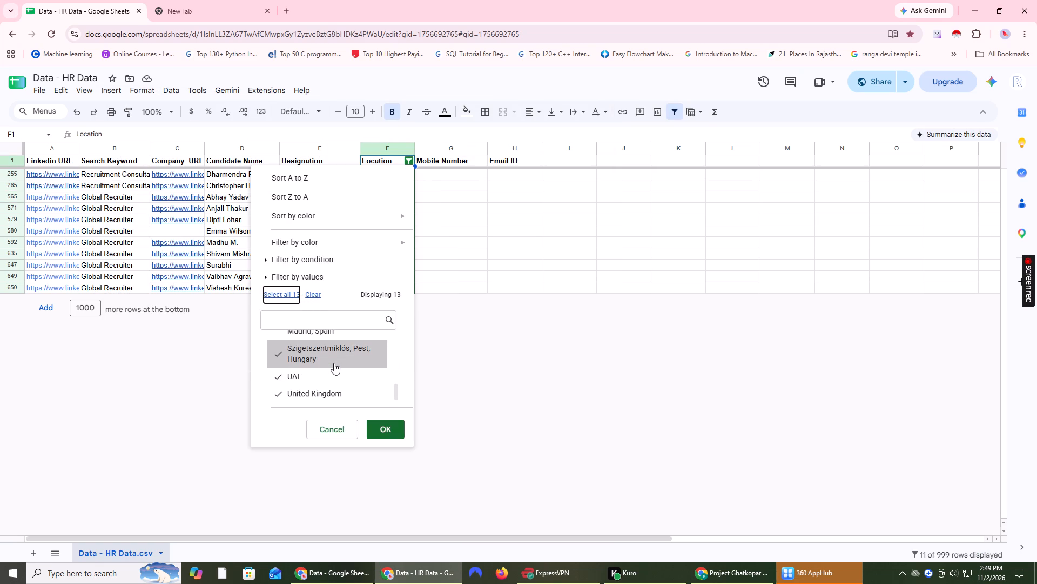
scroll(334, 363, down, 2)
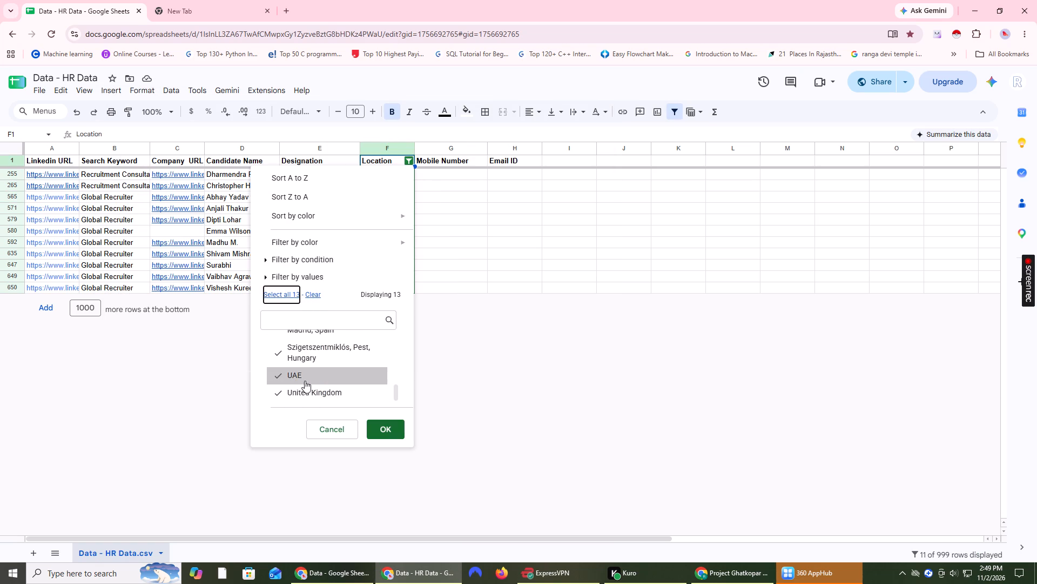
scroll(305, 380, up, 1)
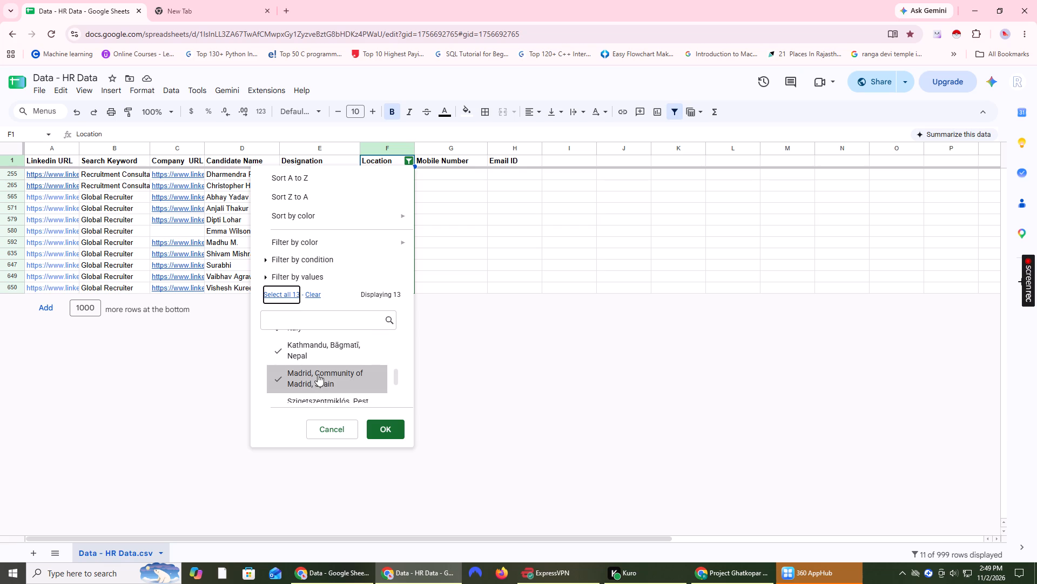
scroll(318, 373, up, 4)
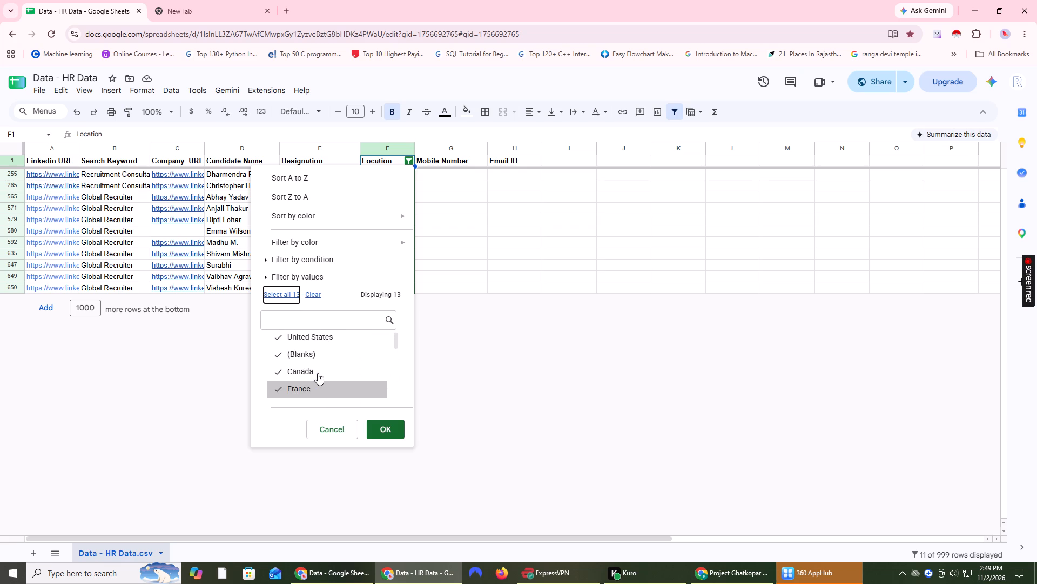
scroll(318, 373, up, 1)
scroll(318, 373, down, 5)
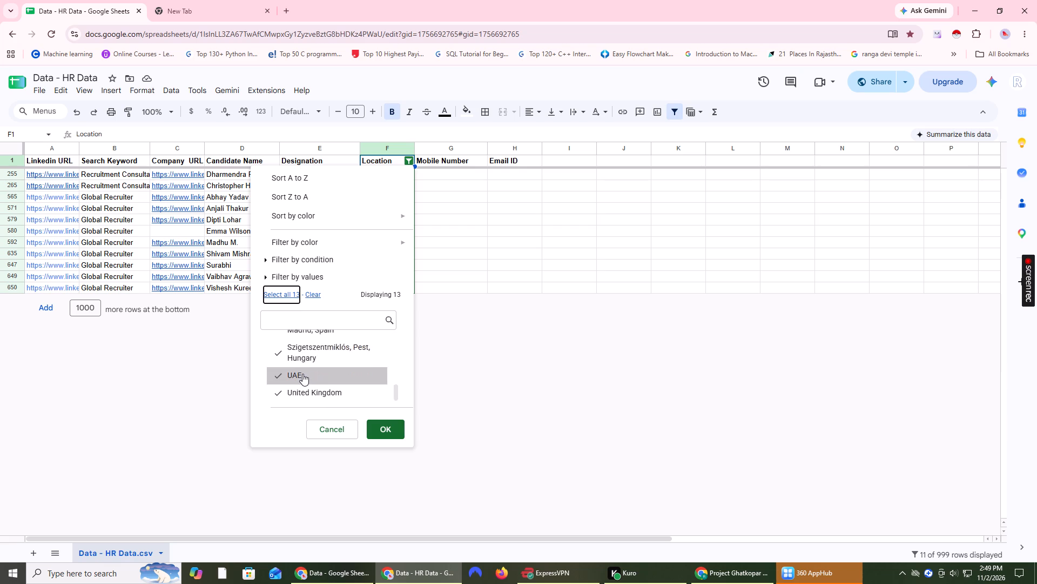
scroll(325, 363, up, 2)
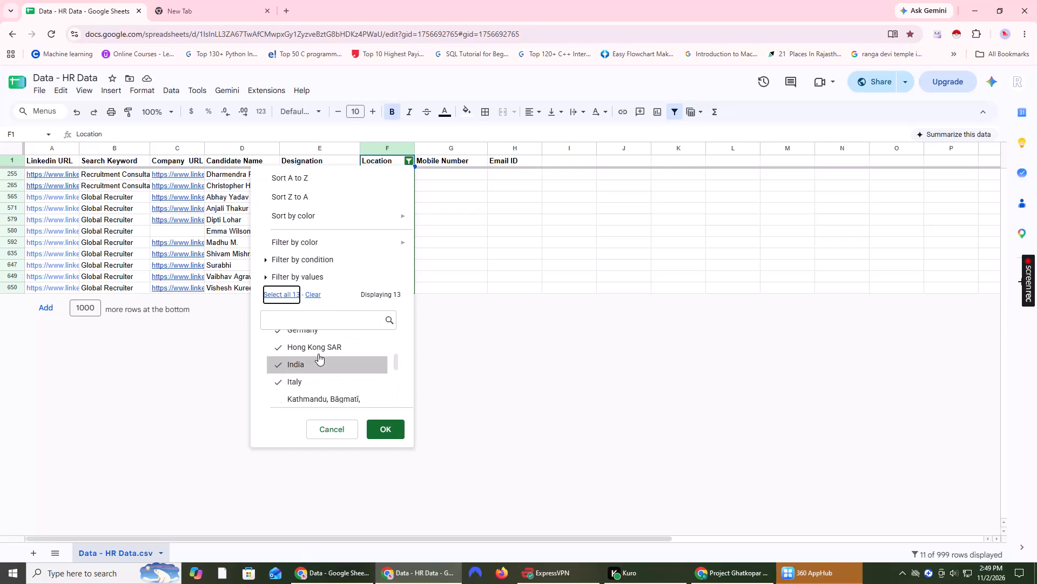
scroll(316, 351, up, 7)
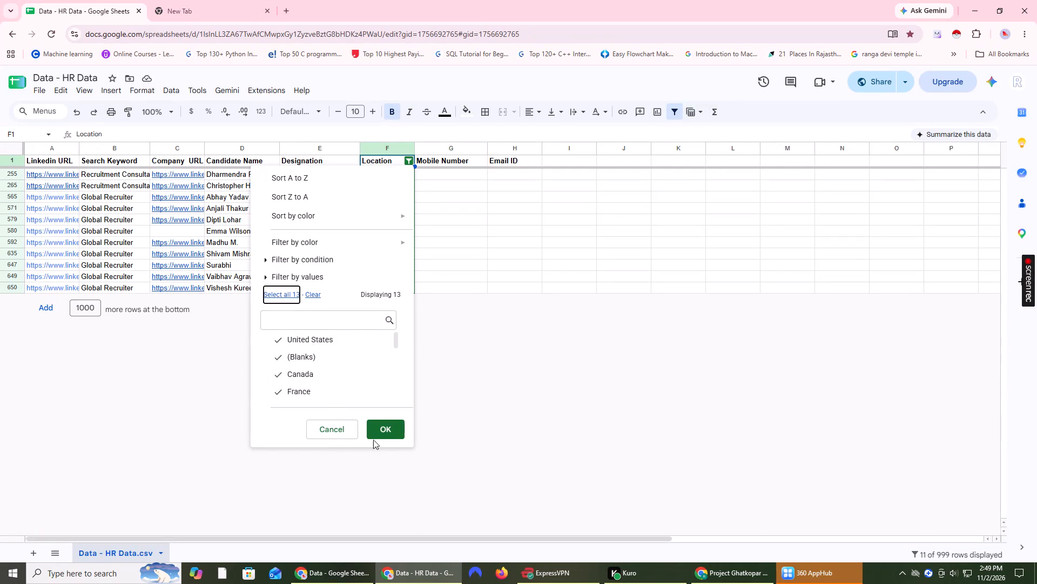
click(383, 430)
click(467, 416)
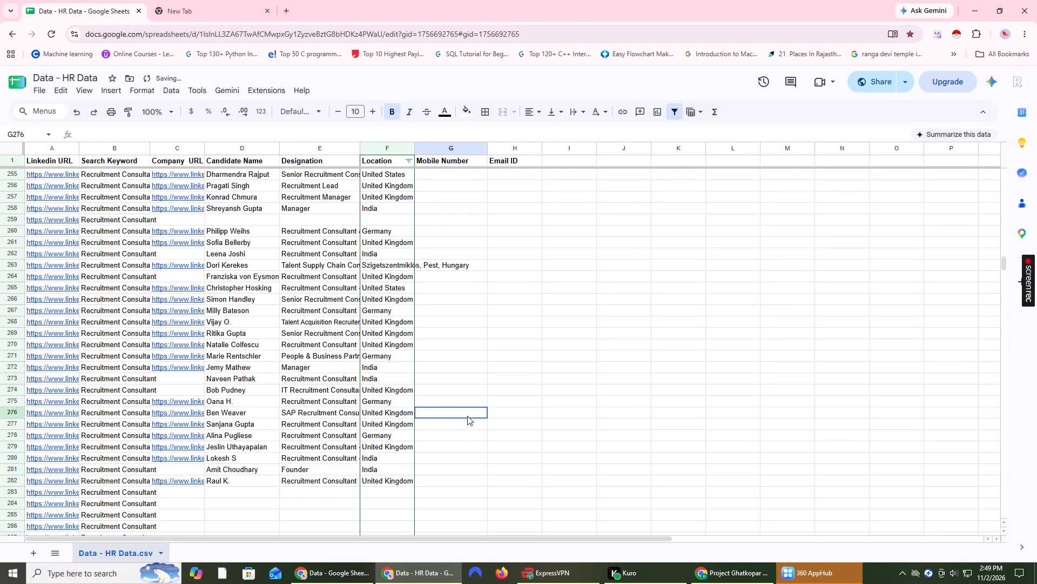
Review the Location column entries in the unfiltered rows, from around row 276 back up to the first data row.
scroll(387, 409, up, 7)
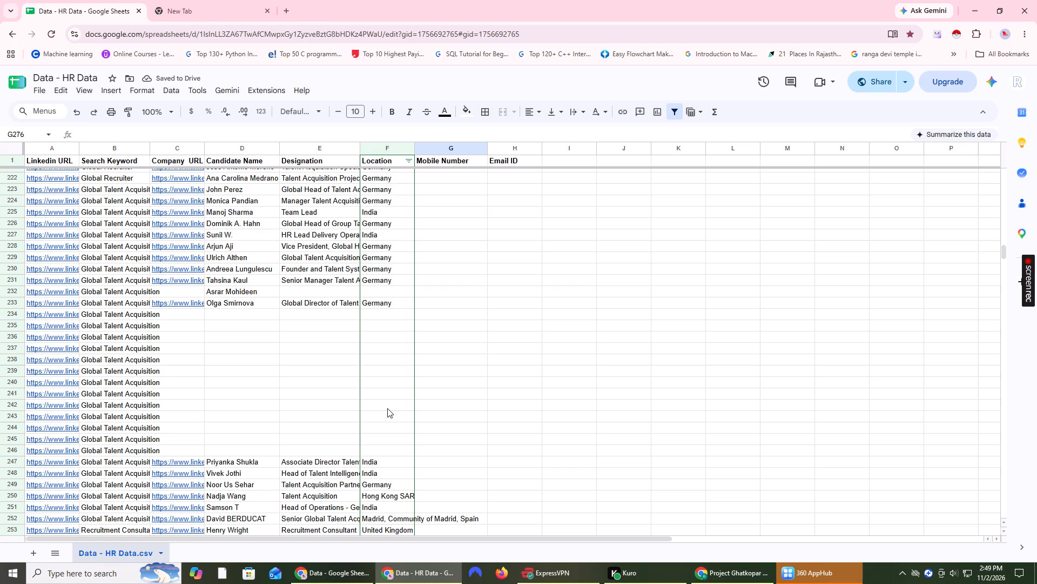
scroll(387, 408, up, 1)
scroll(386, 408, down, 4)
scroll(386, 408, up, 1)
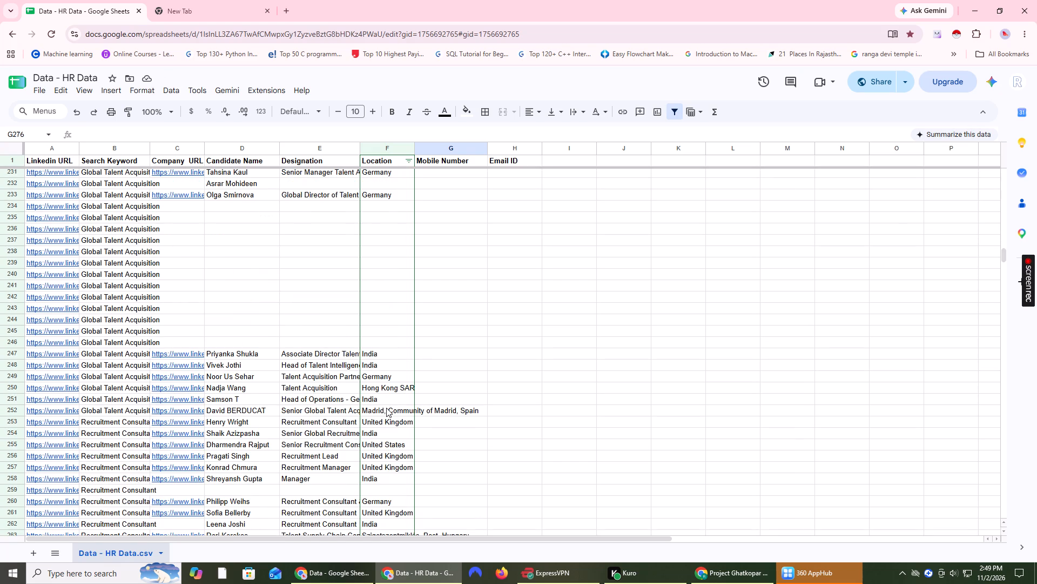
click(407, 427)
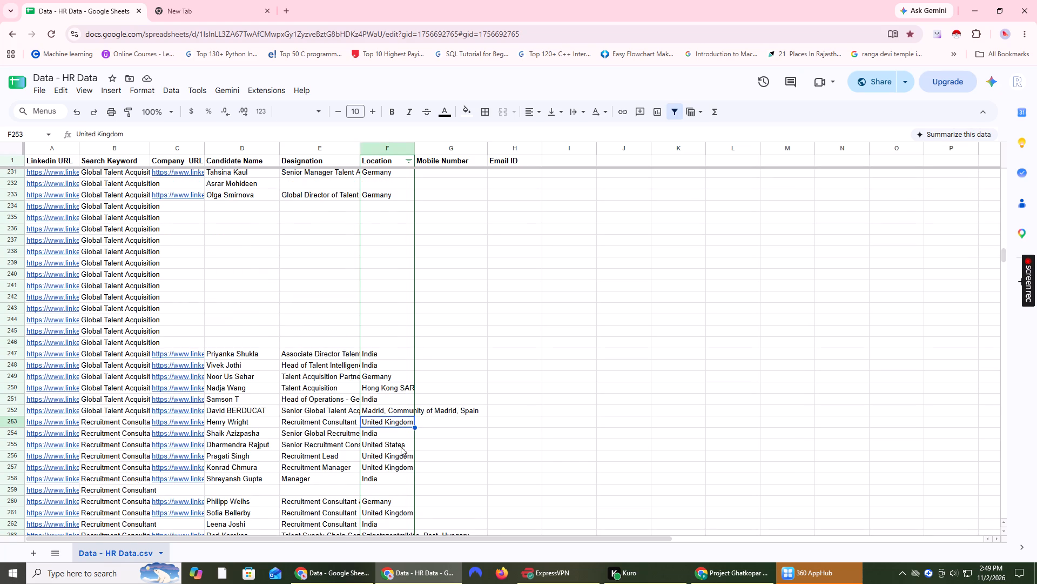
scroll(401, 445, down, 4)
scroll(401, 444, up, 10)
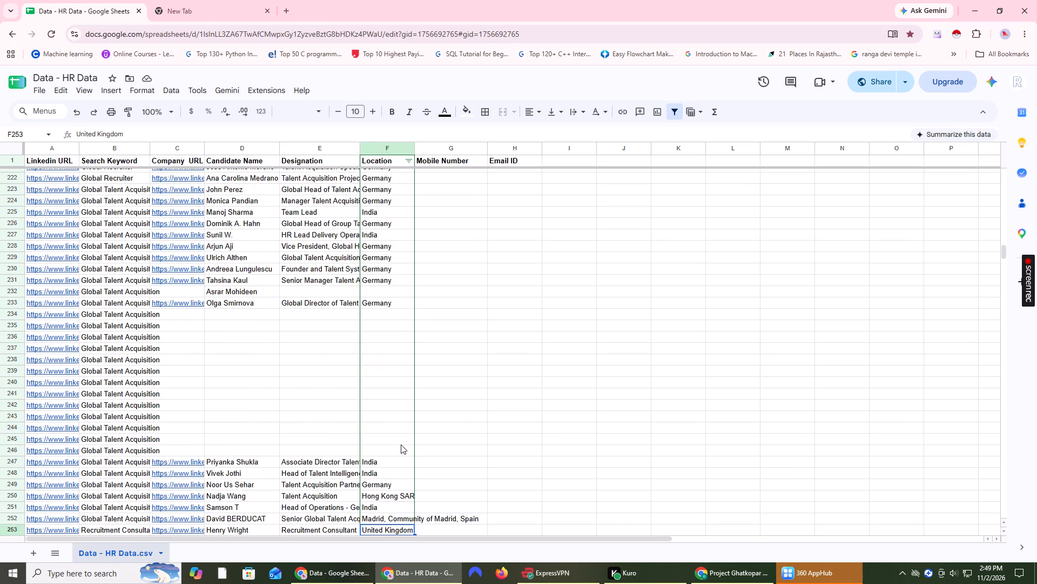
scroll(401, 444, up, 20)
scroll(401, 444, up, 9)
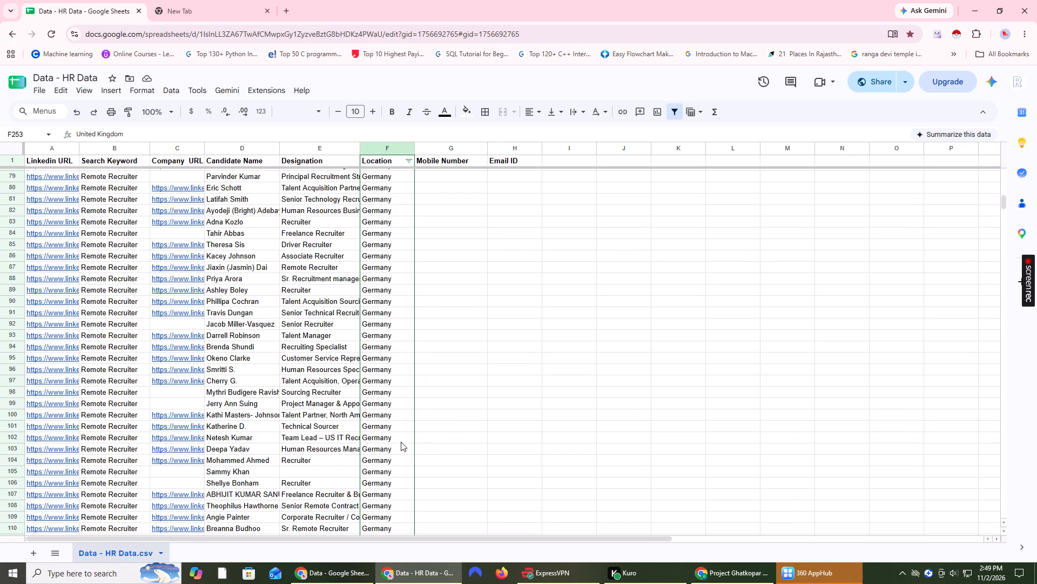
scroll(401, 442, up, 20)
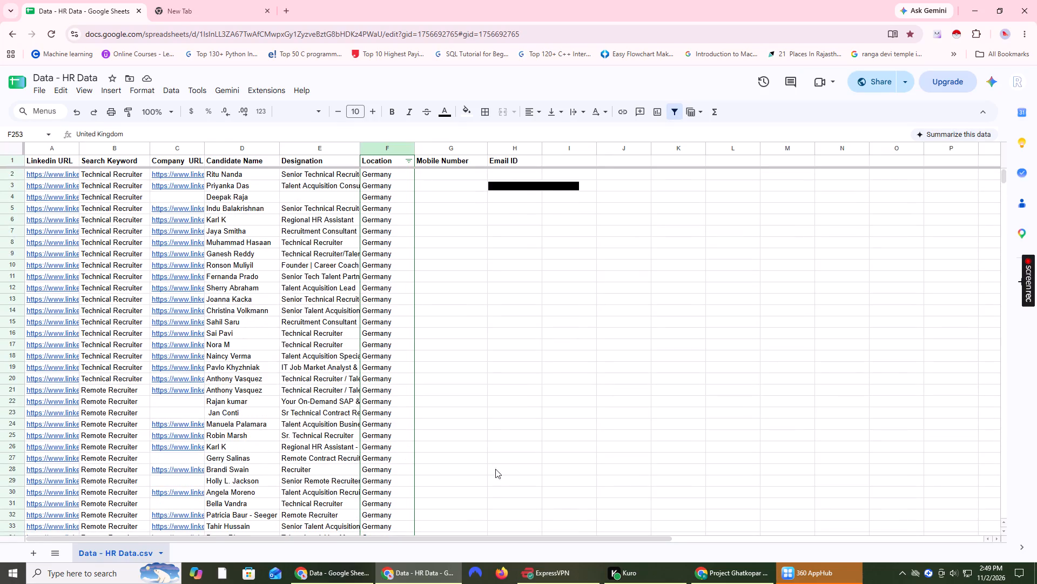
Remove the filter from the Location column and create a new one on the Search Keyword column.
click(106, 146)
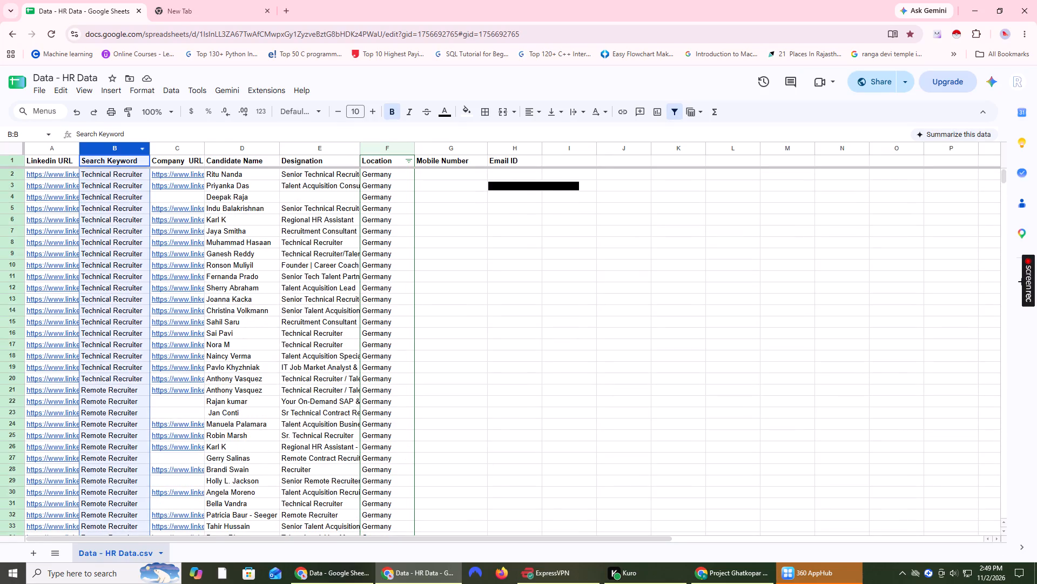
click(673, 115)
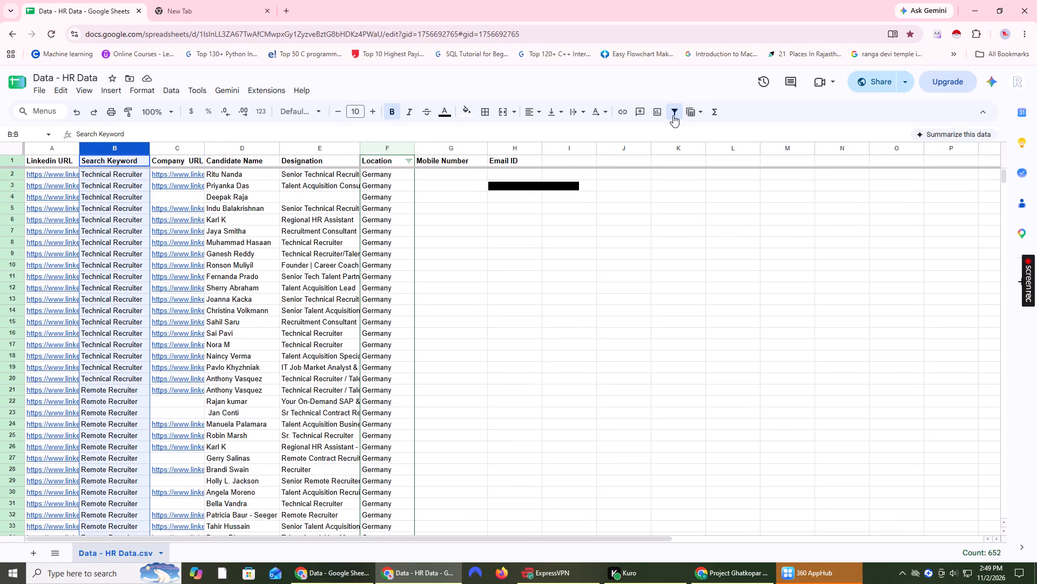
click(671, 115)
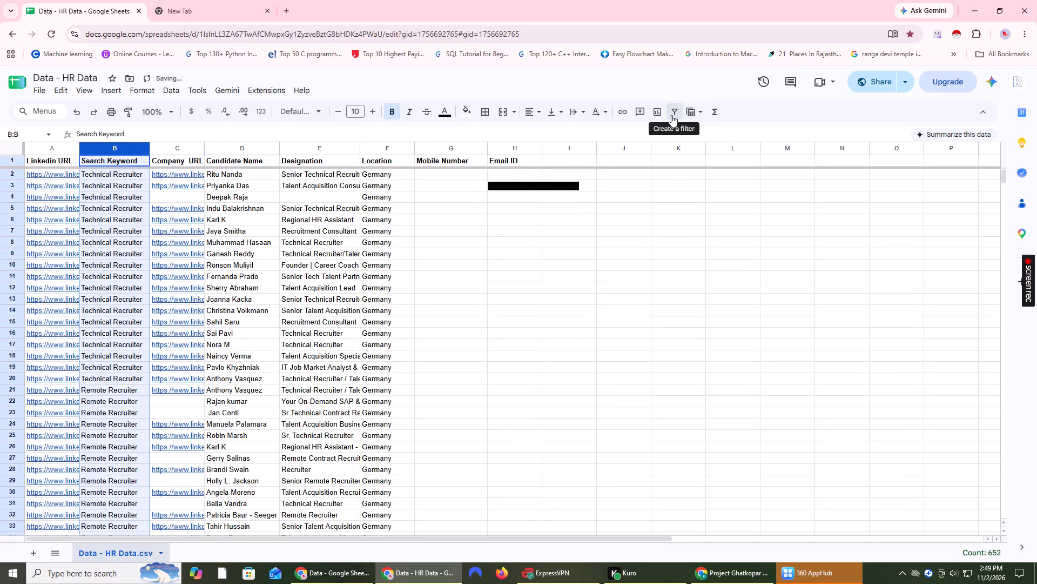
click(581, 295)
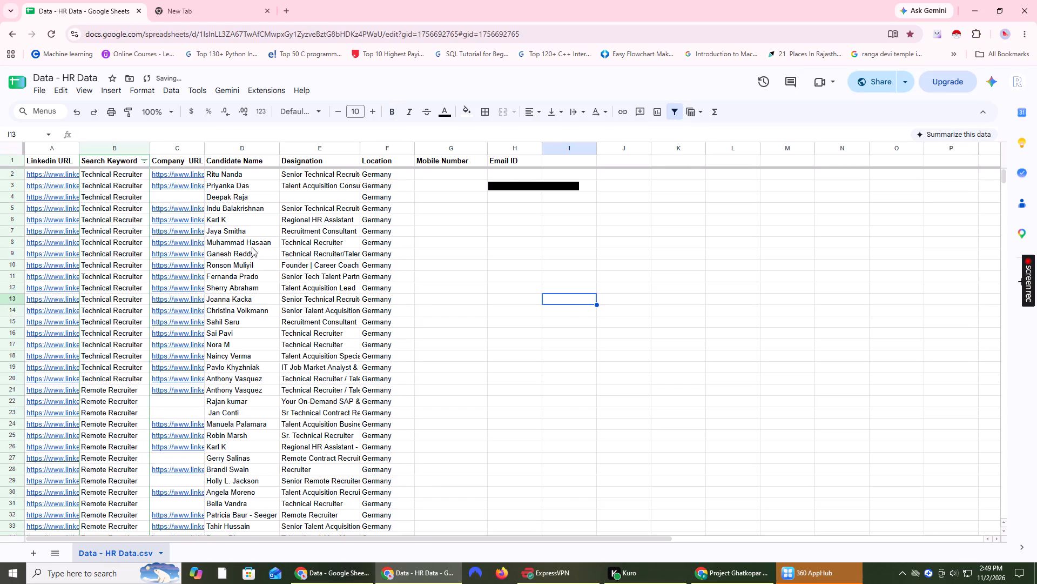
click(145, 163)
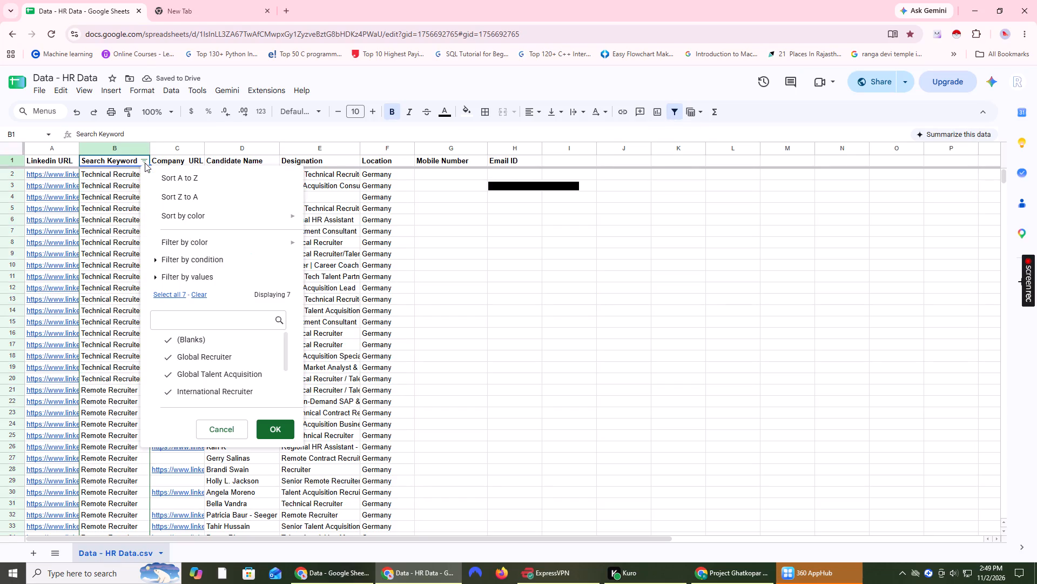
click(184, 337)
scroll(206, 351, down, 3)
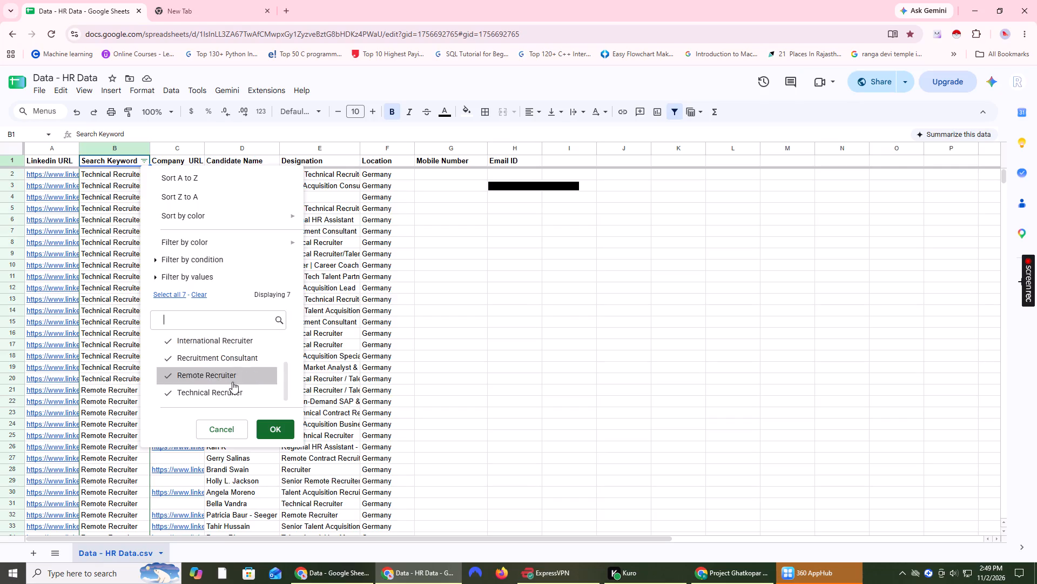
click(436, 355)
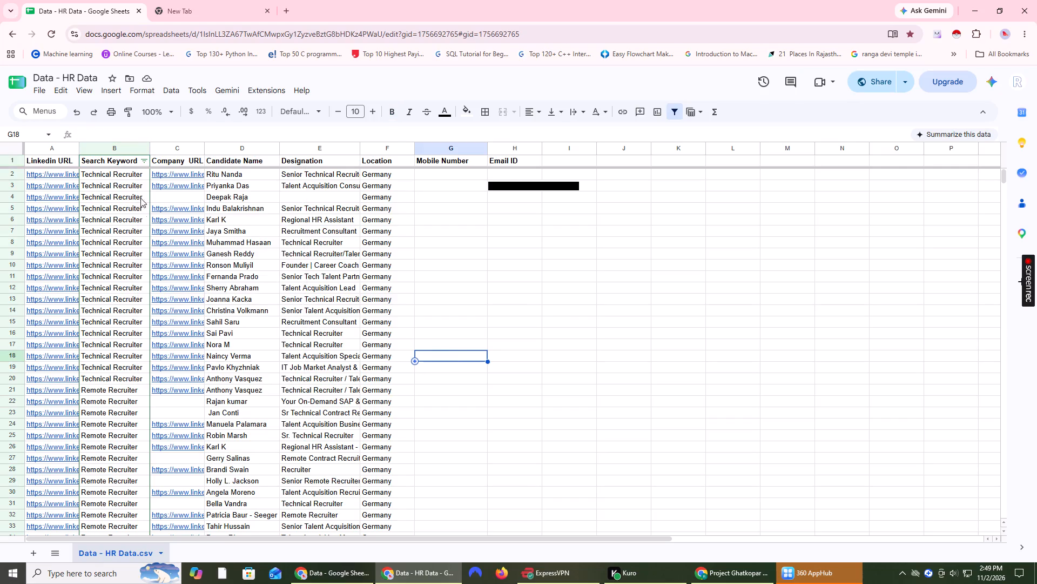
Review the values listed in the Search Keyword filter and apply it with all of them selected.
click(149, 166)
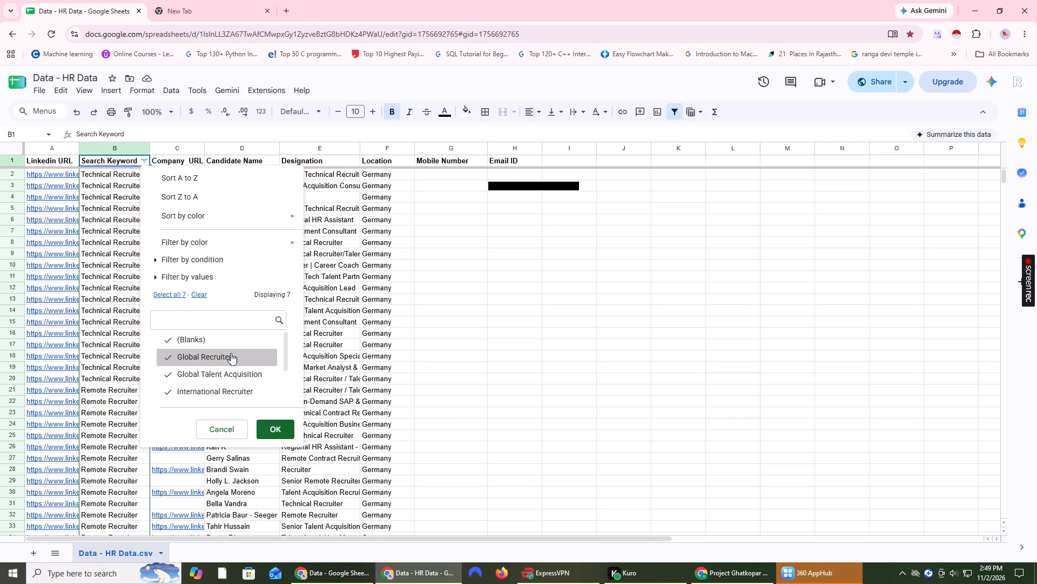
click(196, 339)
click(205, 294)
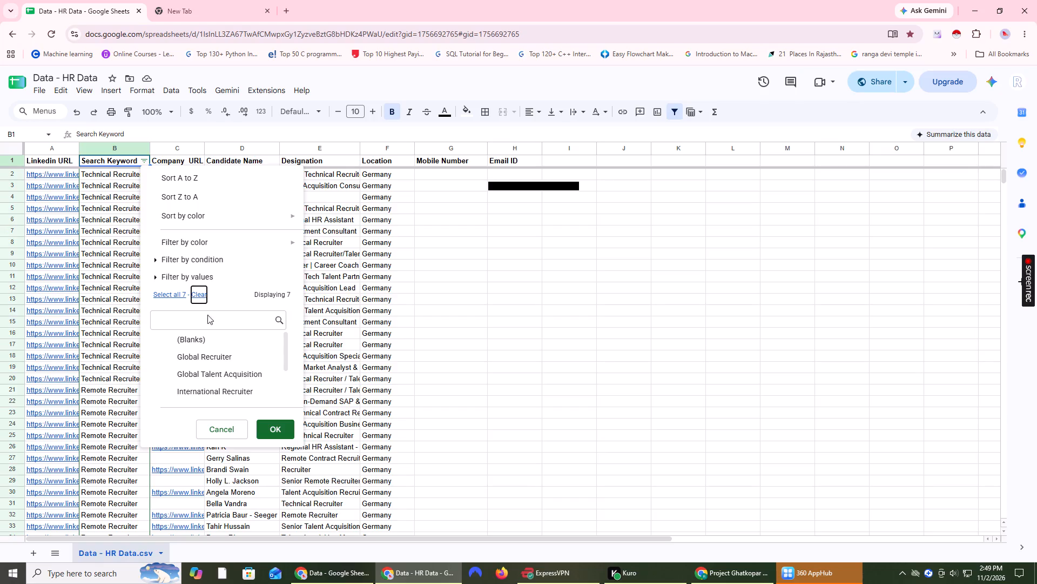
scroll(227, 358, down, 3)
scroll(227, 358, up, 1)
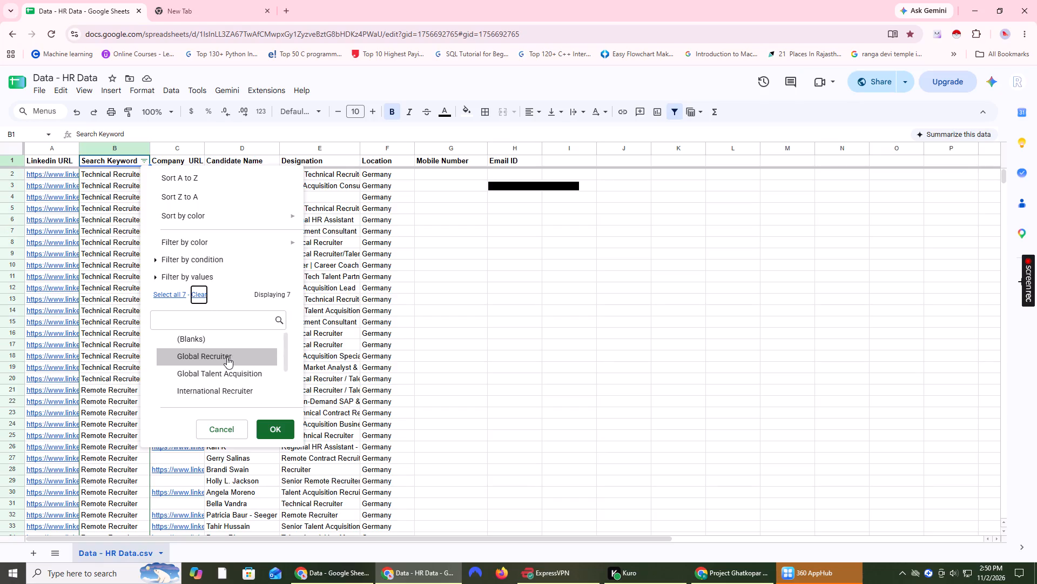
scroll(227, 357, down, 1)
scroll(222, 374, up, 1)
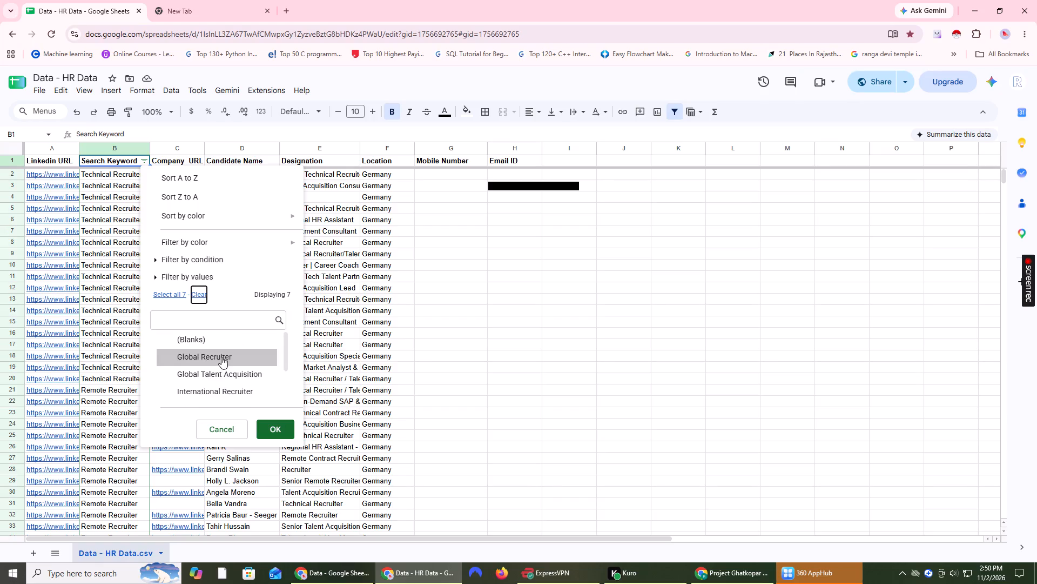
click(167, 296)
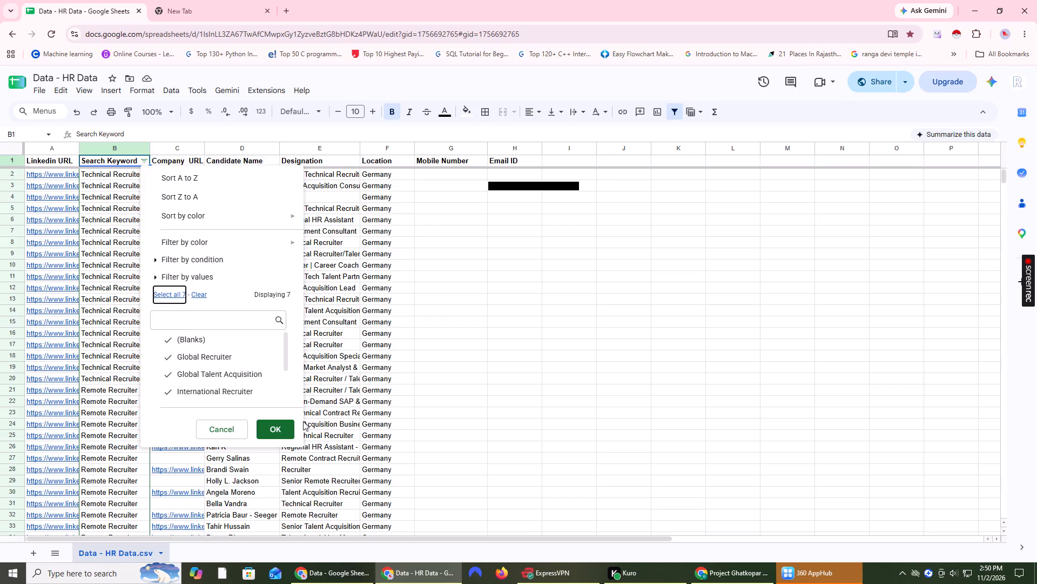
click(289, 433)
click(515, 409)
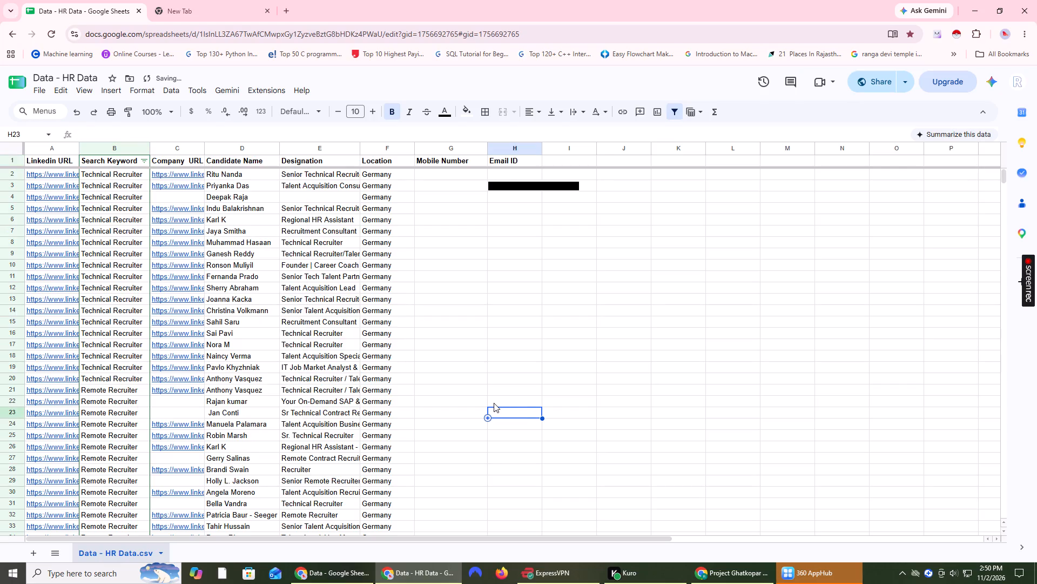
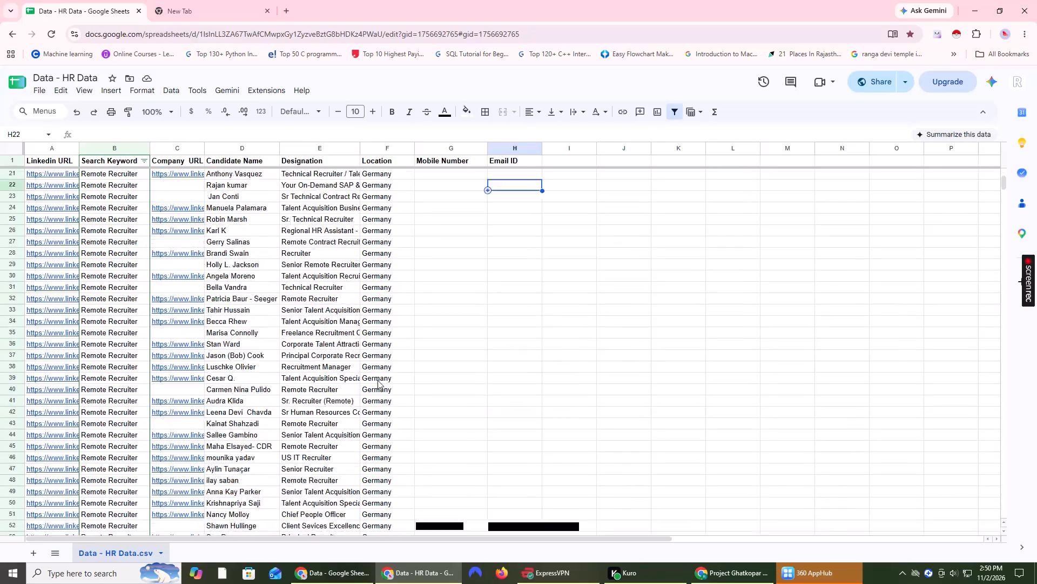
Review the Search Keyword and Location entries from around row 21 down to around row 300.
scroll(378, 384, down, 6)
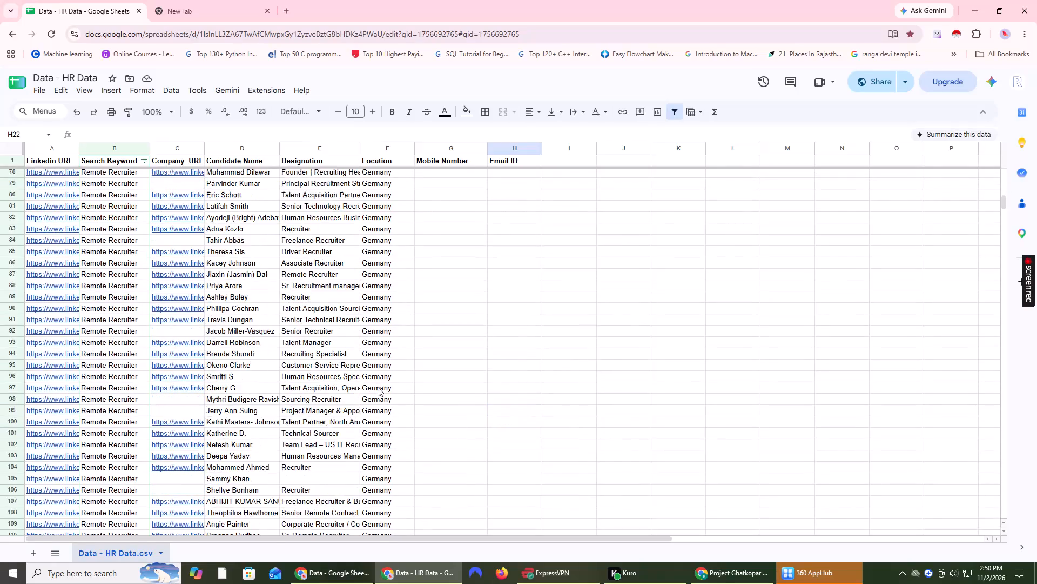
scroll(378, 387, down, 17)
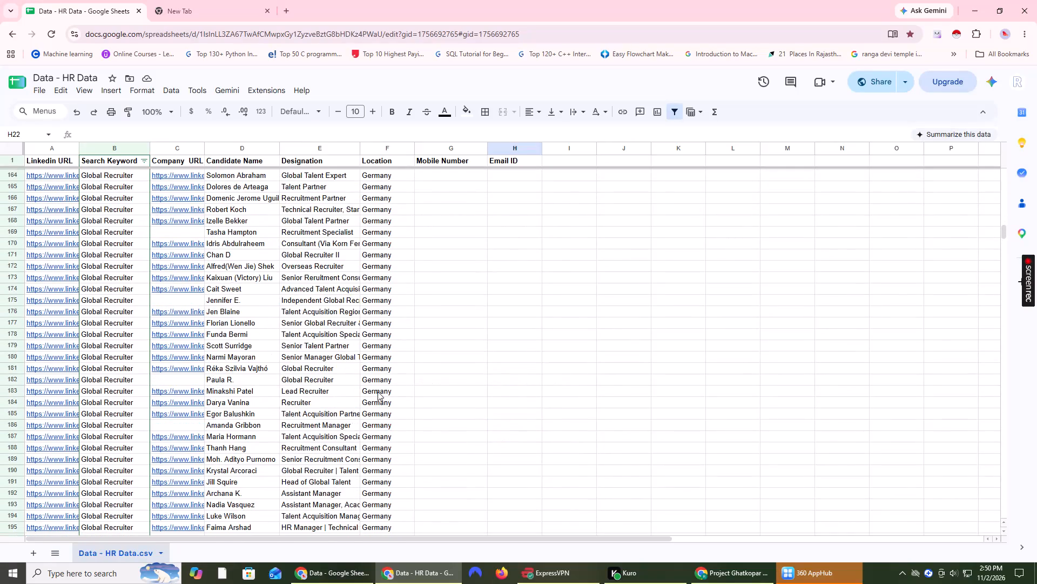
scroll(378, 391, up, 5)
scroll(378, 391, down, 1)
scroll(378, 391, up, 4)
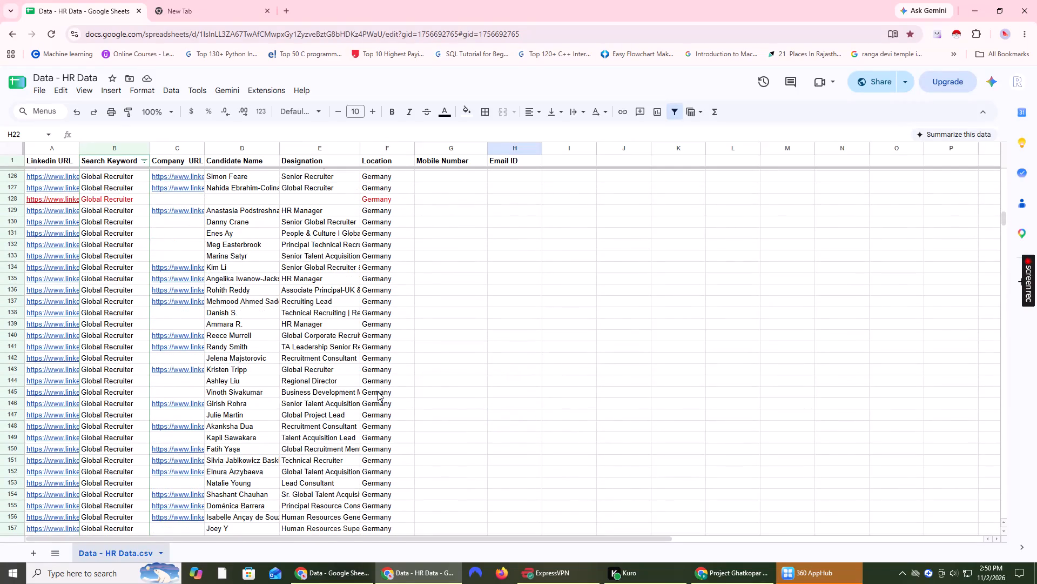
scroll(376, 392, down, 2)
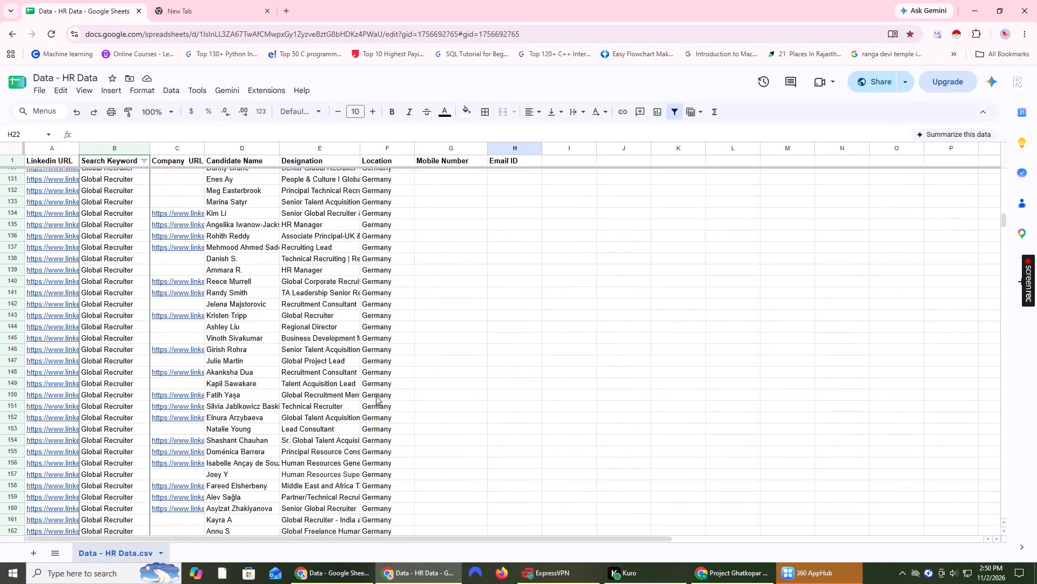
scroll(376, 396, down, 17)
scroll(376, 396, down, 5)
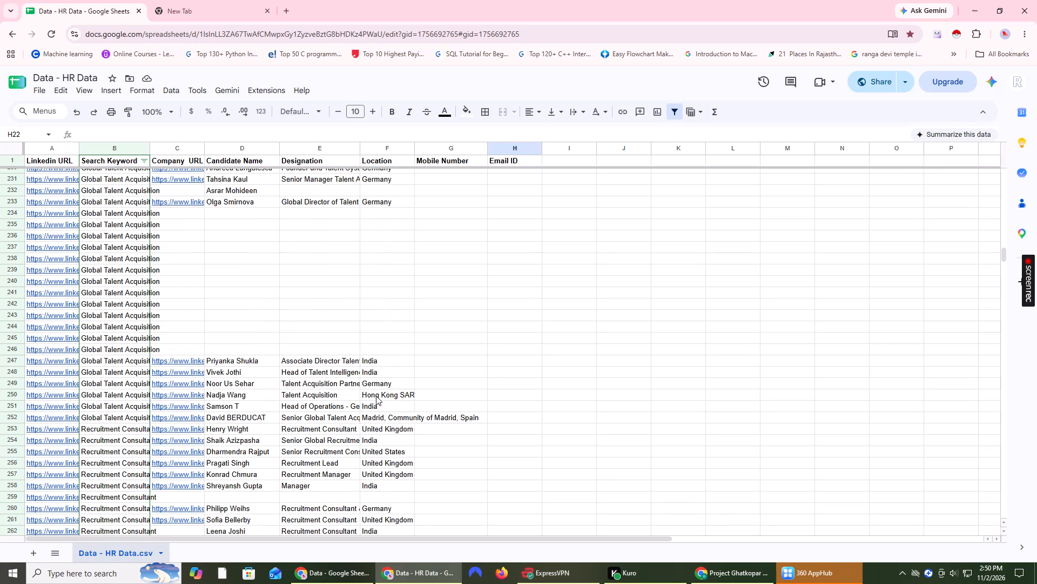
scroll(376, 396, down, 3)
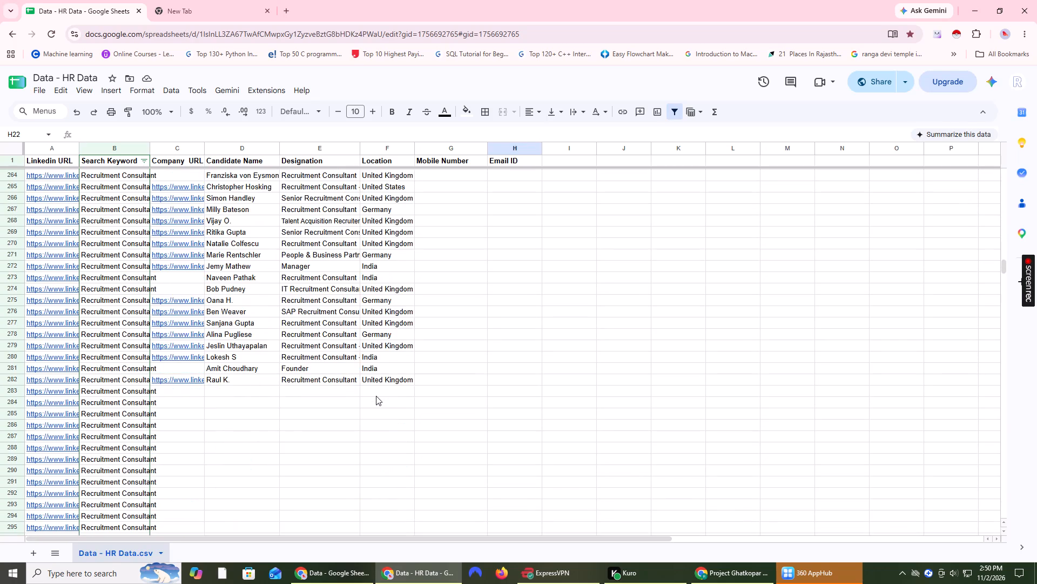
scroll(376, 396, down, 8)
scroll(376, 396, up, 5)
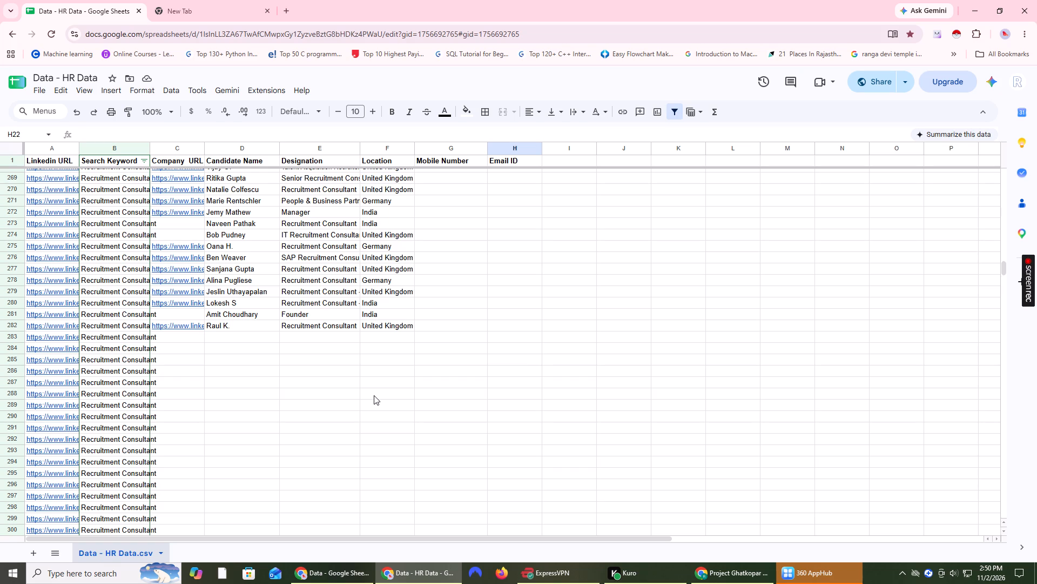
click(374, 395)
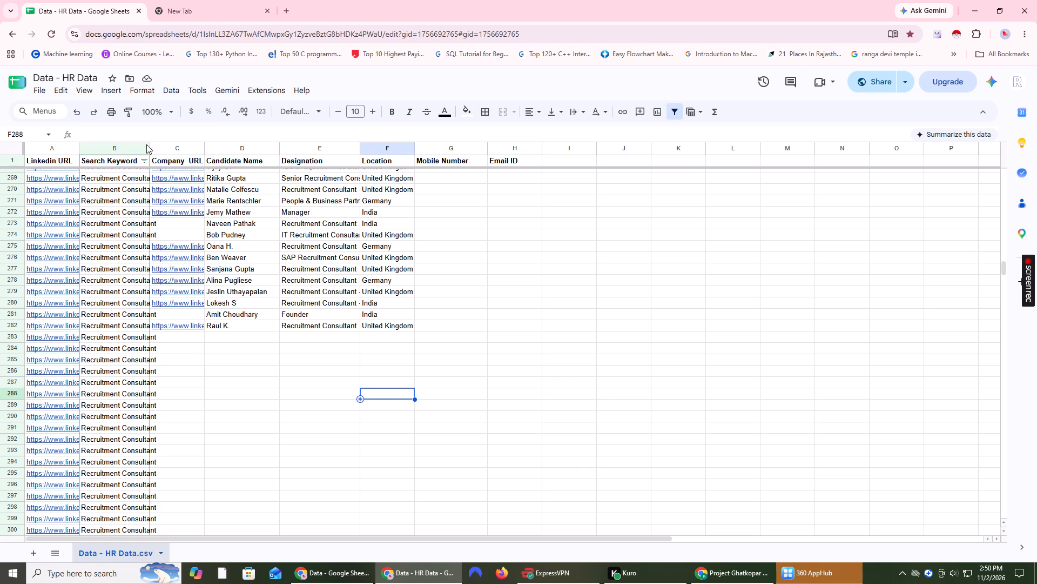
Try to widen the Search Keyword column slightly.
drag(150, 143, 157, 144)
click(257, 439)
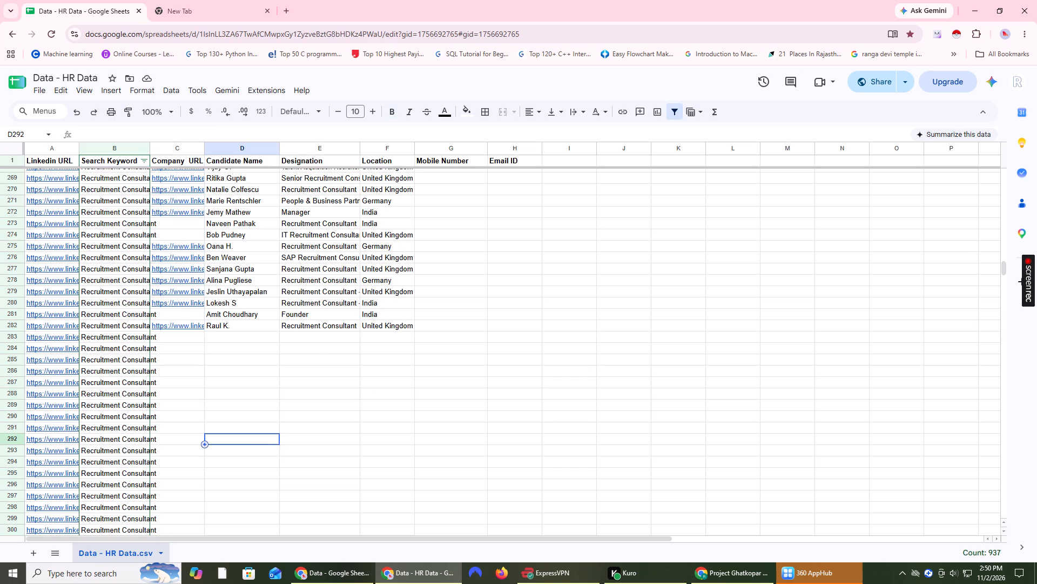
Remove the filter from the Search Keyword column and create a new one on the Location column.
scroll(309, 391, up, 13)
scroll(309, 391, up, 14)
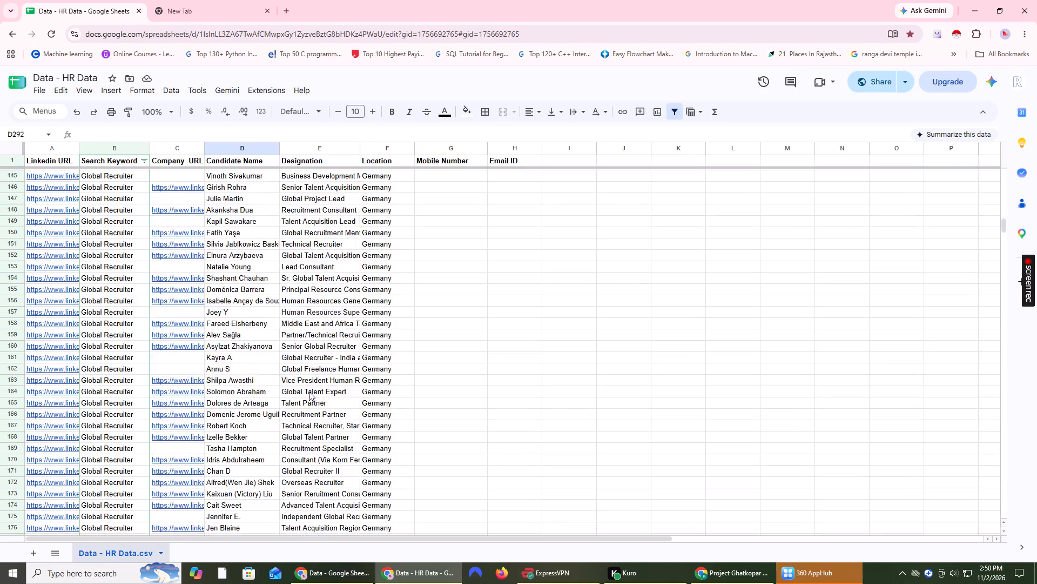
scroll(309, 391, up, 20)
scroll(309, 391, up, 20)
scroll(309, 391, up, 2)
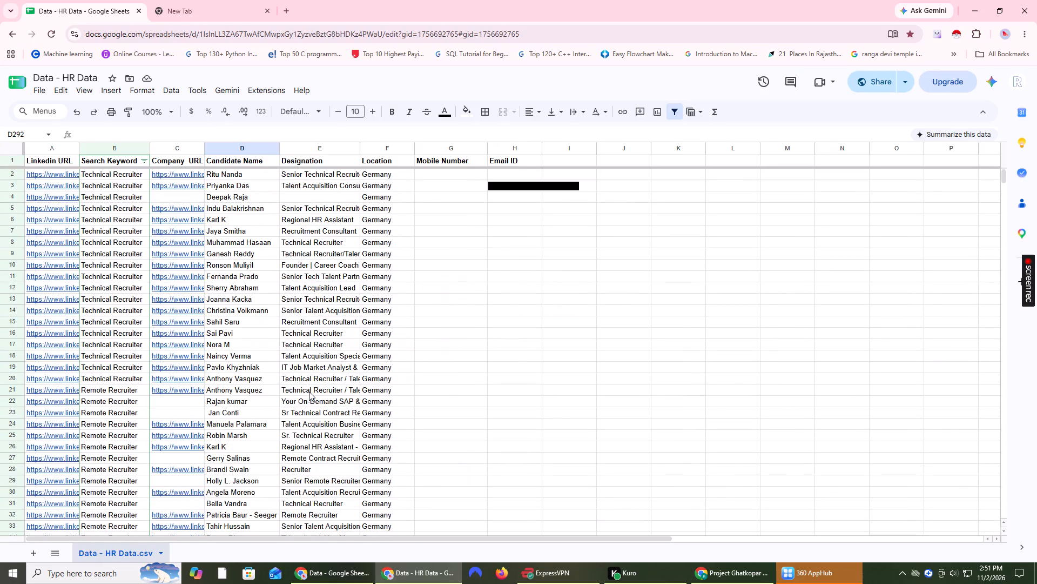
click(381, 148)
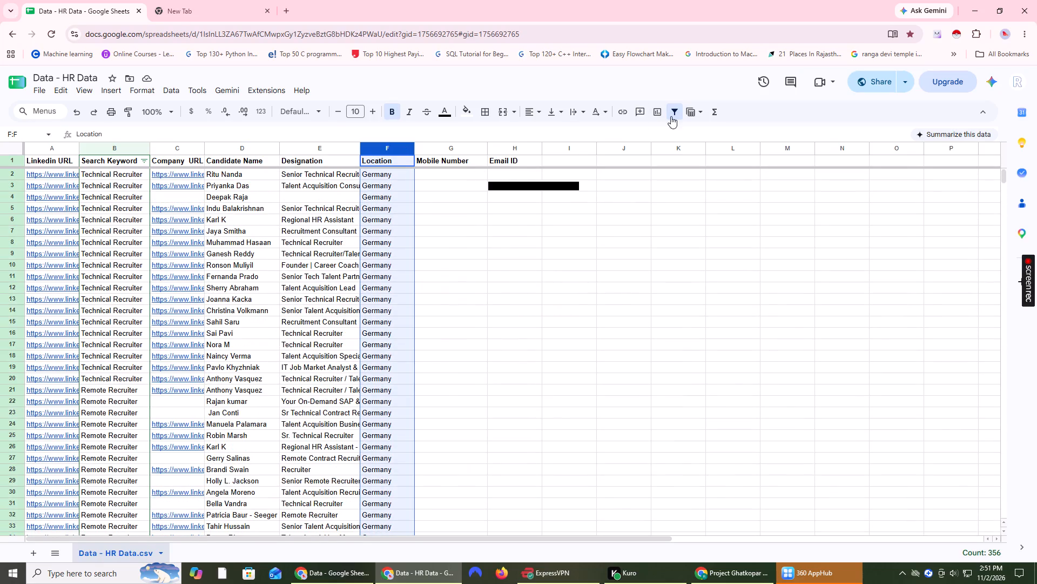
click(672, 112)
click(672, 112)
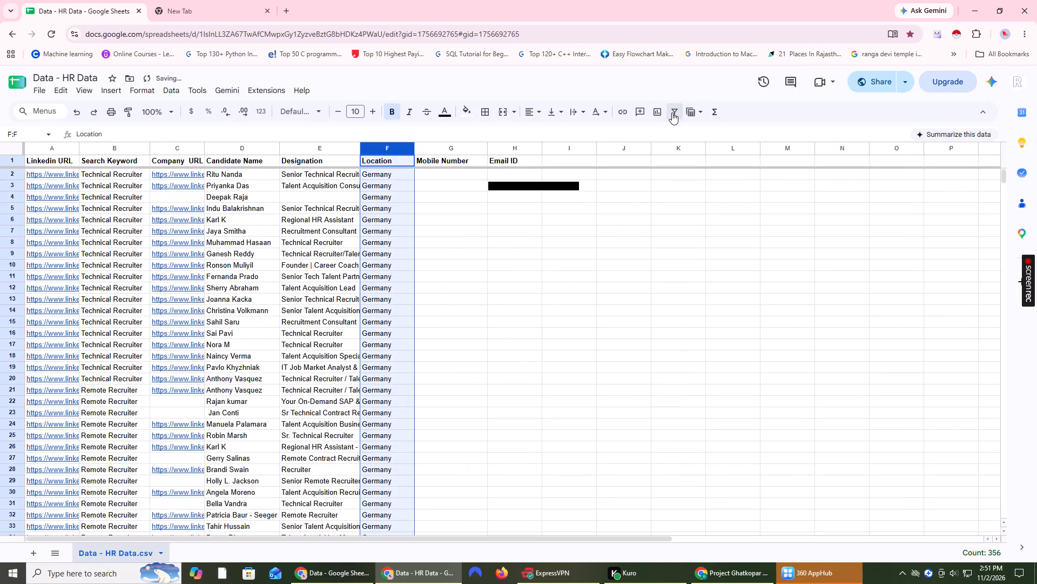
Filter Location to only Hong Kong SAR, Kathmandu, Bāgmatī, Nepal, Madrid, Community of Madrid, Spain, Szigetszentmiklós, Pest, Hungary and UAE.
click(408, 159)
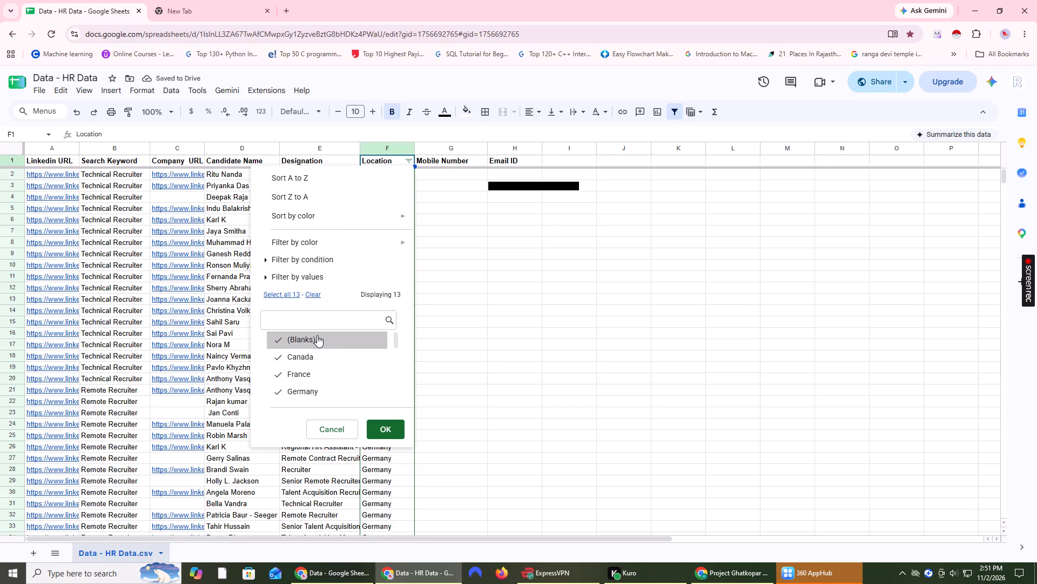
scroll(317, 335, down, 2)
scroll(317, 335, up, 1)
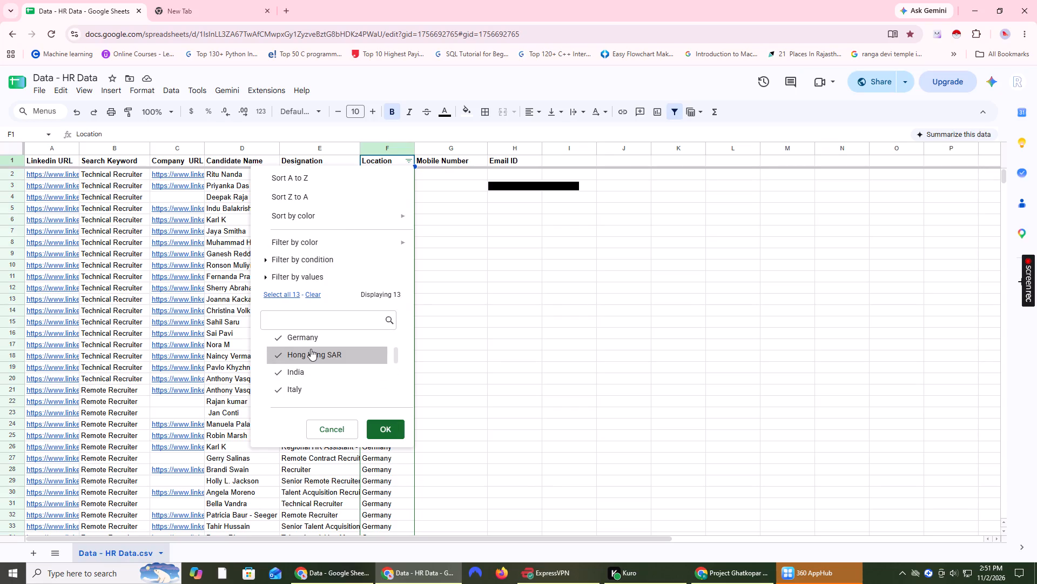
click(315, 293)
scroll(316, 358, up, 1)
scroll(315, 351, down, 1)
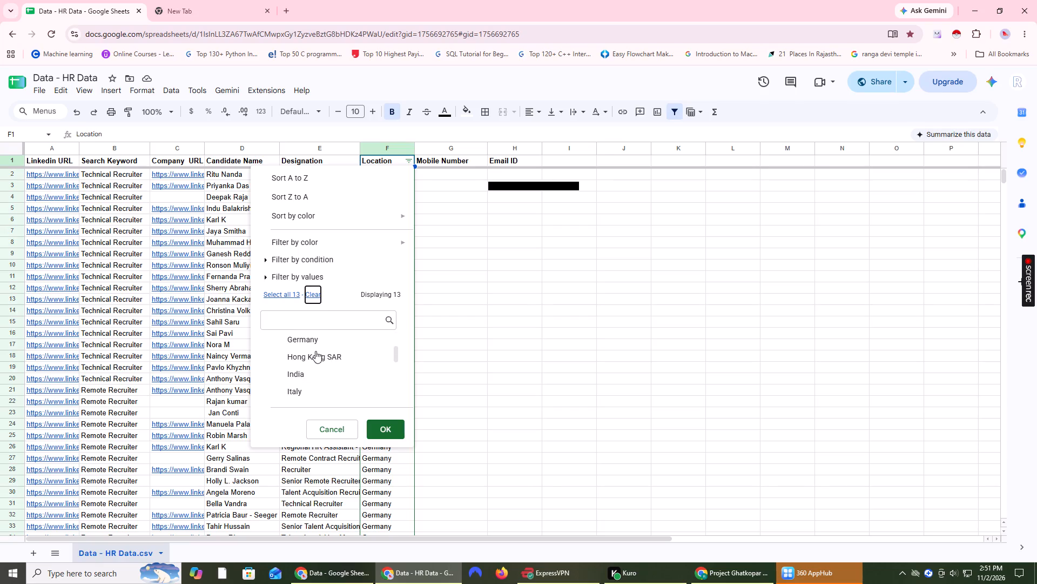
click(315, 351)
scroll(315, 351, down, 1)
click(315, 351)
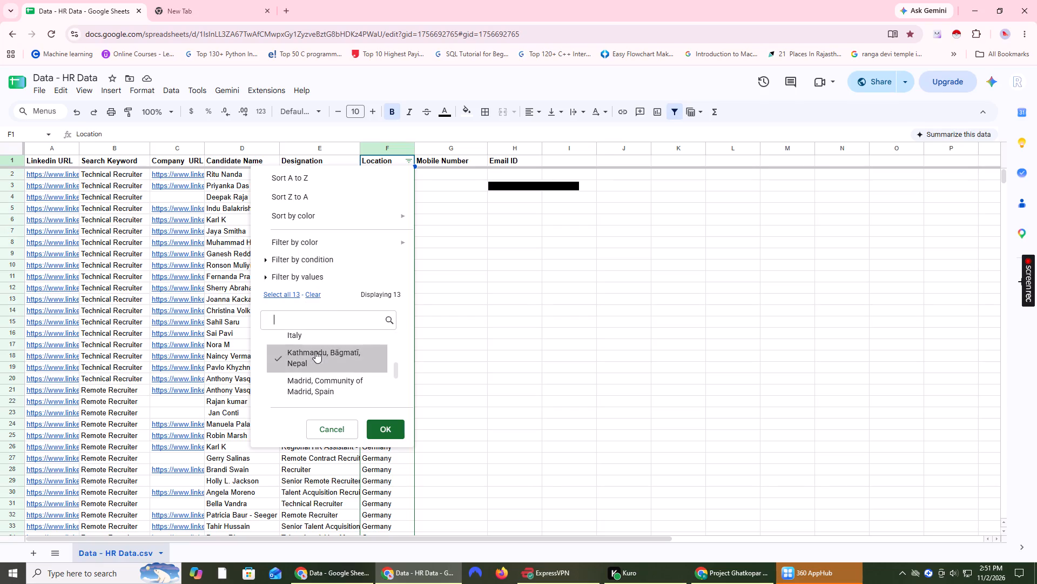
click(314, 376)
scroll(322, 370, down, 1)
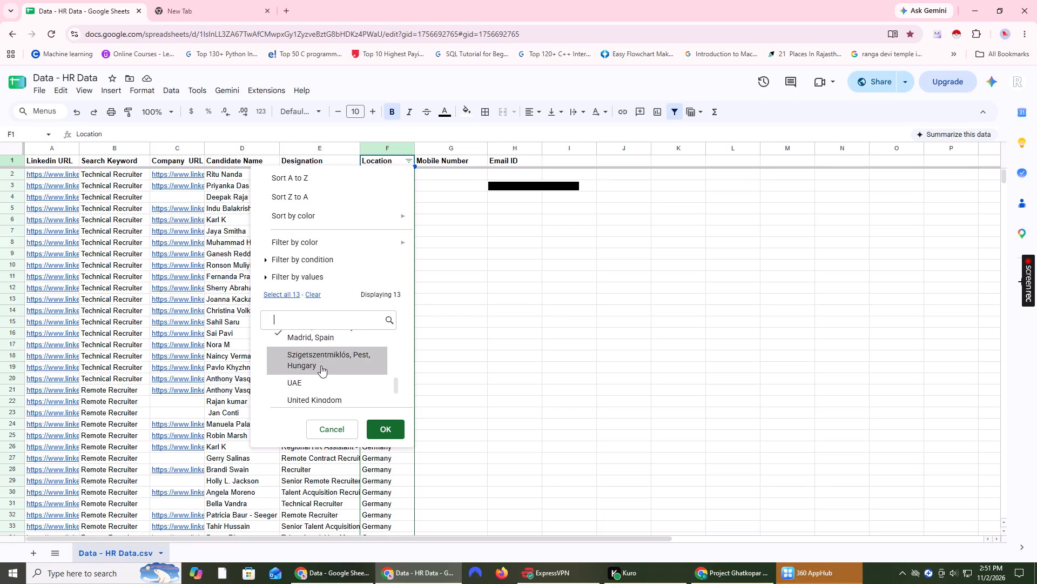
click(320, 365)
scroll(320, 365, up, 1)
scroll(320, 365, down, 2)
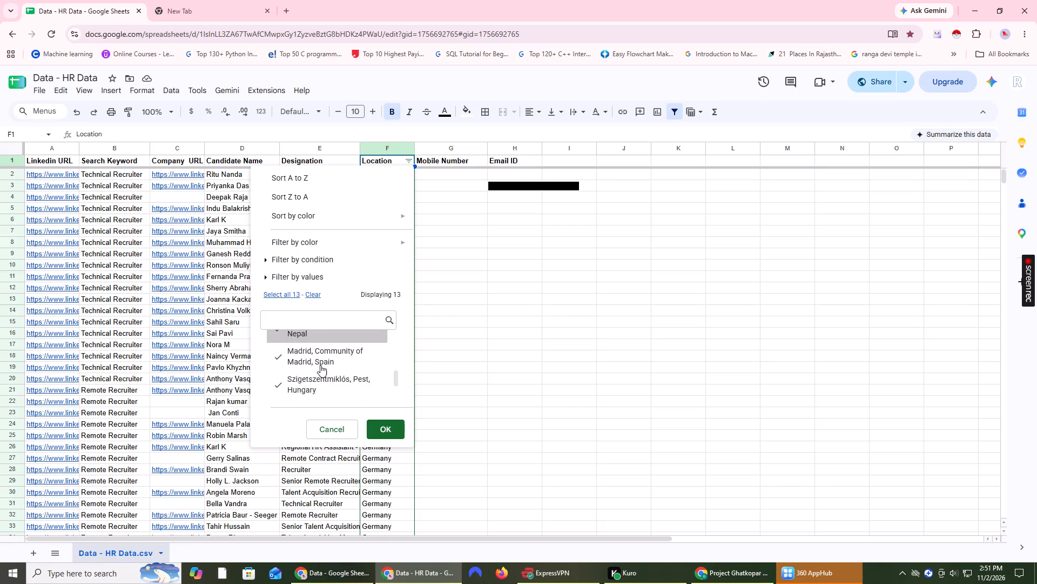
scroll(320, 365, down, 3)
click(312, 354)
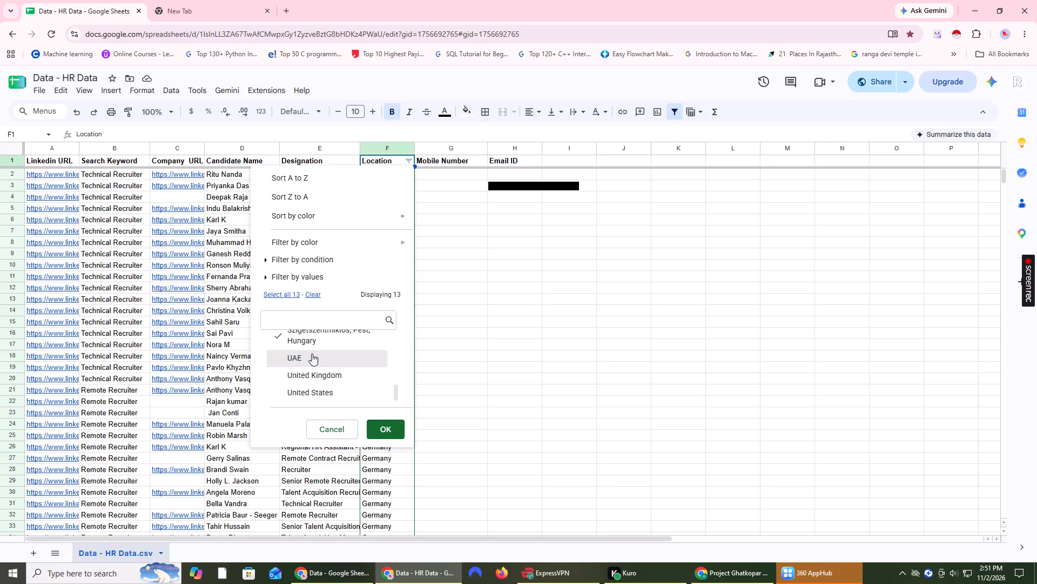
click(382, 429)
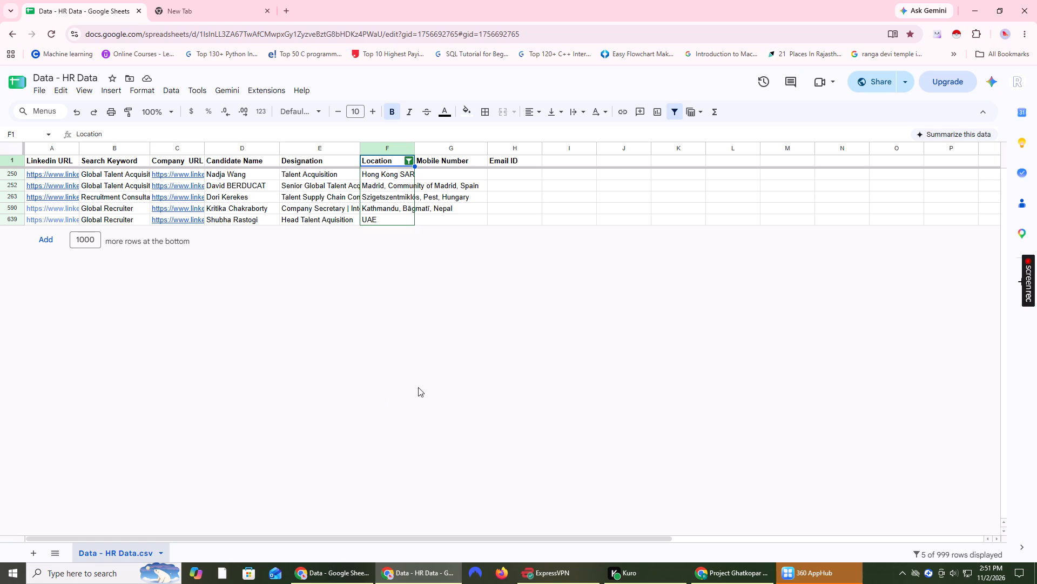
Open the LinkedIn profile linked in row 250 to check its location, and return to the sheet.
click(47, 172)
click(64, 190)
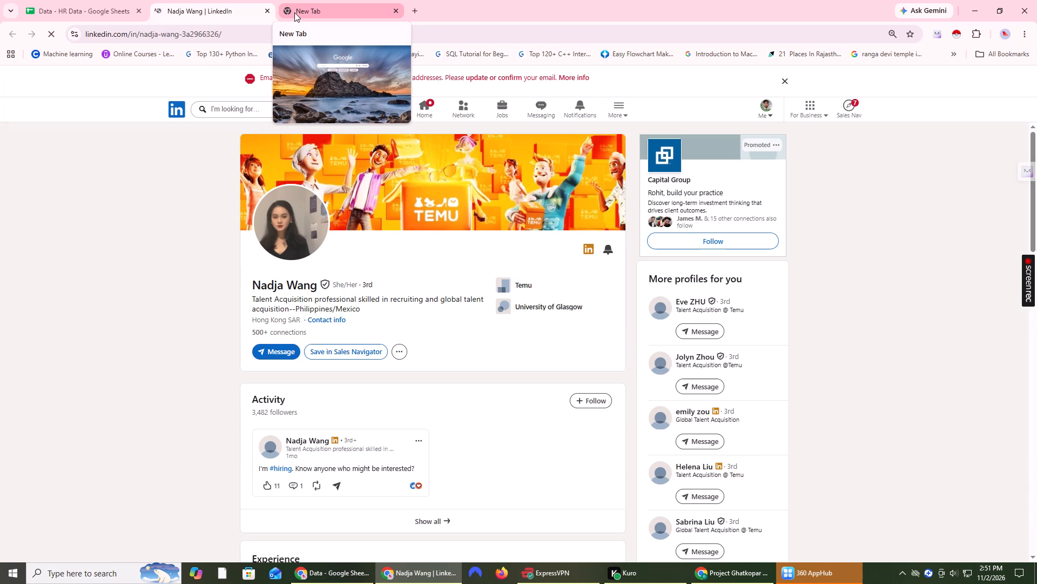
click(78, 0)
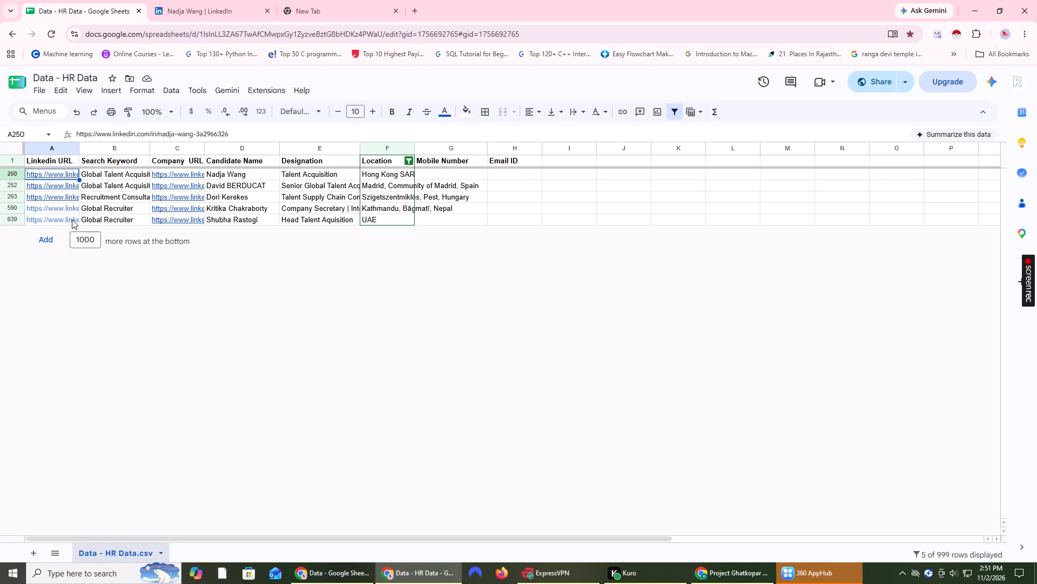
Check the location on the LinkedIn profile linked in row 252 and set that row's Location to Spain.
click(60, 187)
click(63, 205)
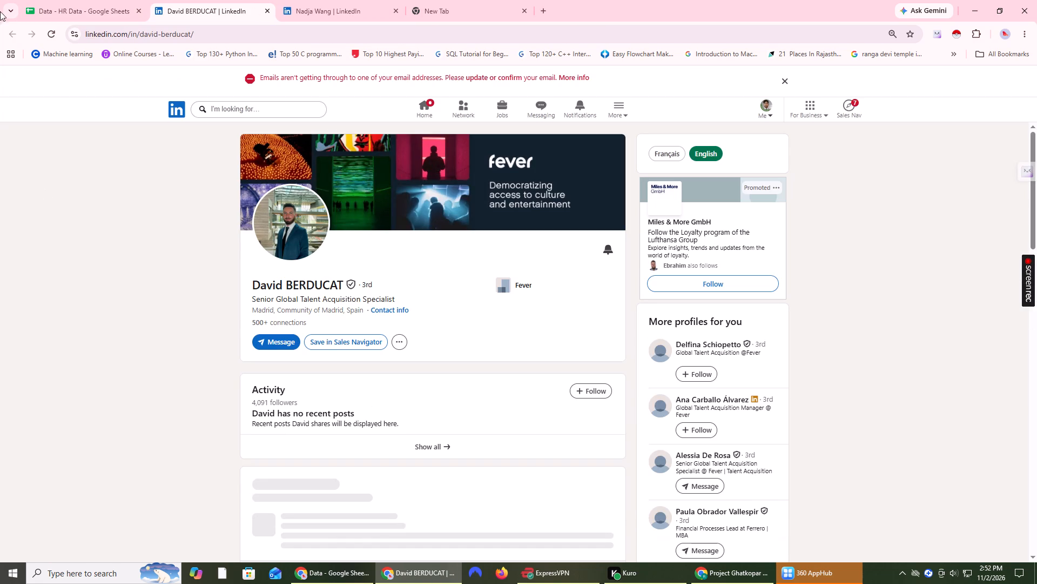
click(74, 0)
click(387, 188)
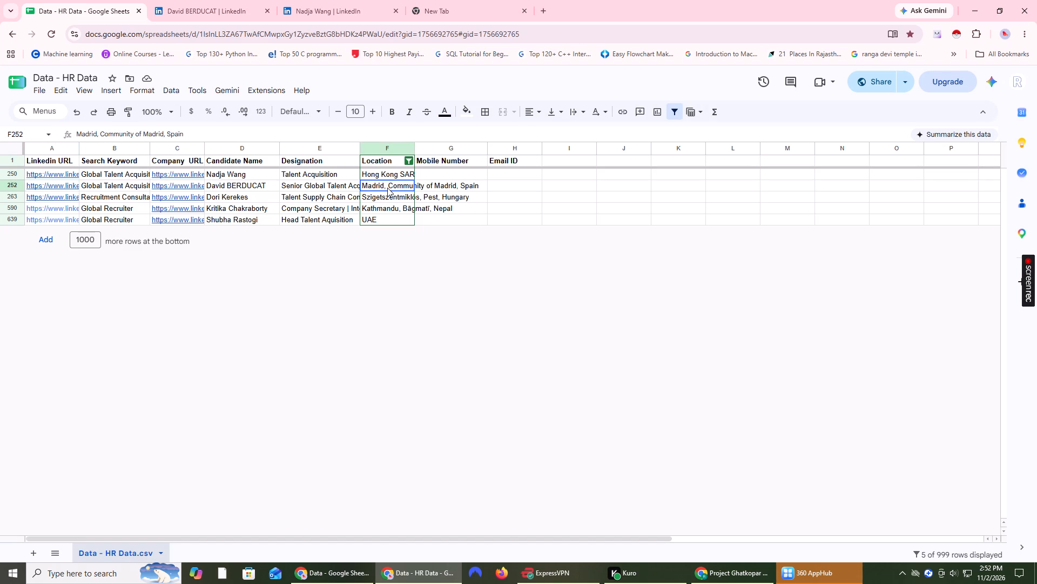
text(Spain)
key(Return)
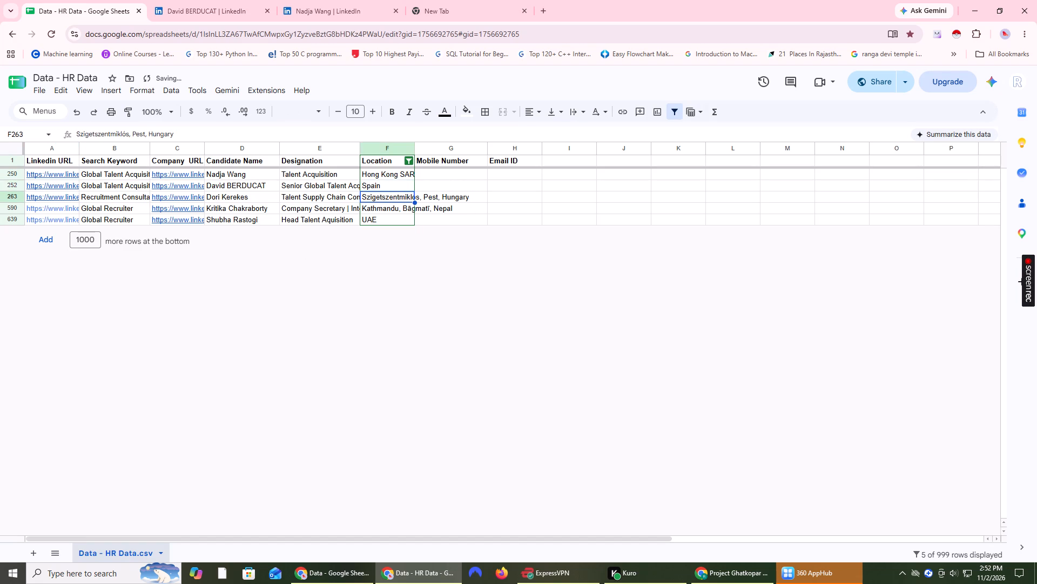
Check the LinkedIn profile linked in row 263, close the two earlier profile pages, and set that row's Location to Hungary.
click(58, 197)
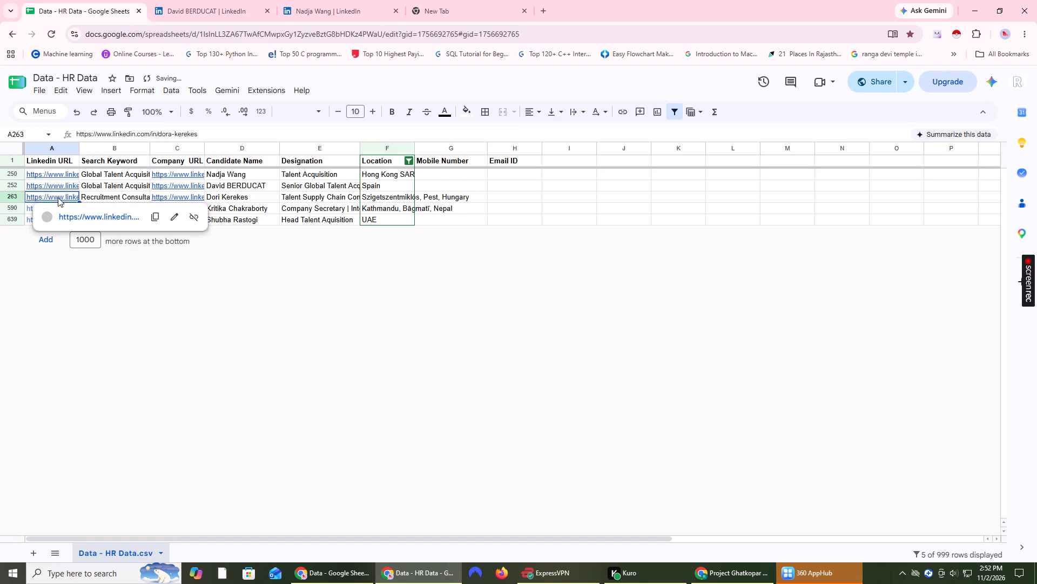
click(60, 214)
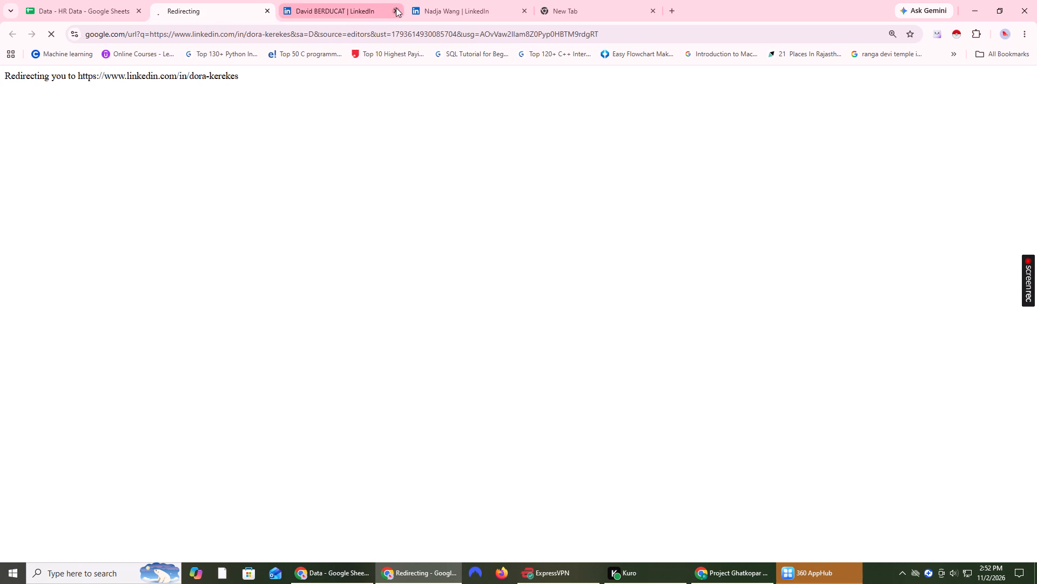
click(396, 8)
click(395, 8)
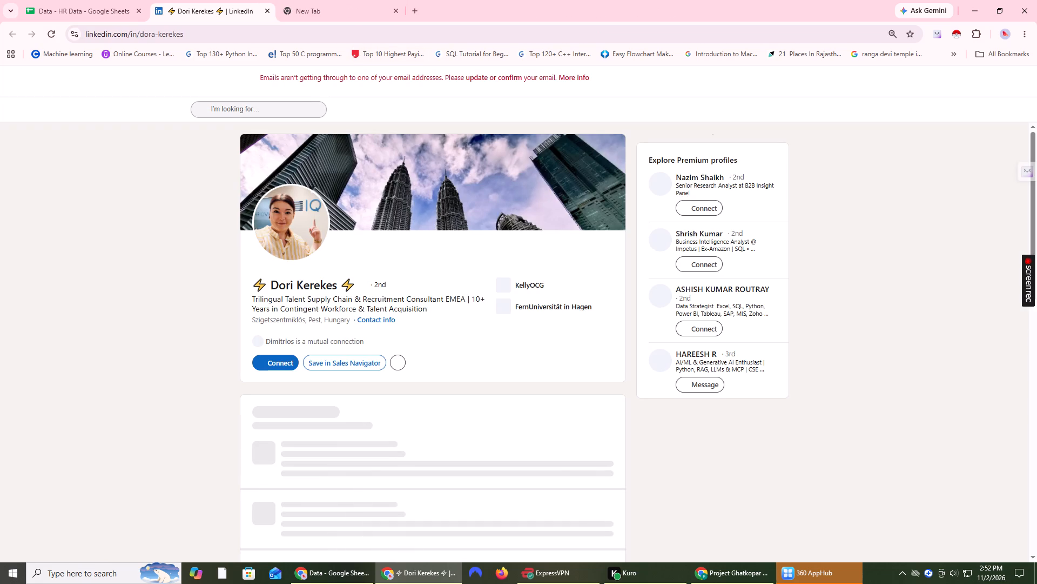
click(80, 0)
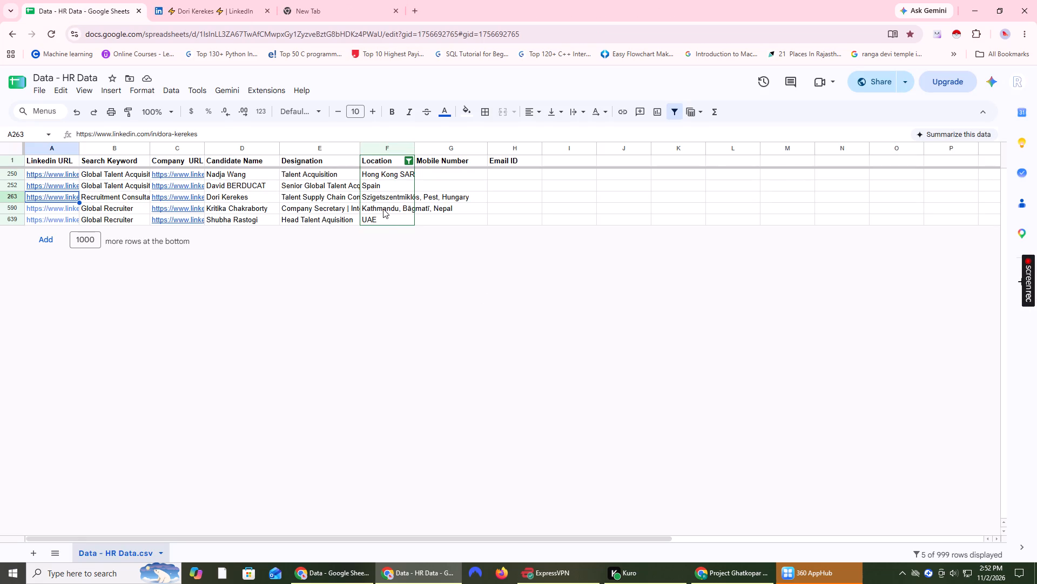
click(381, 196)
text(Hun)
key(g)
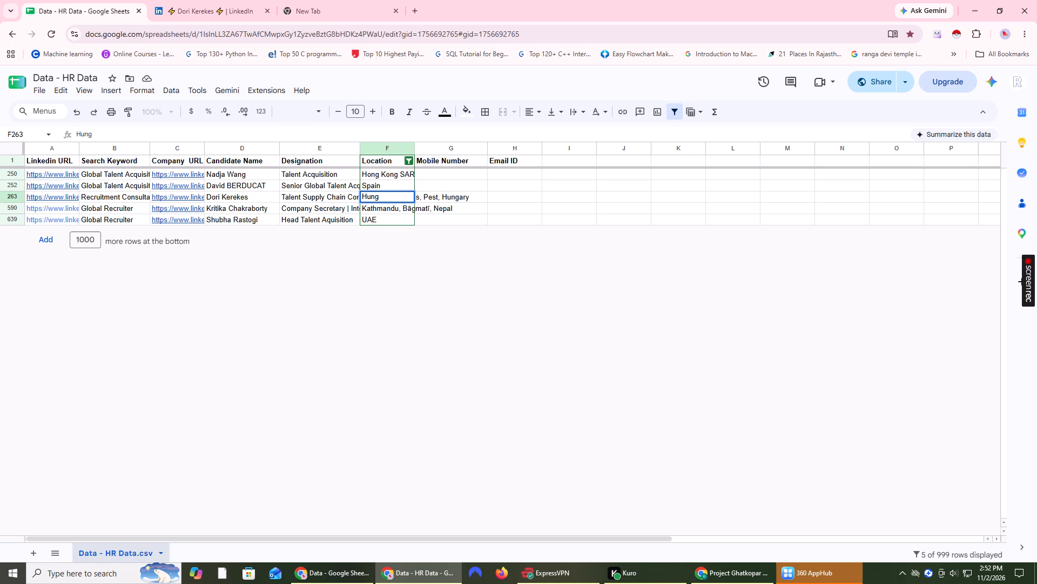
text(ary)
key(Return)
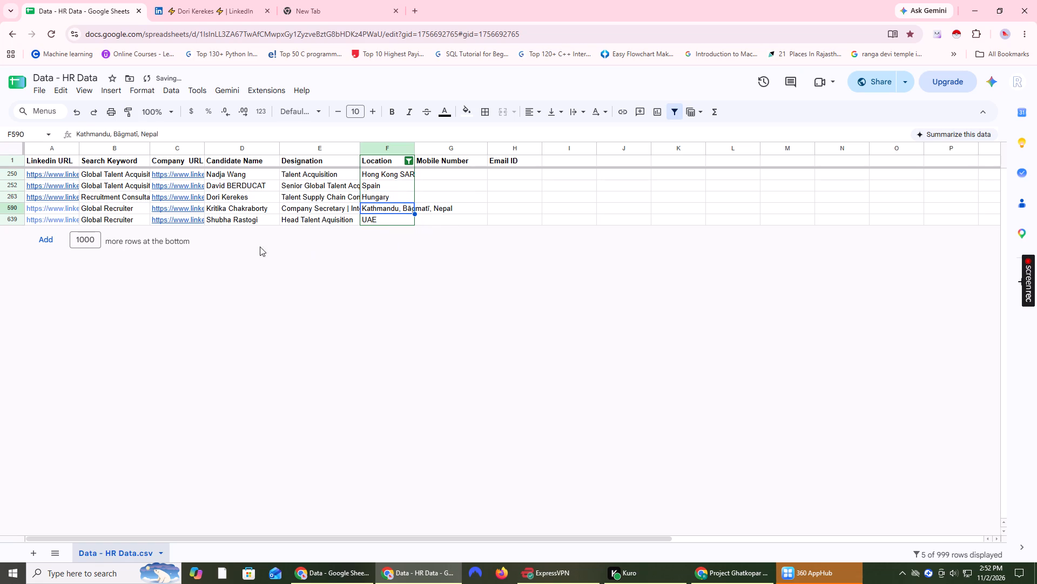
Check the LinkedIn profile linked in row 590, close the earlier profile page, and set that row's Location to Nepal.
click(51, 208)
click(51, 207)
double_click(51, 207)
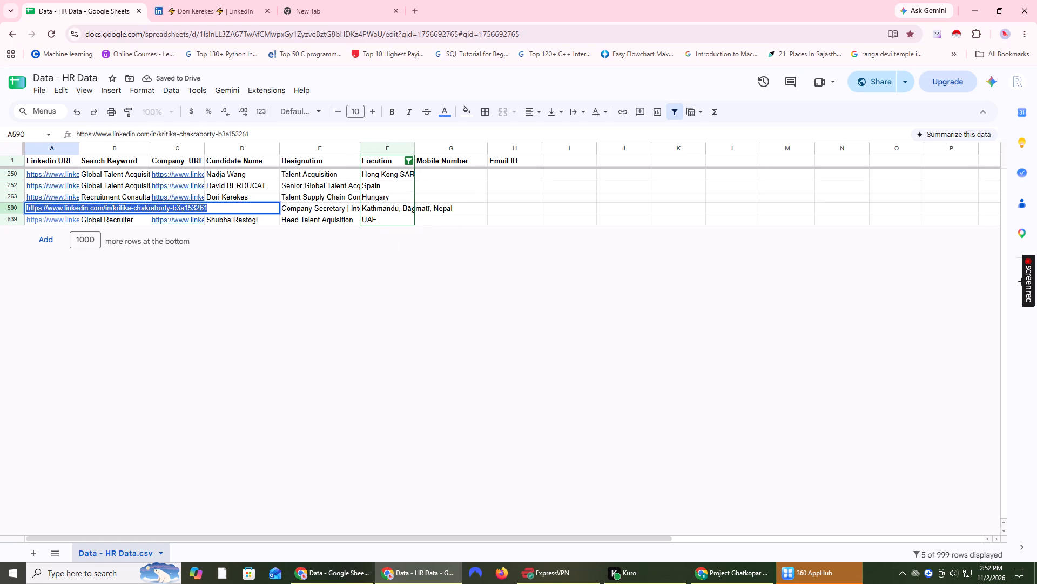
right_click(51, 207)
click(168, 360)
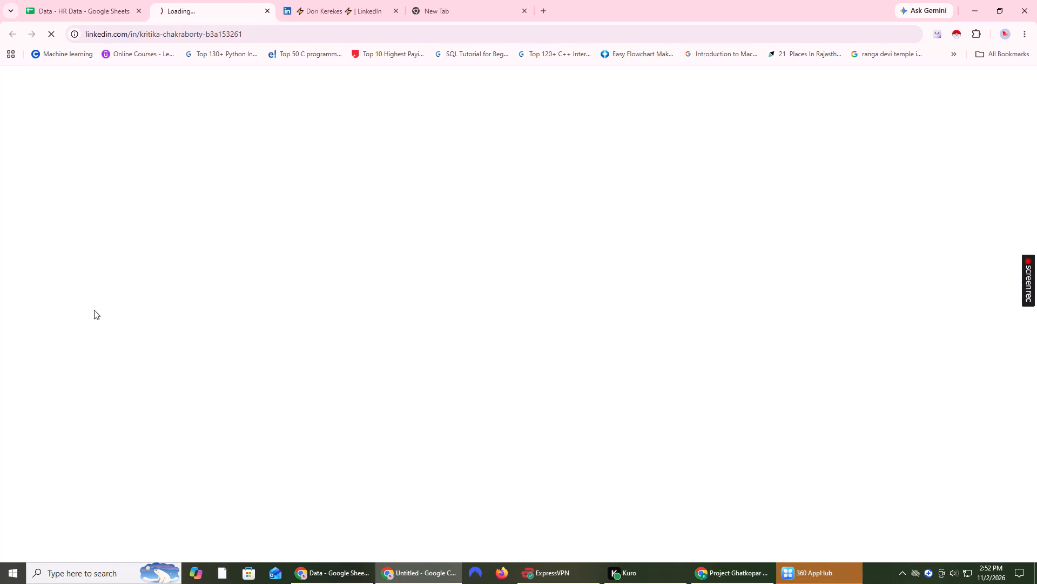
click(398, 10)
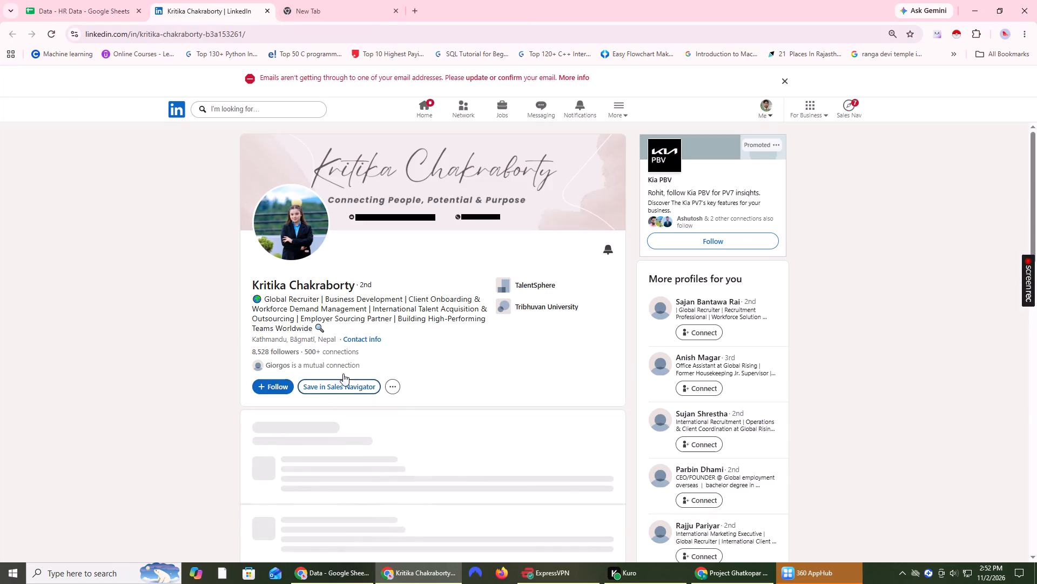
click(88, 0)
click(385, 205)
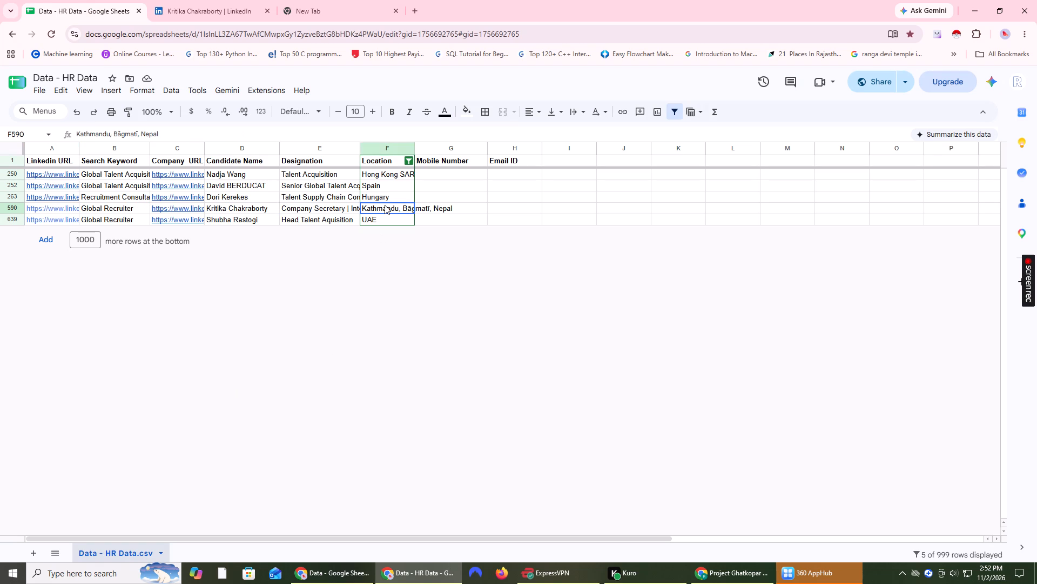
text(Nepal)
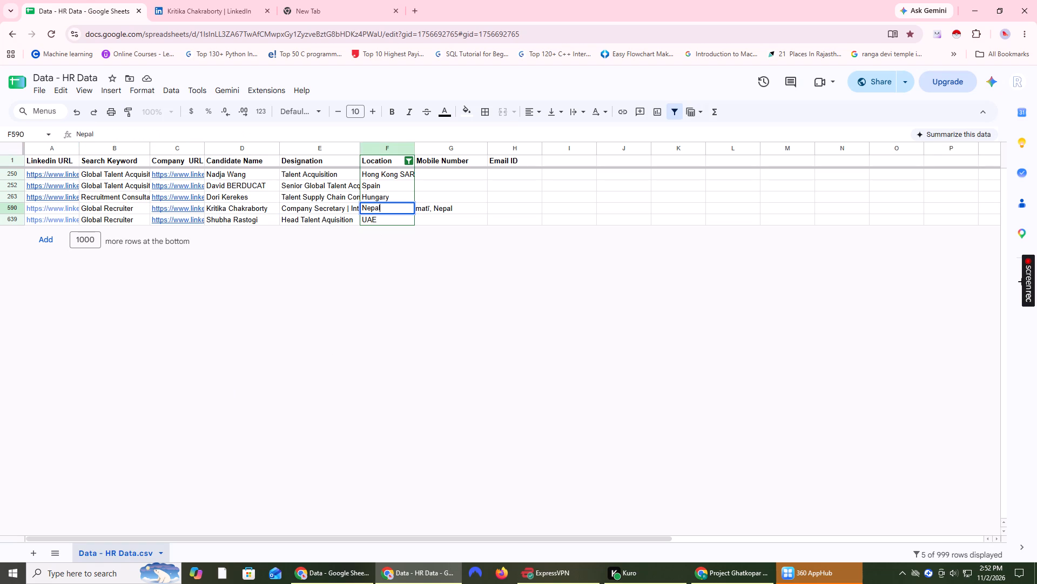
key(Return)
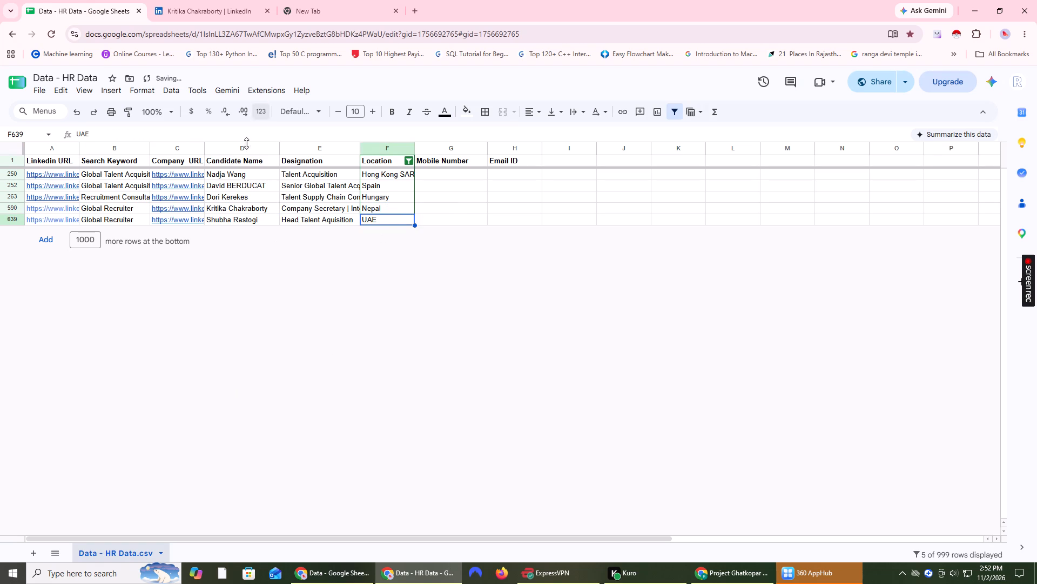
Reset the Location filter to include all values so every row is shown.
click(406, 162)
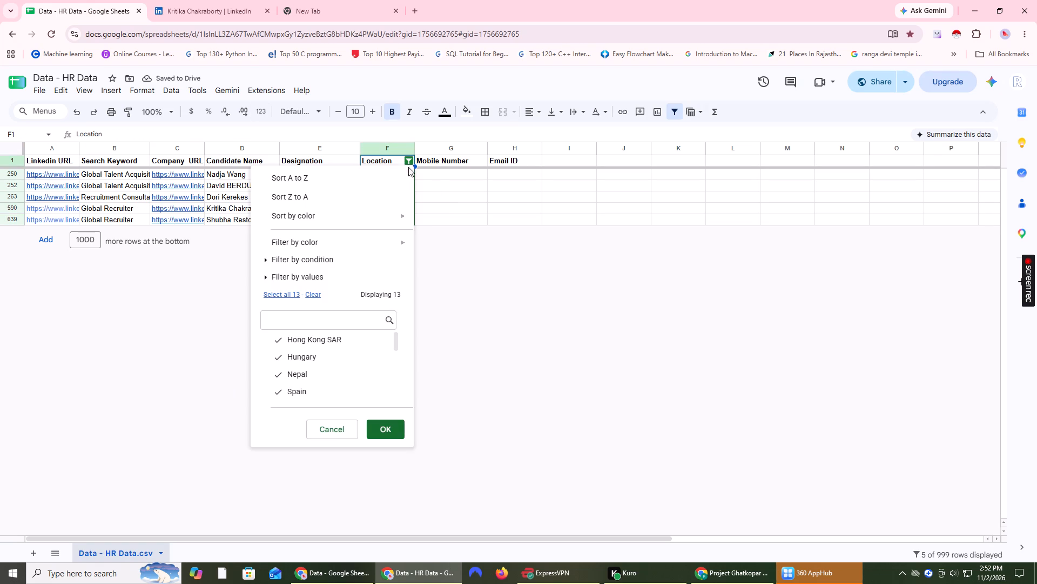
click(274, 293)
click(395, 441)
click(391, 432)
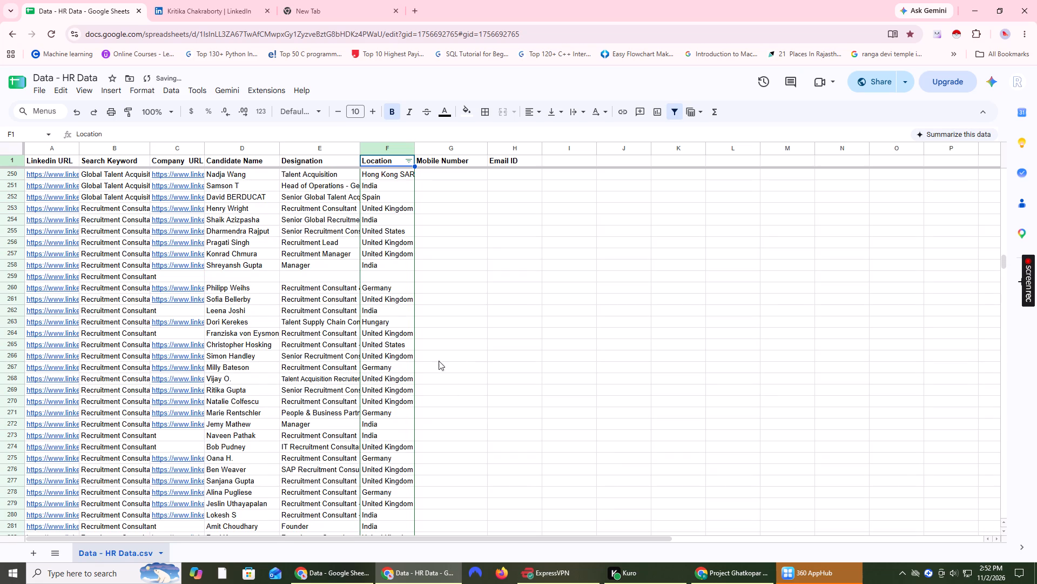
Look through the full unfiltered sheet, examining the Location and Search Keyword entries from the first to the last rows.
scroll(405, 361, up, 13)
scroll(405, 361, down, 7)
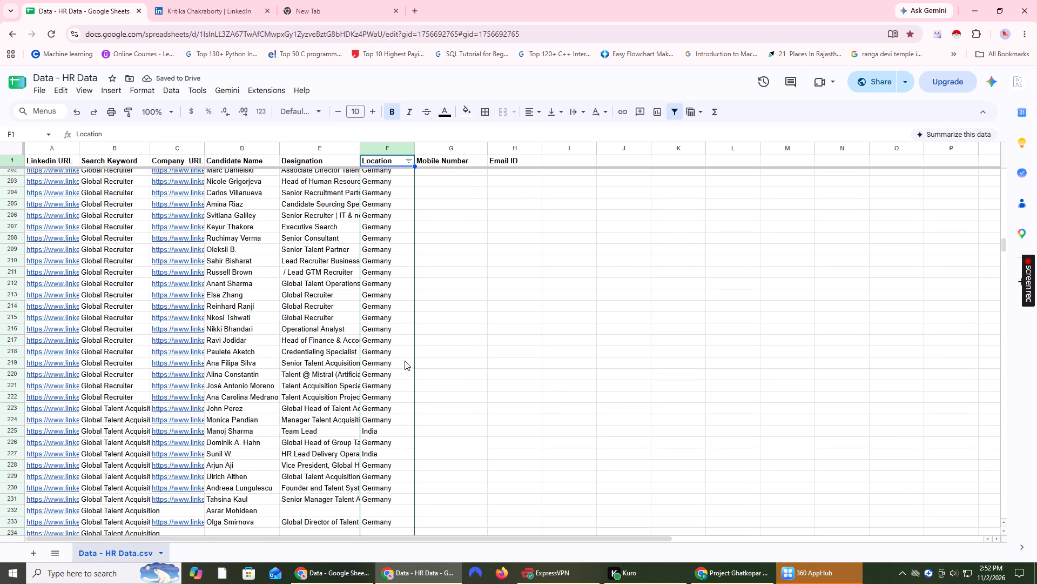
scroll(405, 361, down, 4)
scroll(405, 361, down, 20)
scroll(405, 361, down, 16)
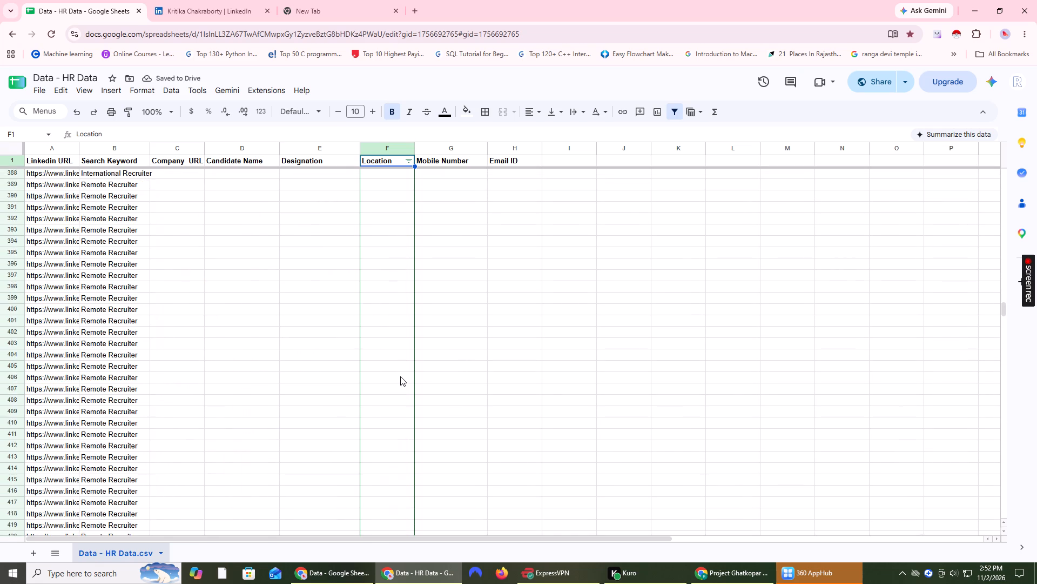
scroll(400, 376, down, 20)
scroll(400, 376, down, 16)
scroll(392, 394, down, 9)
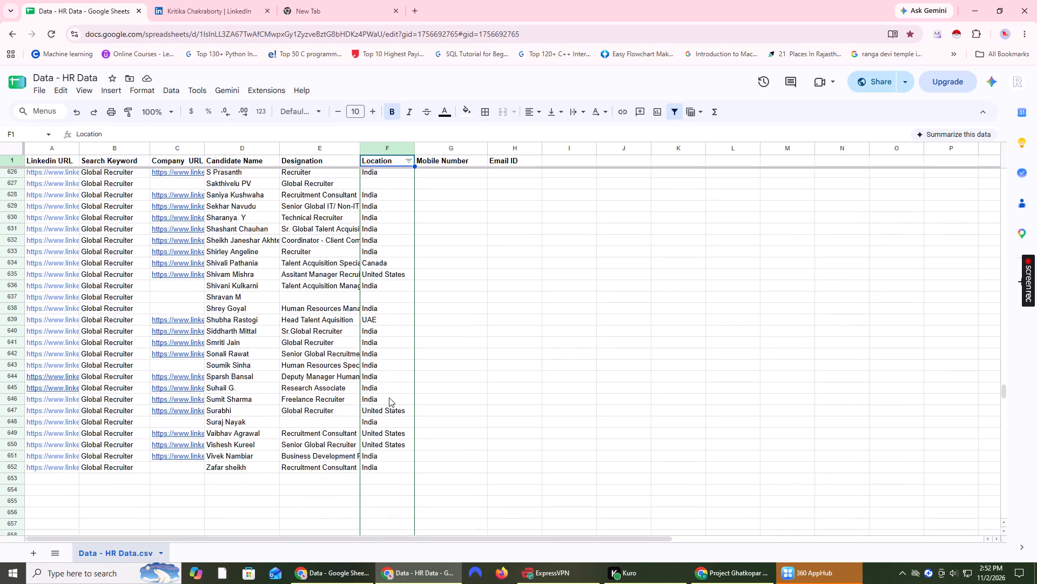
scroll(389, 397, down, 9)
scroll(389, 397, up, 7)
scroll(389, 397, up, 16)
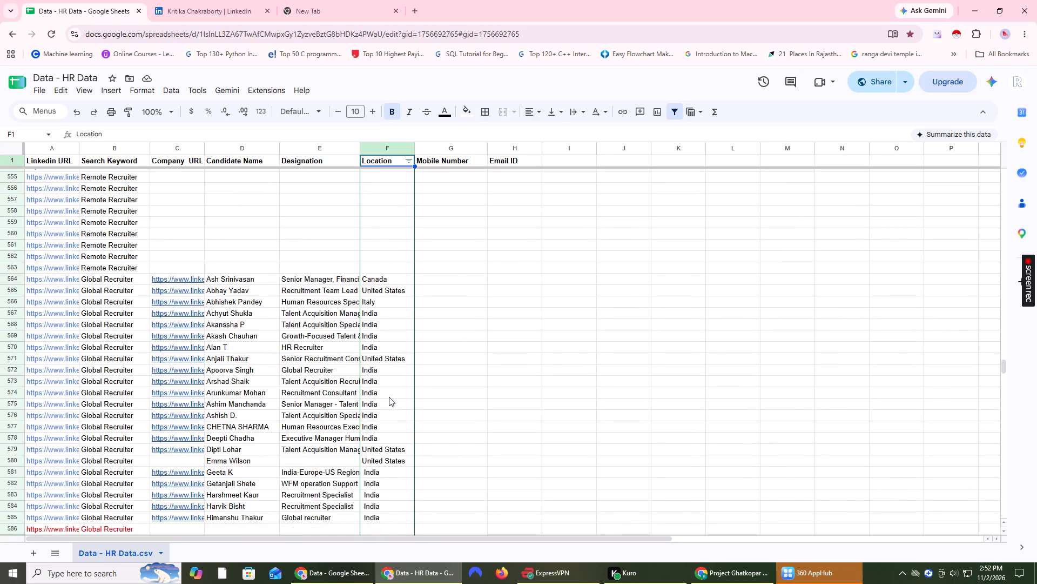
scroll(389, 397, up, 20)
scroll(389, 397, up, 11)
scroll(388, 394, up, 14)
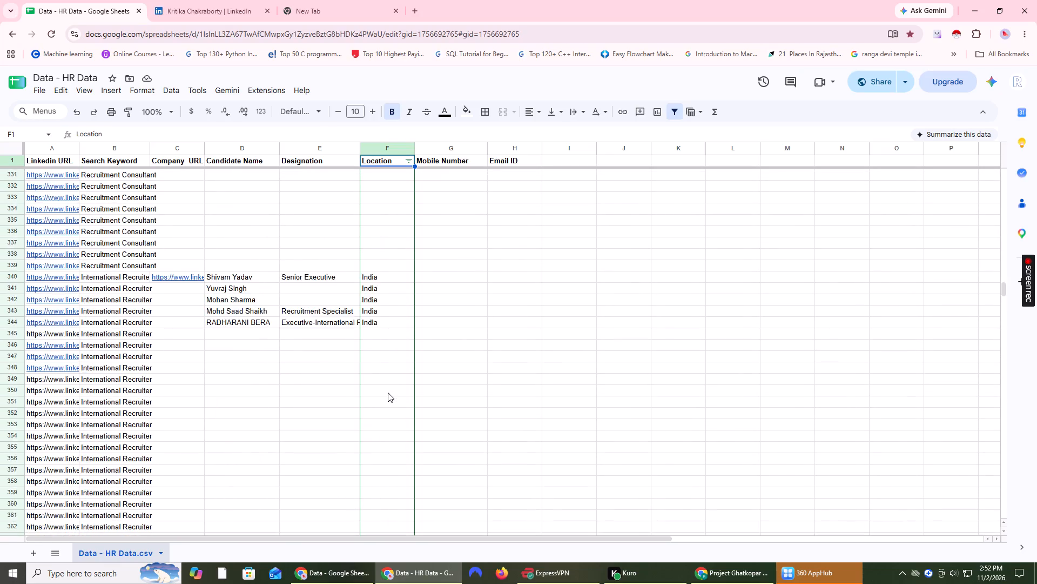
scroll(388, 393, up, 20)
scroll(388, 393, up, 20)
scroll(388, 393, up, 8)
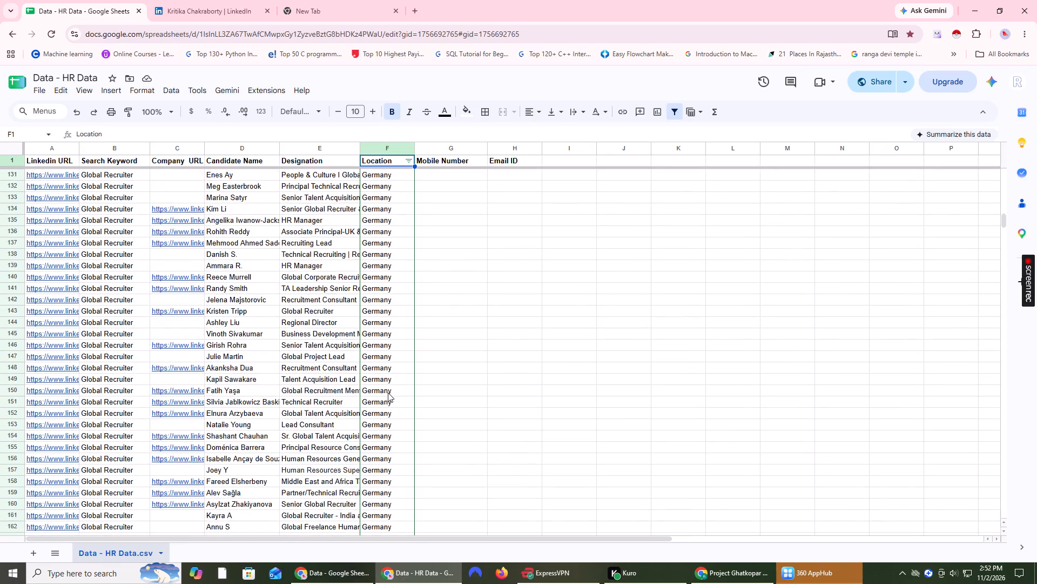
scroll(388, 393, up, 13)
scroll(388, 393, up, 18)
scroll(388, 393, up, 7)
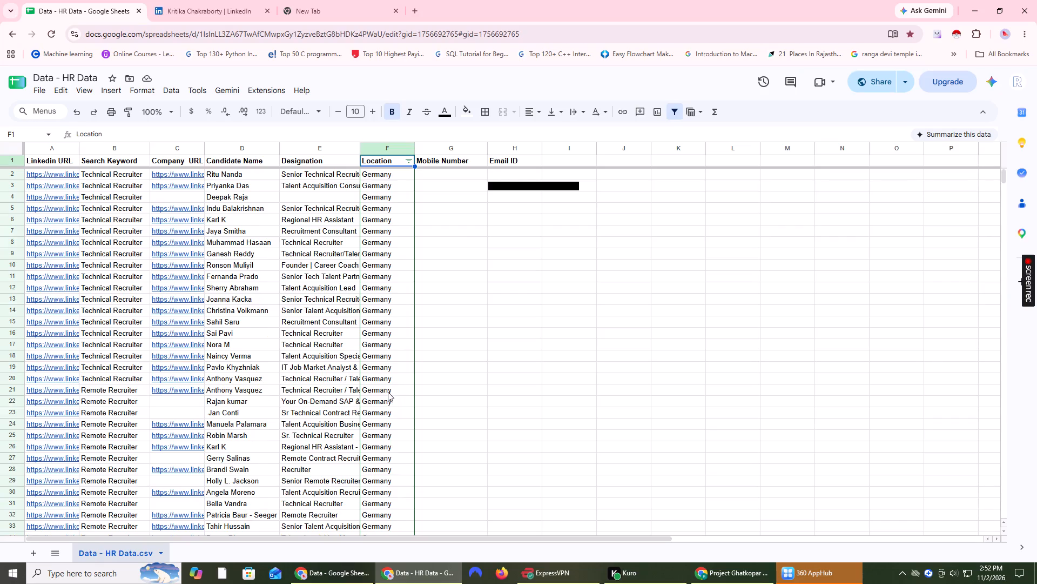
scroll(388, 392, up, 6)
Remove the filter from the Location column and create one on the Search Keyword column instead.
click(103, 147)
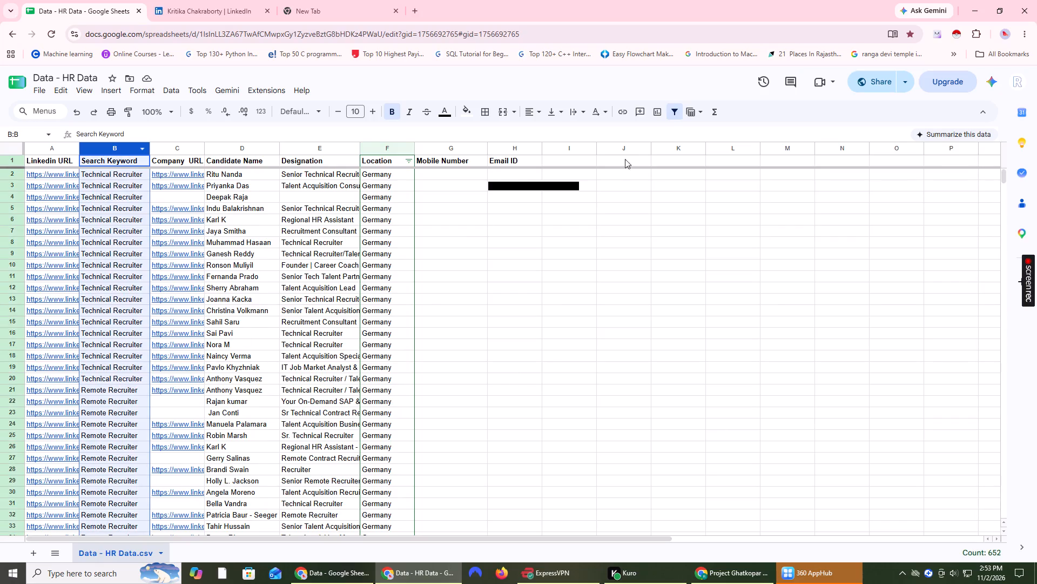
click(678, 115)
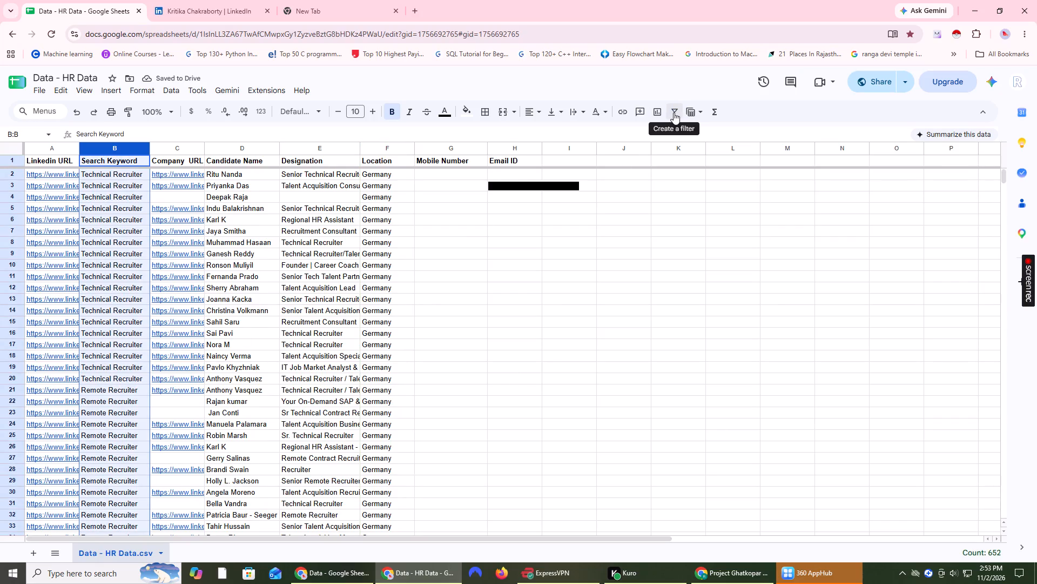
click(673, 115)
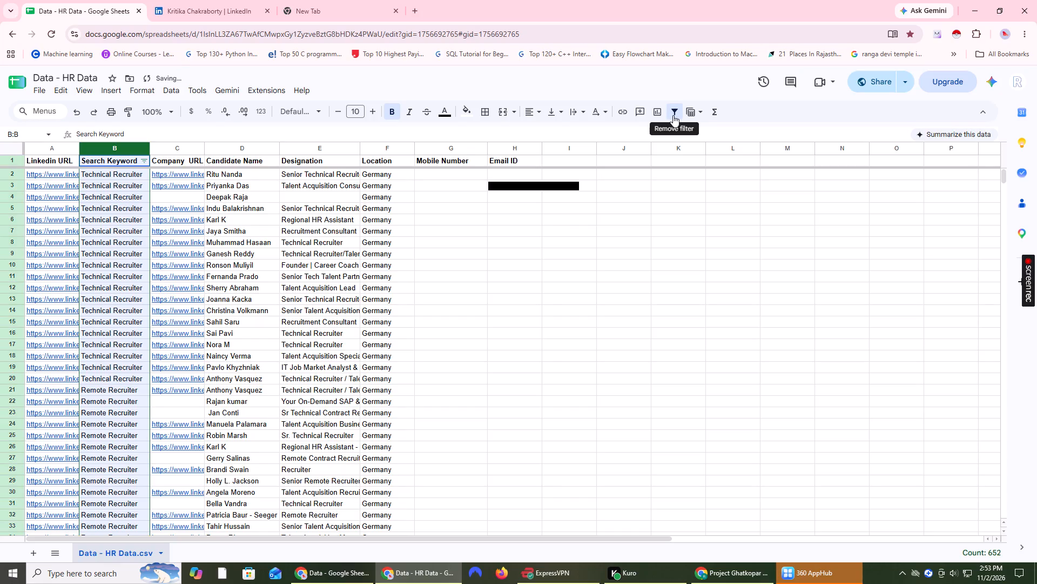
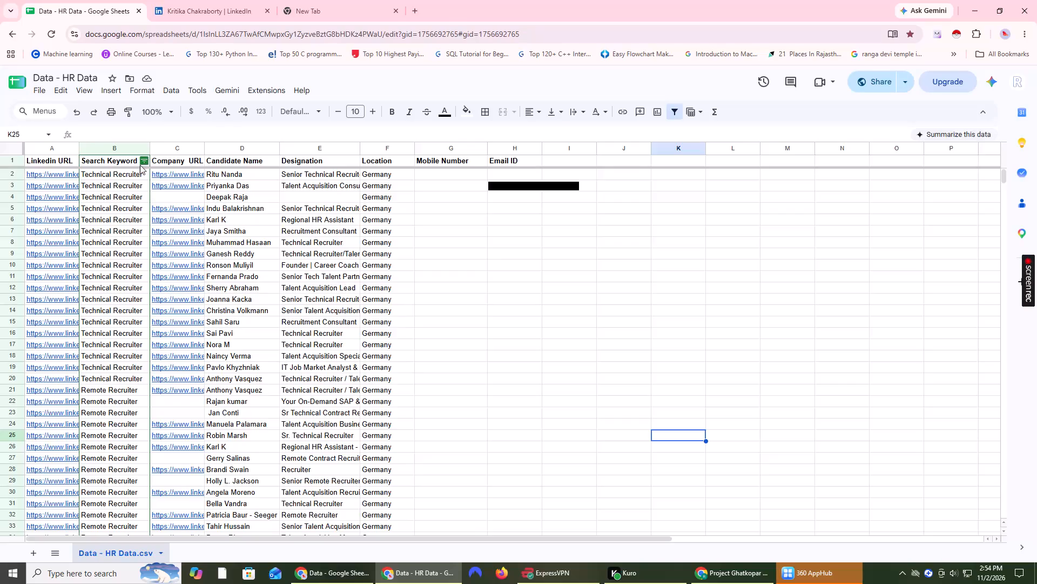
Filter the Search Keyword column to show only the Global Recruiter rows.
click(145, 162)
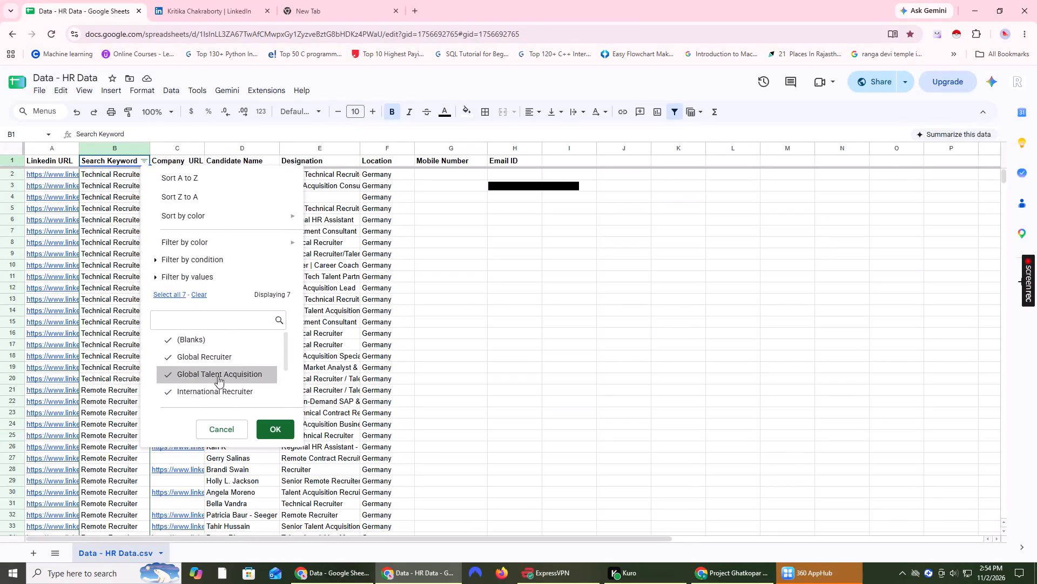
scroll(220, 346, down, 15)
scroll(218, 348, up, 3)
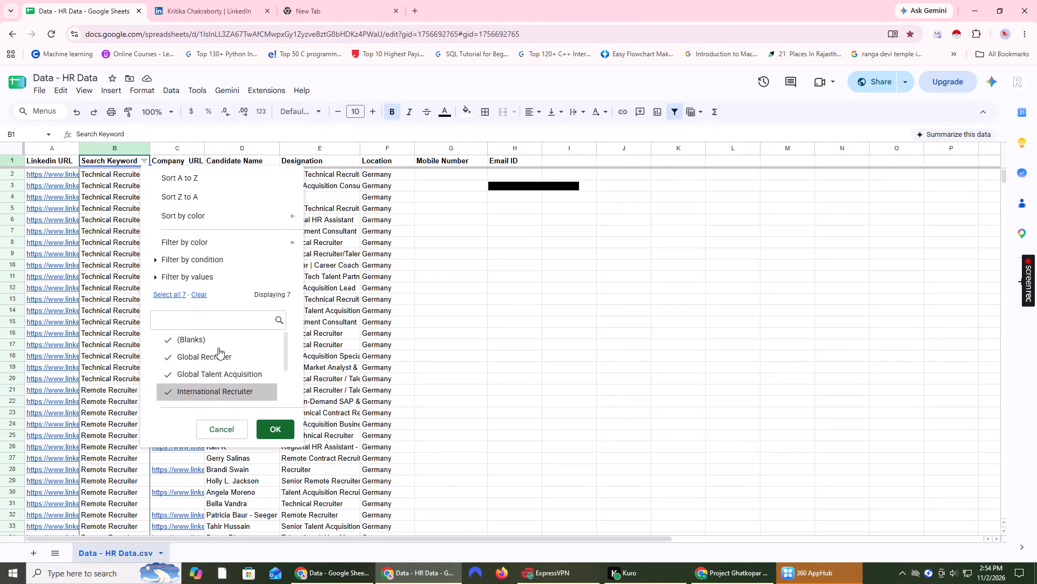
click(186, 340)
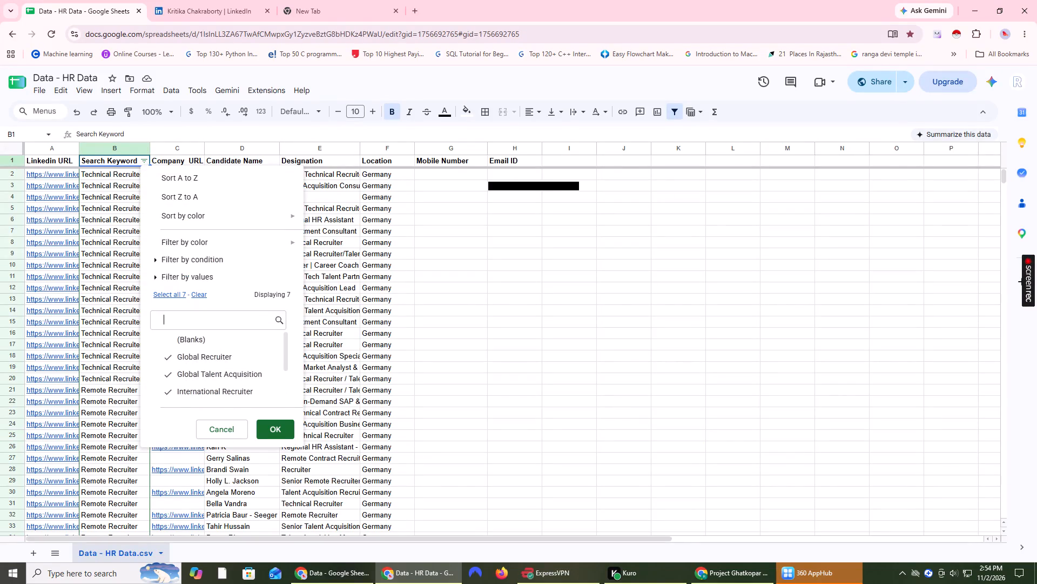
click(203, 294)
scroll(215, 355, down, 2)
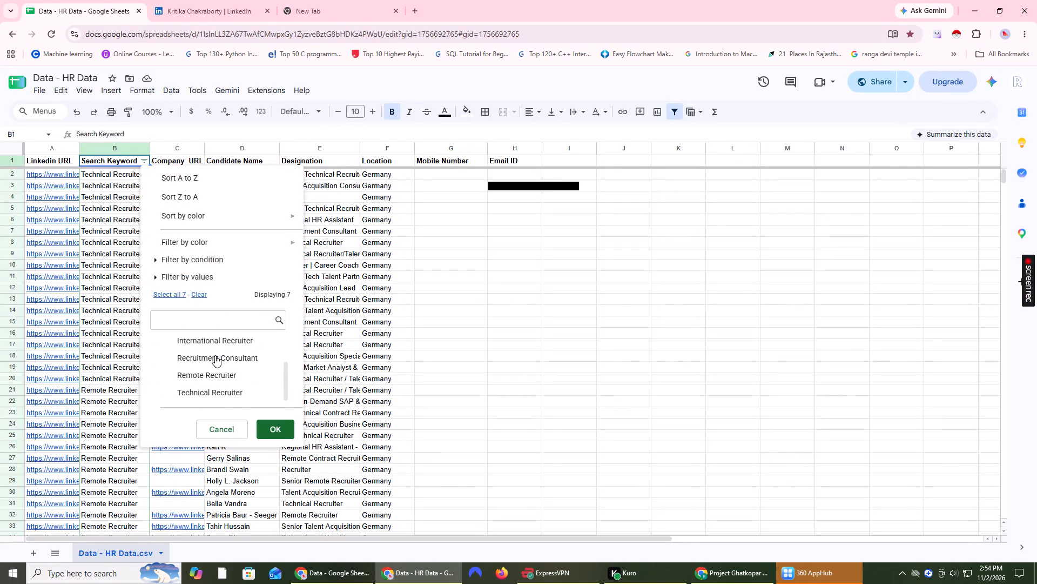
scroll(215, 355, down, 1)
scroll(215, 355, up, 2)
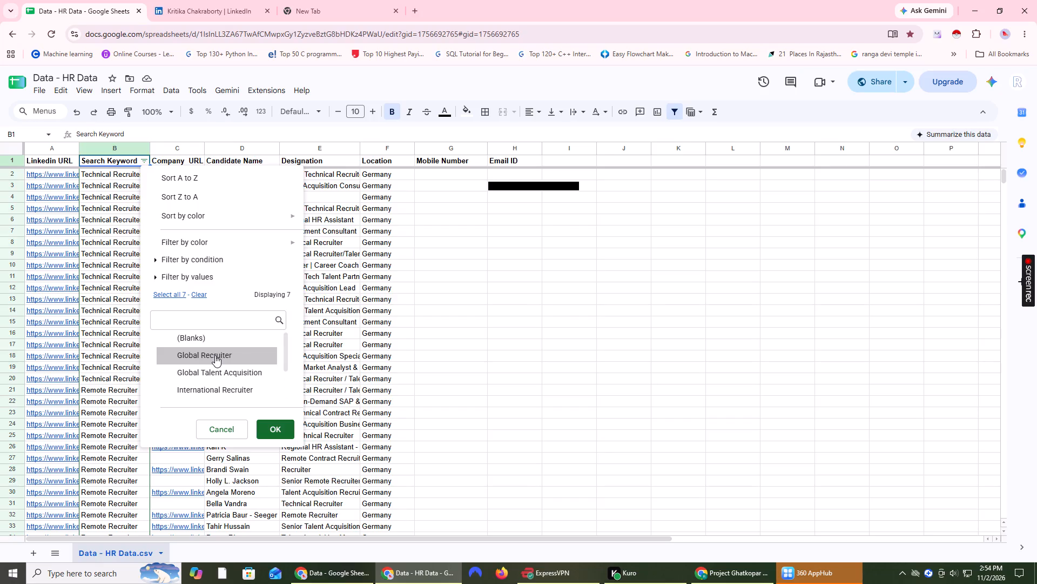
click(215, 355)
click(273, 428)
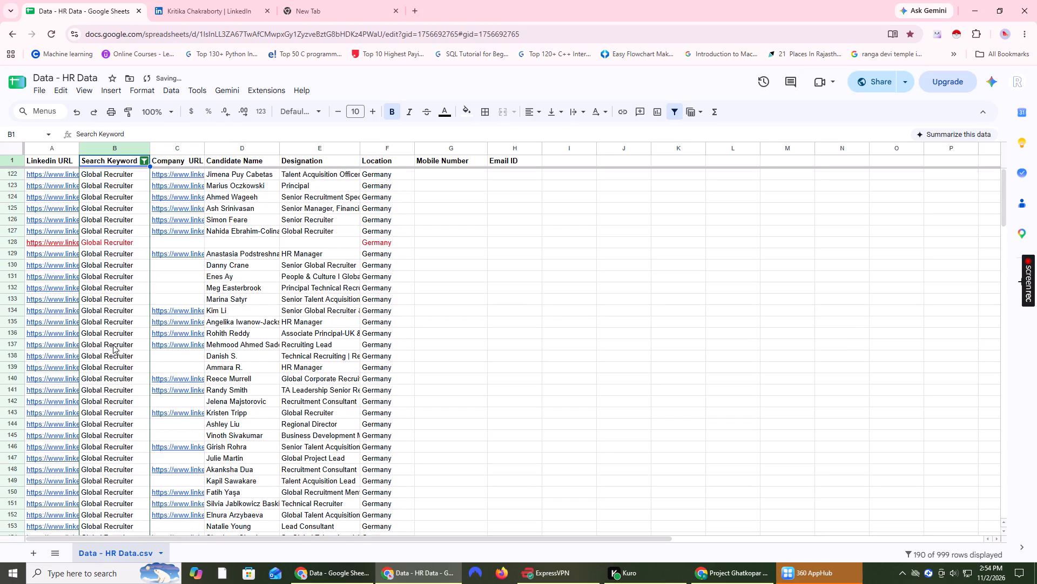
Colour the text of all filtered Global Recruiter cells in B122:B652, trying blue first and settling on dark green 1.
scroll(113, 344, down, 20)
scroll(113, 344, down, 20)
scroll(113, 344, down, 4)
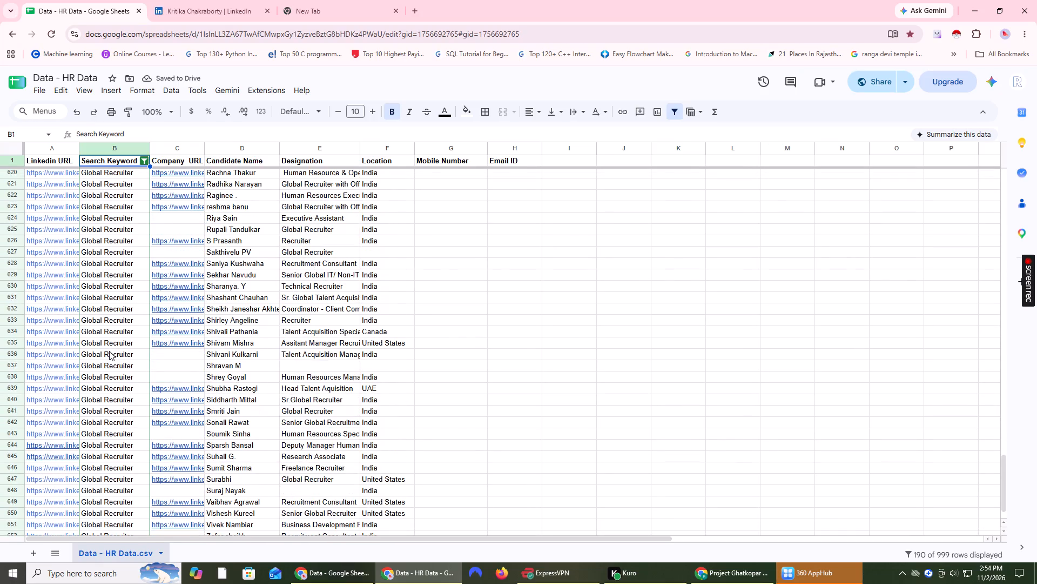
scroll(109, 351, up, 10)
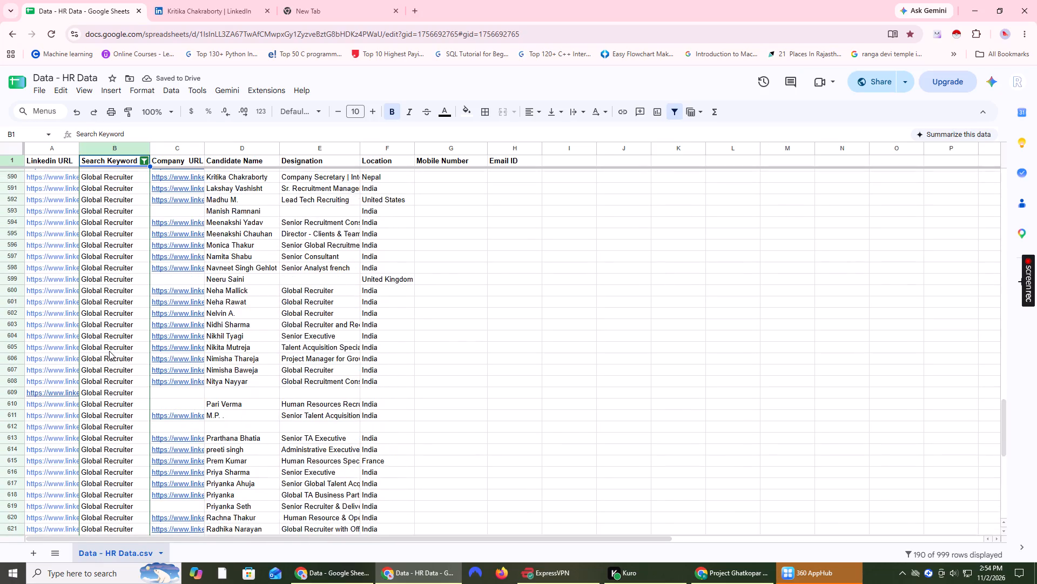
scroll(109, 351, up, 20)
scroll(109, 351, up, 17)
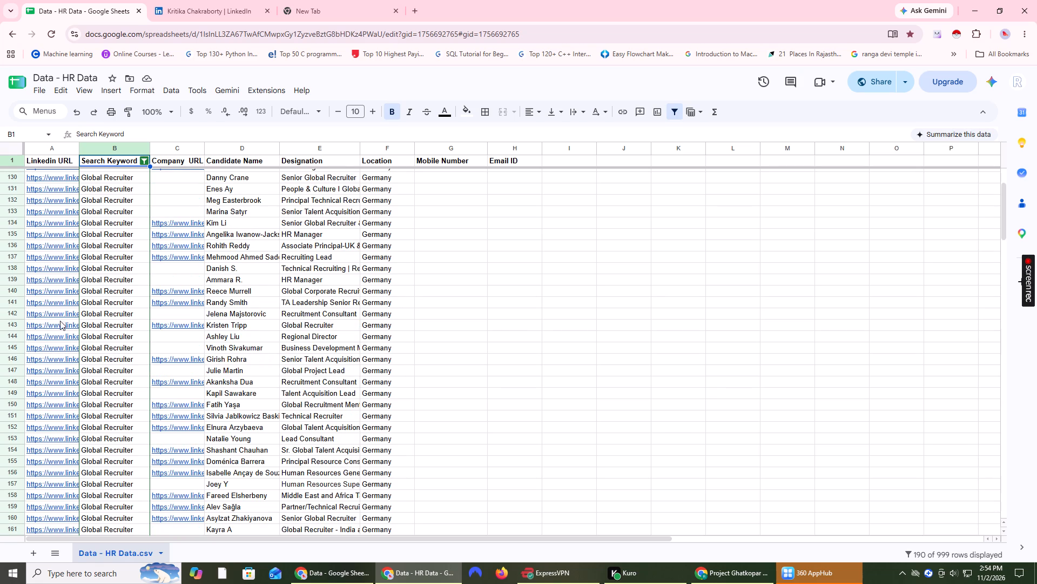
scroll(111, 187, up, 2)
click(117, 175)
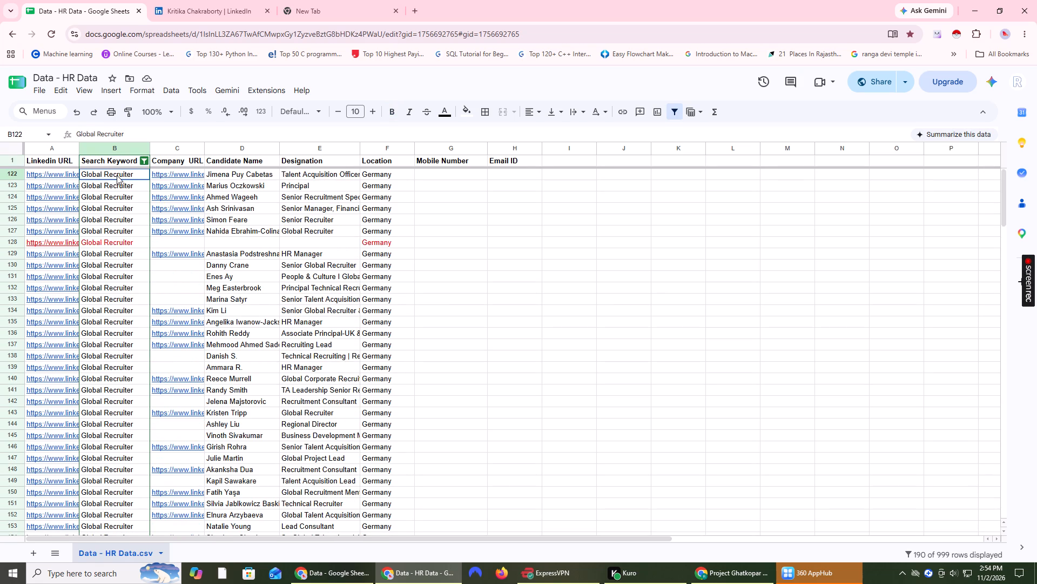
key(ctrl+shift+Down)
key(ctrl+shift+Down)
key(ctrl+shift+Down)
key(ctrl+shift+Down)
key(ctrl+shift+Down)
key(ctrl+shift+Down)
key(ctrl+shift+Down)
key(ctrl+shift+Down)
key(ctrl+shift+Down)
key(ctrl+shift+Down)
key(ctrl+shift+Down)
key(ctrl+shift+Down)
key(ctrl+shift+Down)
key(ctrl+shift+Down)
key(ctrl+shift+Down)
key(ctrl+shift+Down)
key(ctrl+shift+Down)
key(ctrl+shift+Down)
key(ctrl+shift+Down)
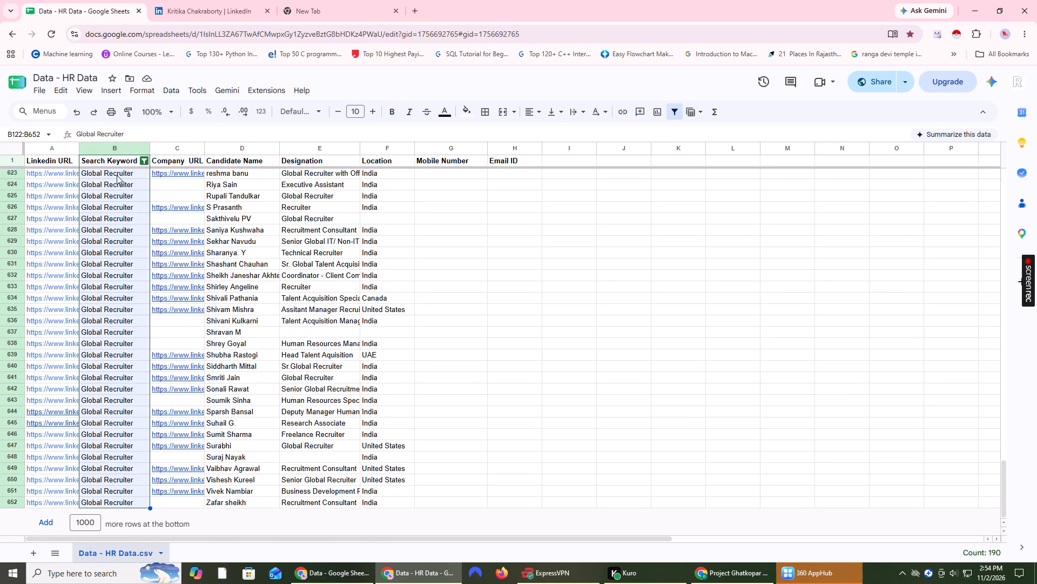
scroll(124, 283, up, 6)
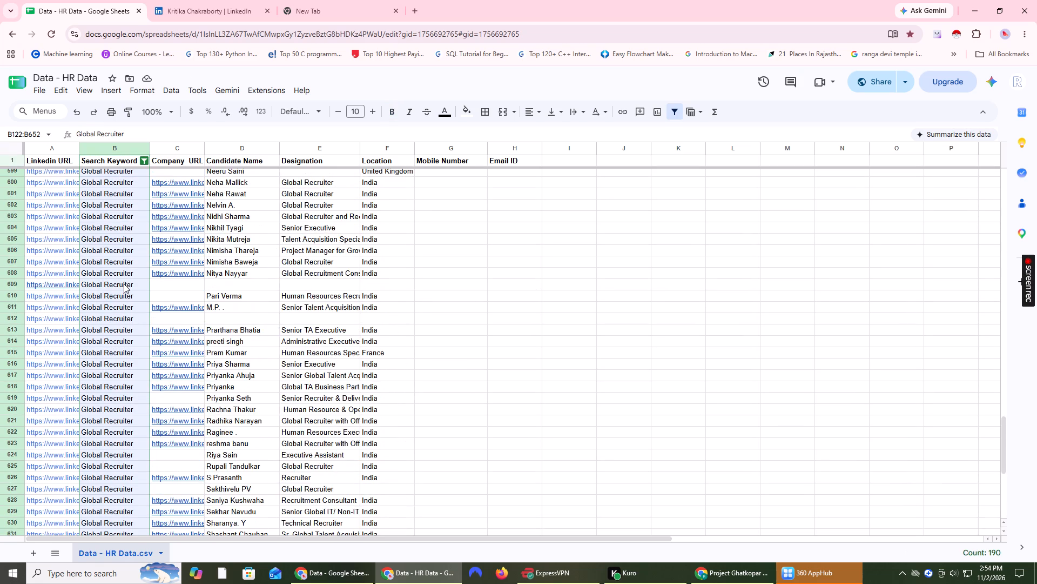
scroll(124, 284, up, 20)
scroll(124, 284, up, 20)
scroll(124, 284, up, 1)
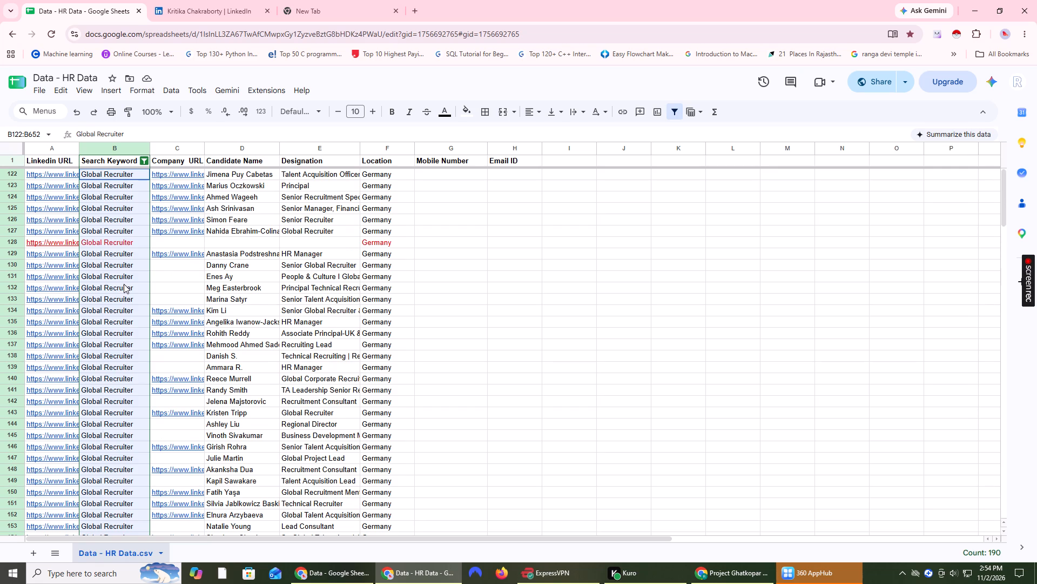
click(443, 115)
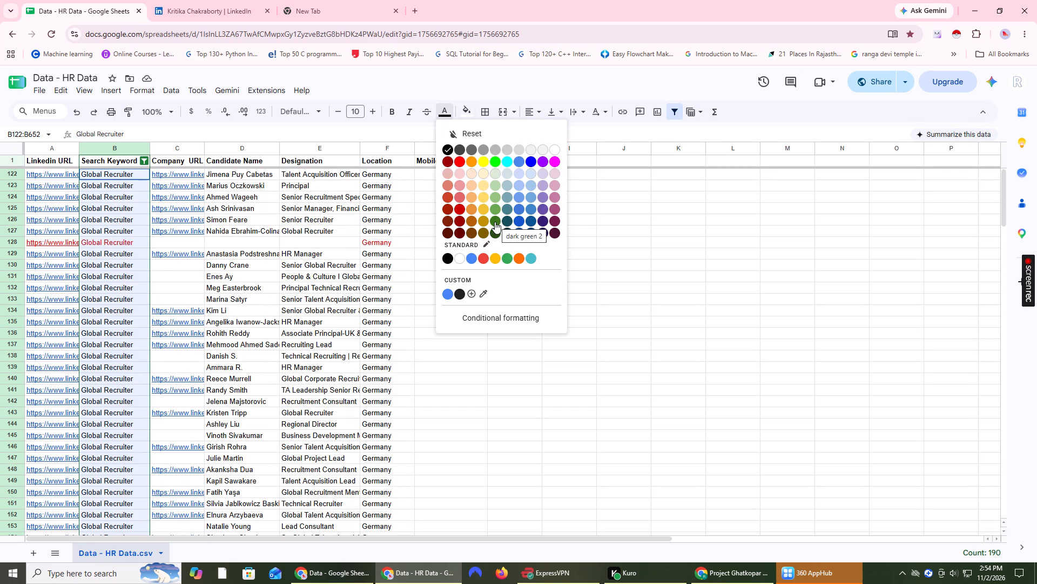
click(472, 257)
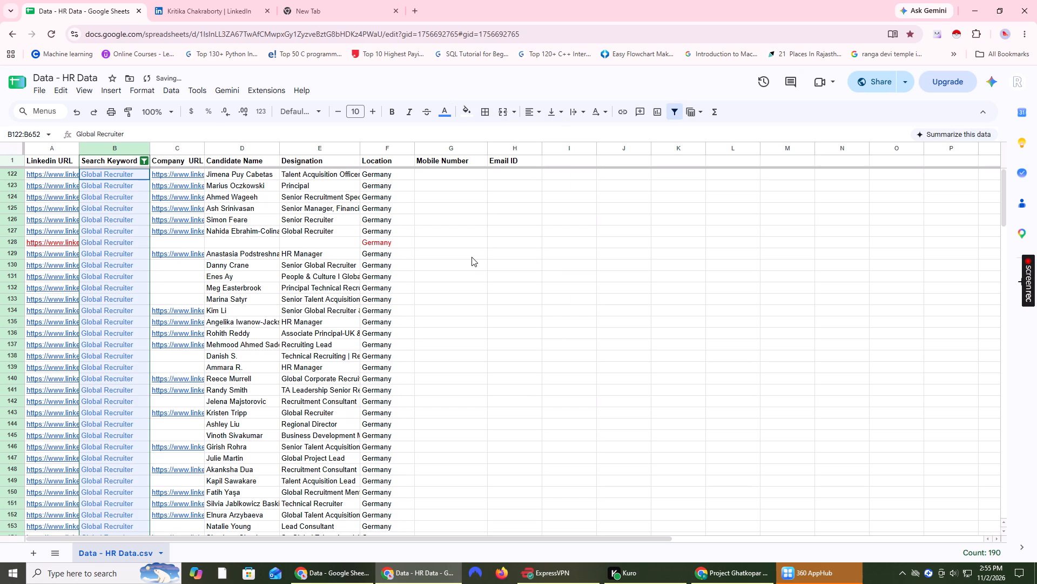
click(437, 111)
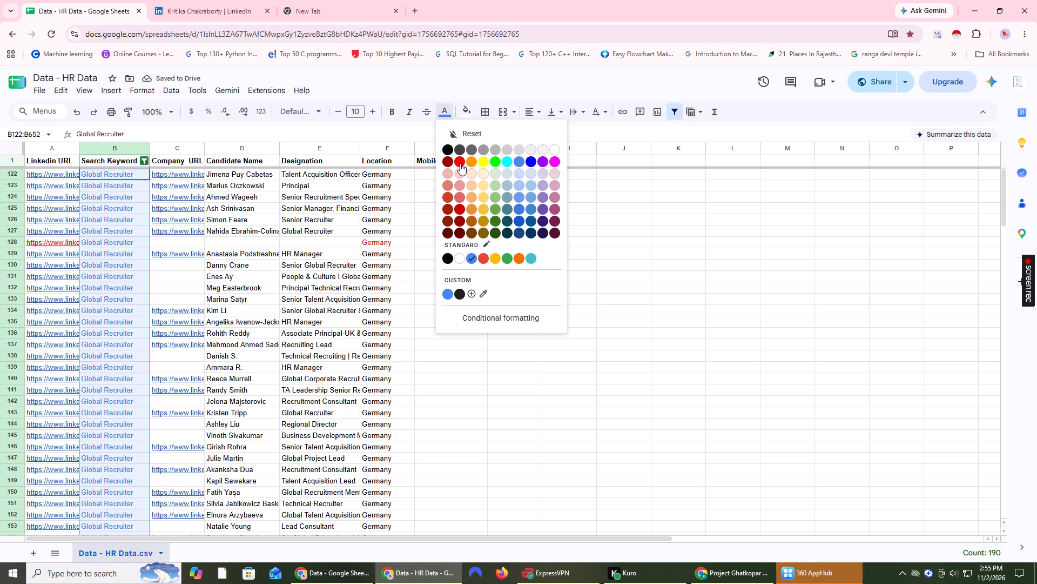
click(496, 211)
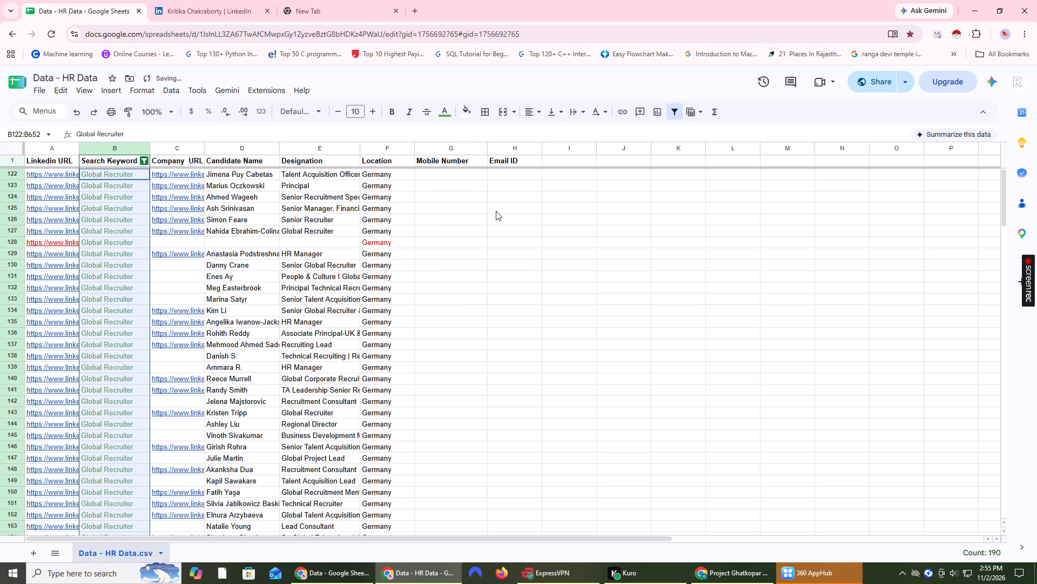
click(481, 340)
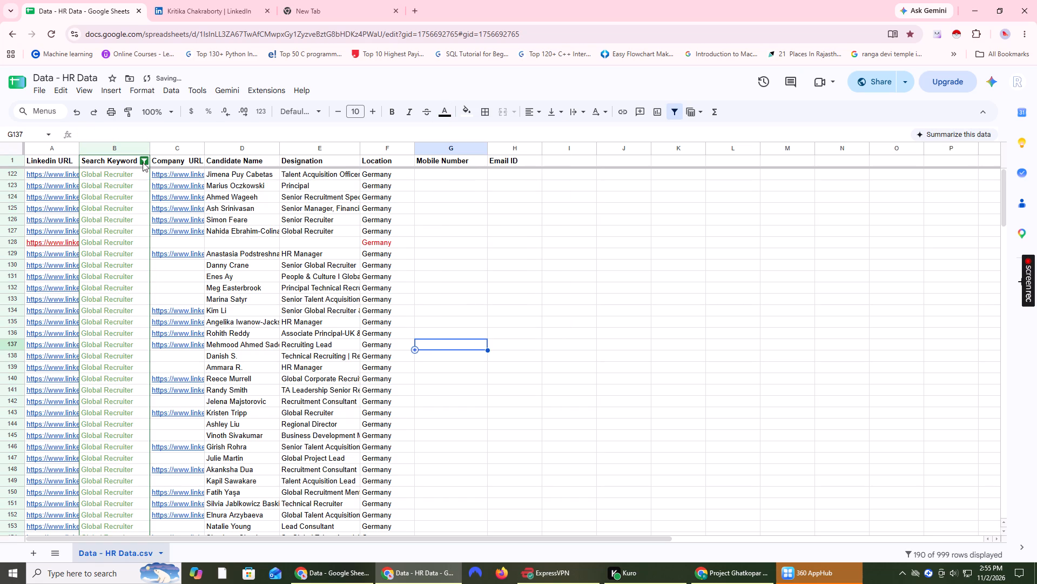
Change the Search Keyword filter to show only Global Talent Acquisition rows.
click(144, 162)
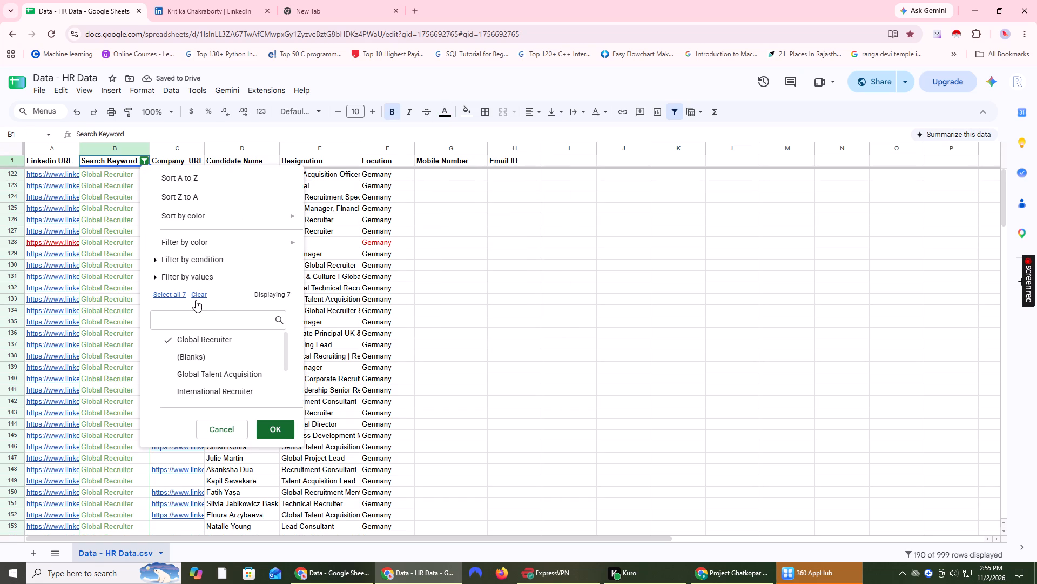
click(195, 295)
click(192, 370)
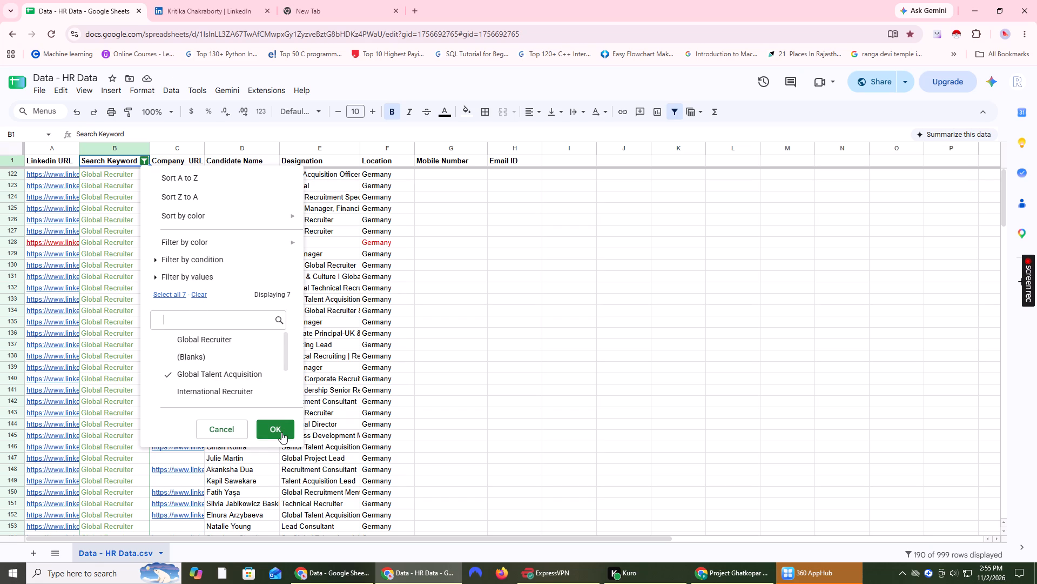
click(282, 432)
Colour the filtered Global Talent Acquisition keyword cells' text, trying dark cyan 1 and dark cornflower blue 2 before settling on dark red berry 2.
scroll(88, 378, down, 7)
scroll(95, 368, up, 1)
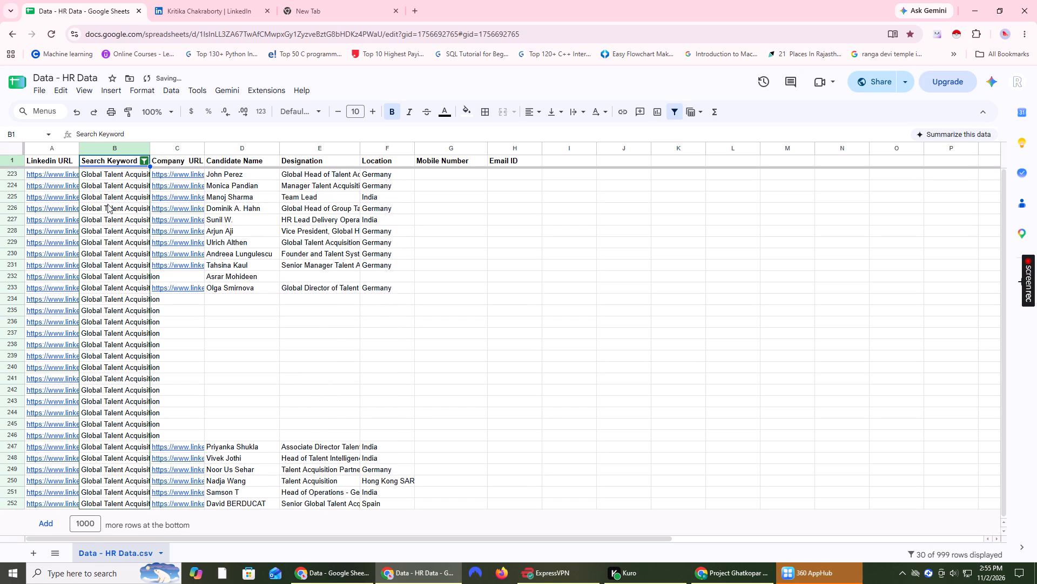
click(125, 176)
key(ctrl+shift+Down)
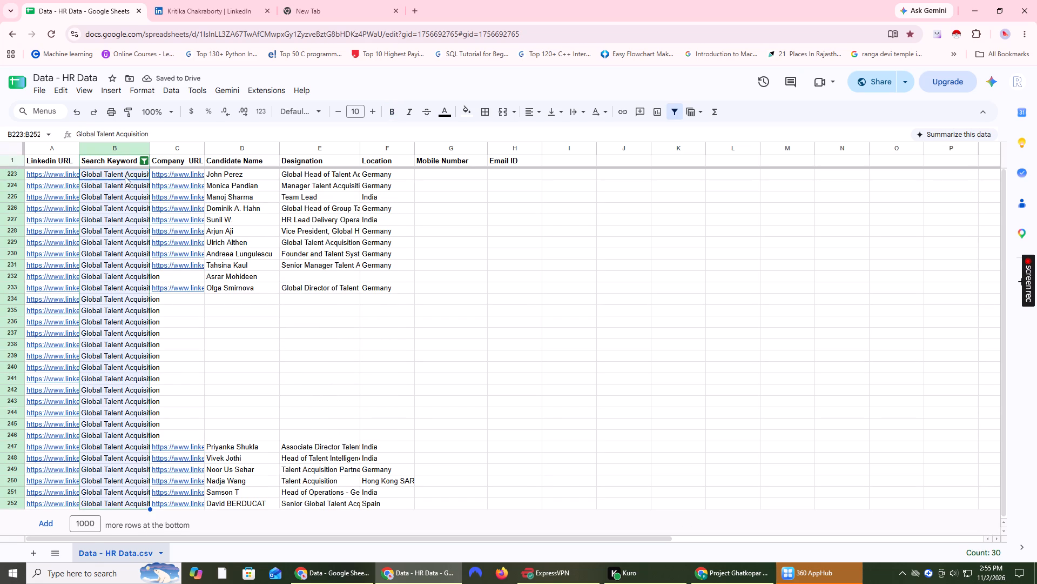
click(440, 110)
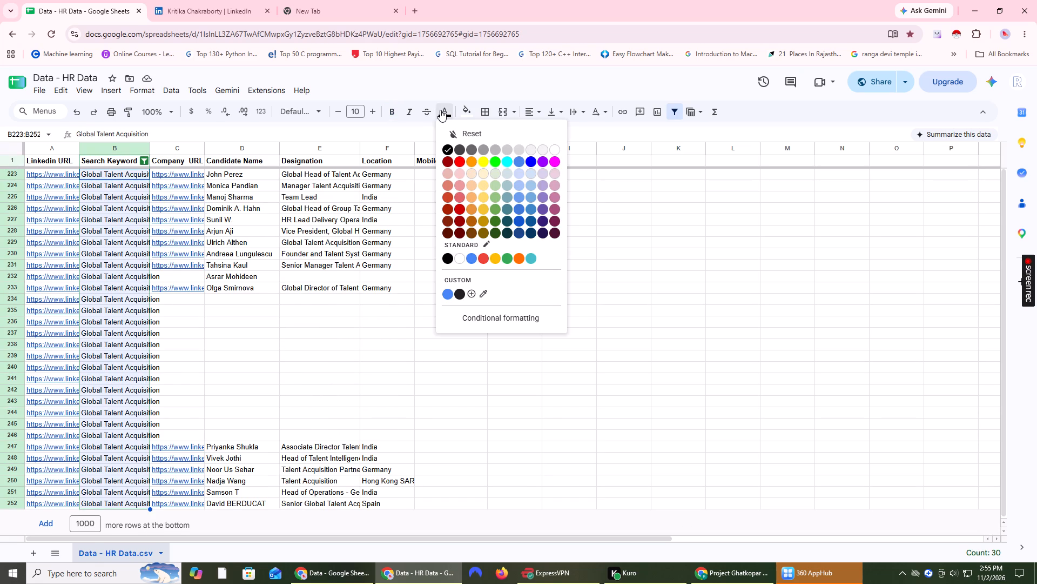
click(508, 211)
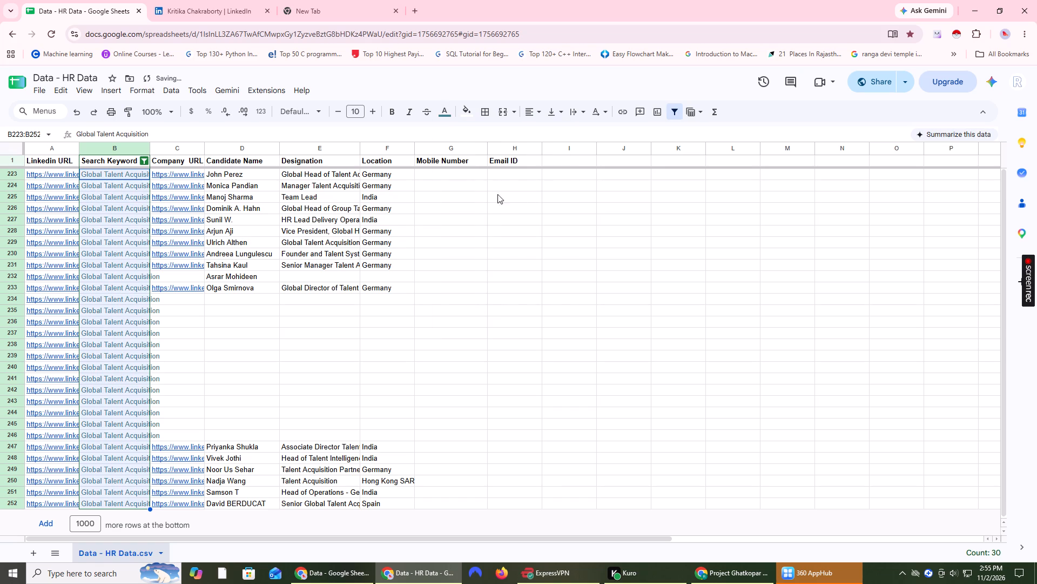
click(446, 116)
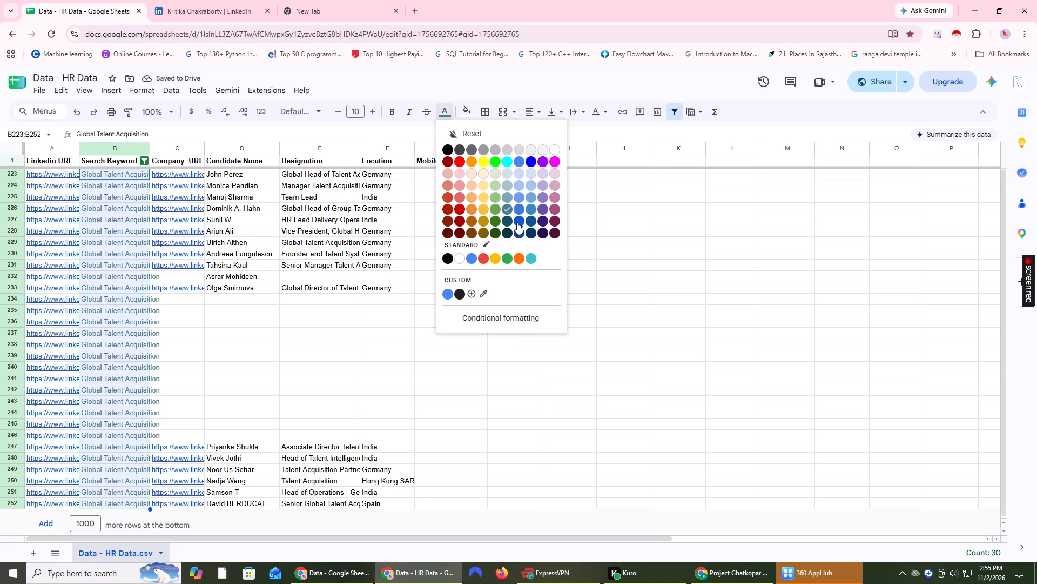
click(517, 222)
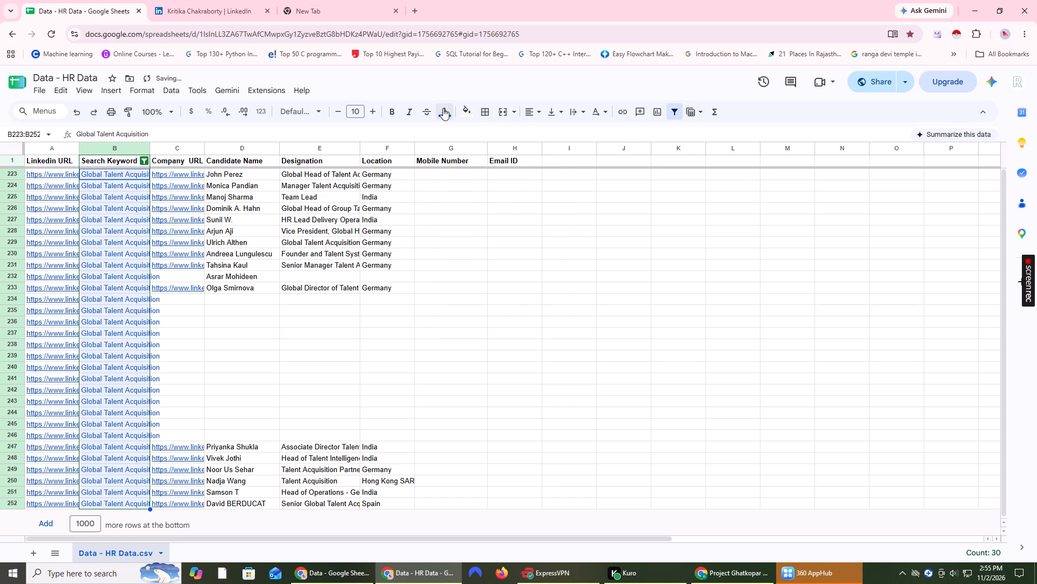
click(443, 108)
click(449, 220)
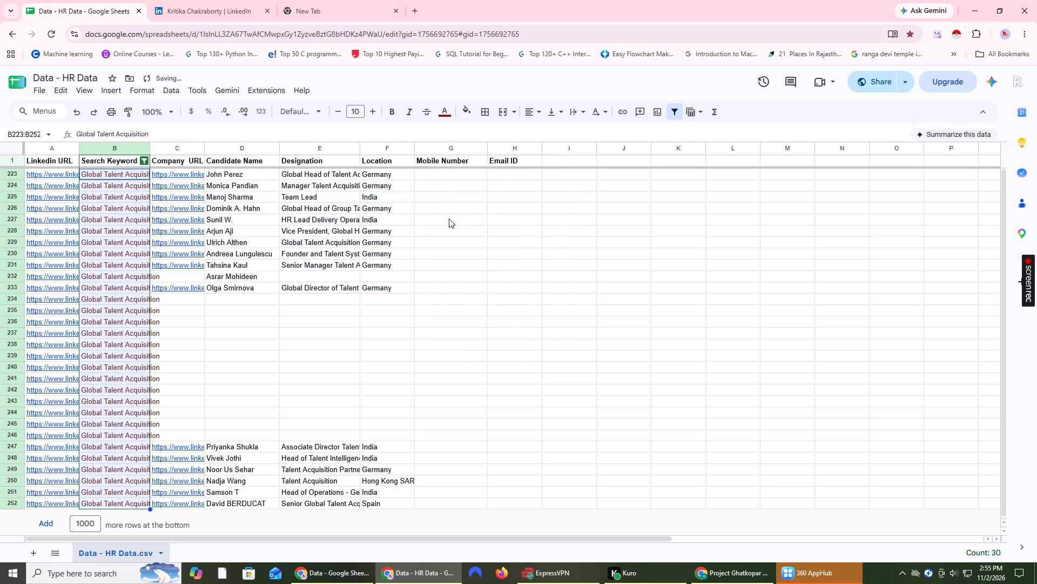
click(365, 374)
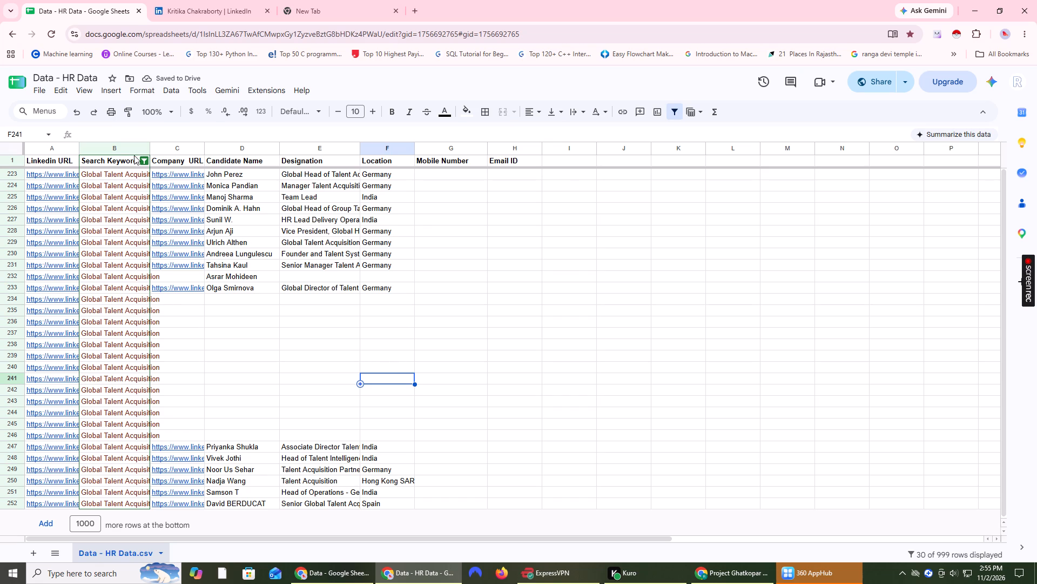
Change the Search Keyword filter to show only International Recruiter rows.
click(142, 156)
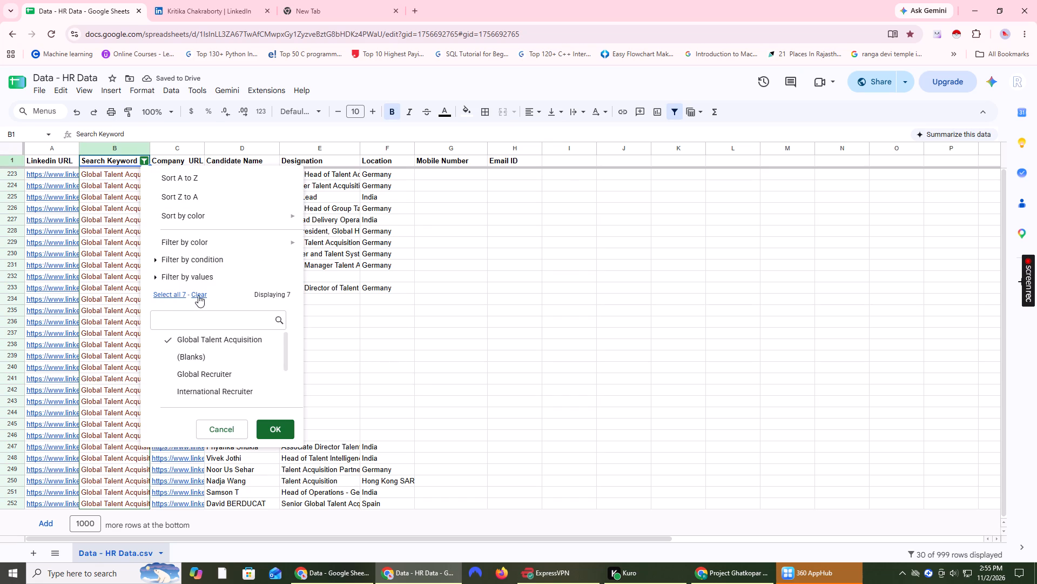
click(198, 295)
click(214, 391)
click(284, 429)
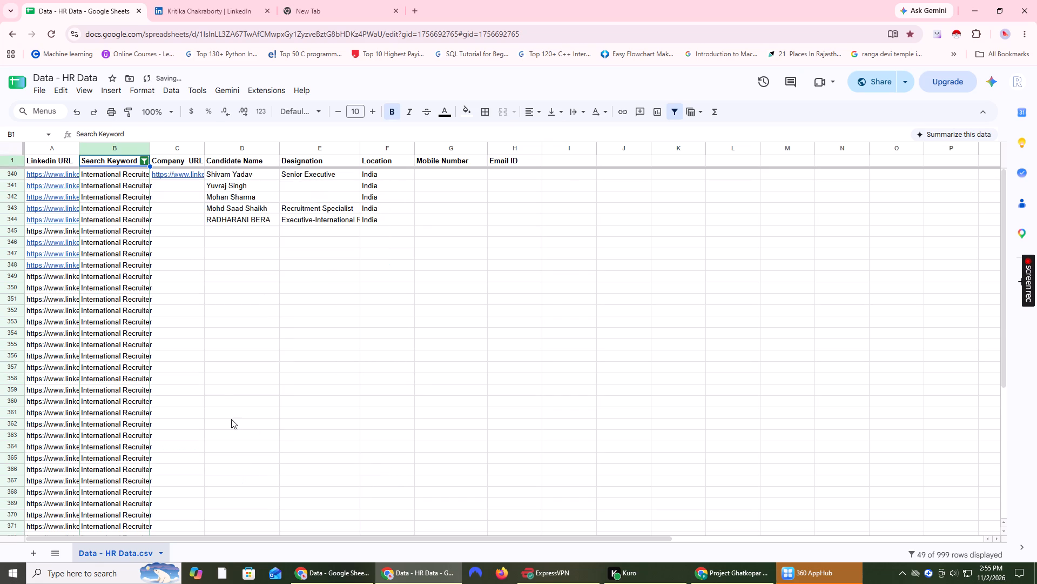
Colour the text of all filtered International Recruiter cells in the Search Keyword column dark red 3.
scroll(125, 182, up, 2)
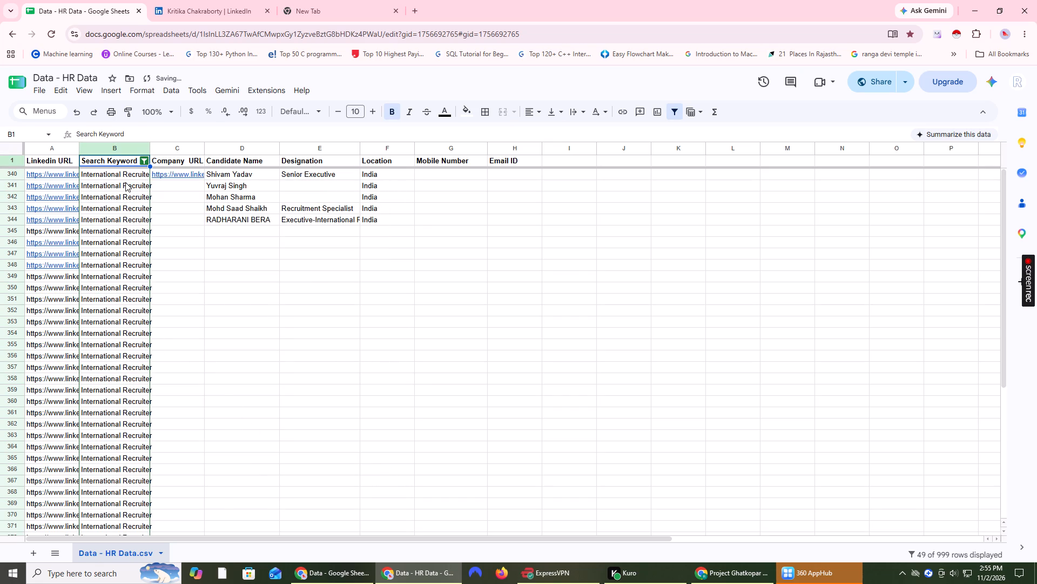
click(126, 176)
key(ctrl+shift+Down)
scroll(123, 168, down, 5)
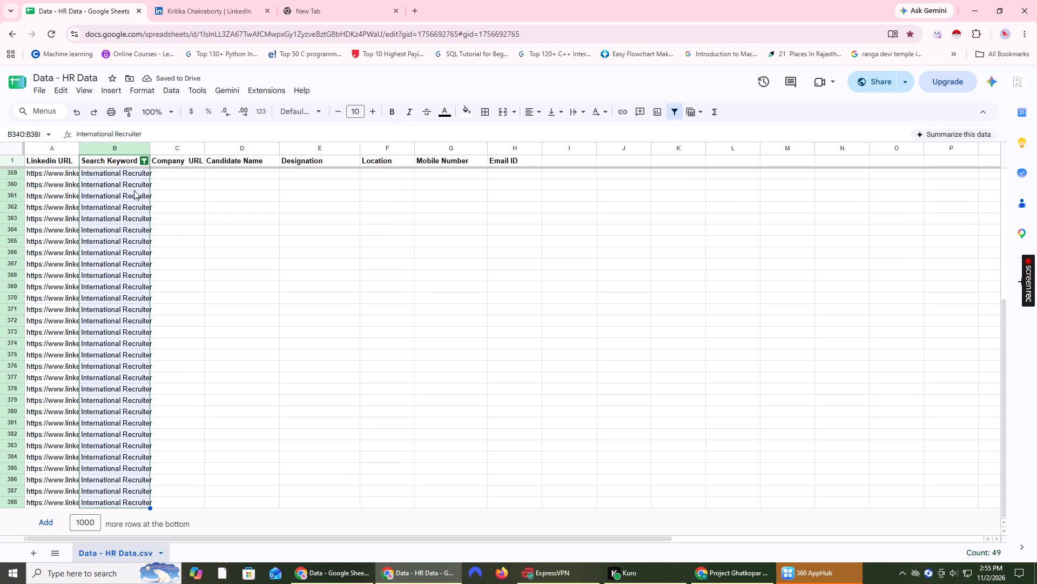
scroll(134, 190, down, 1)
click(447, 107)
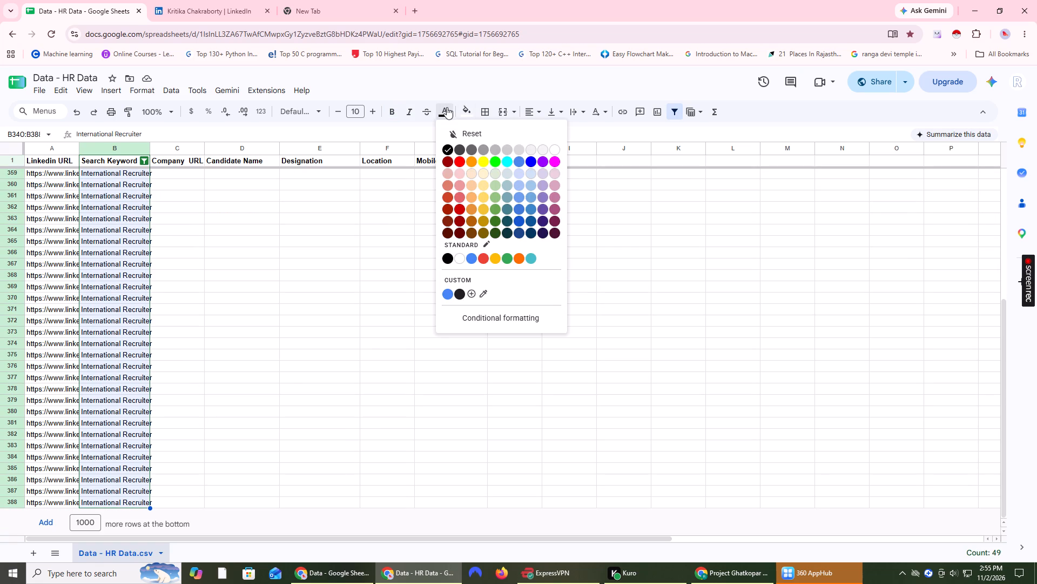
click(459, 236)
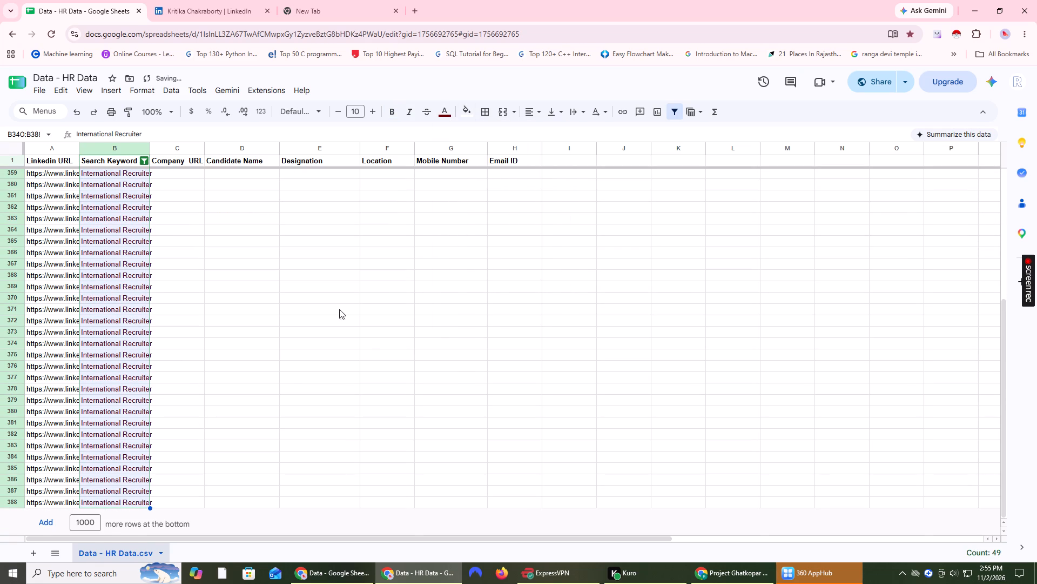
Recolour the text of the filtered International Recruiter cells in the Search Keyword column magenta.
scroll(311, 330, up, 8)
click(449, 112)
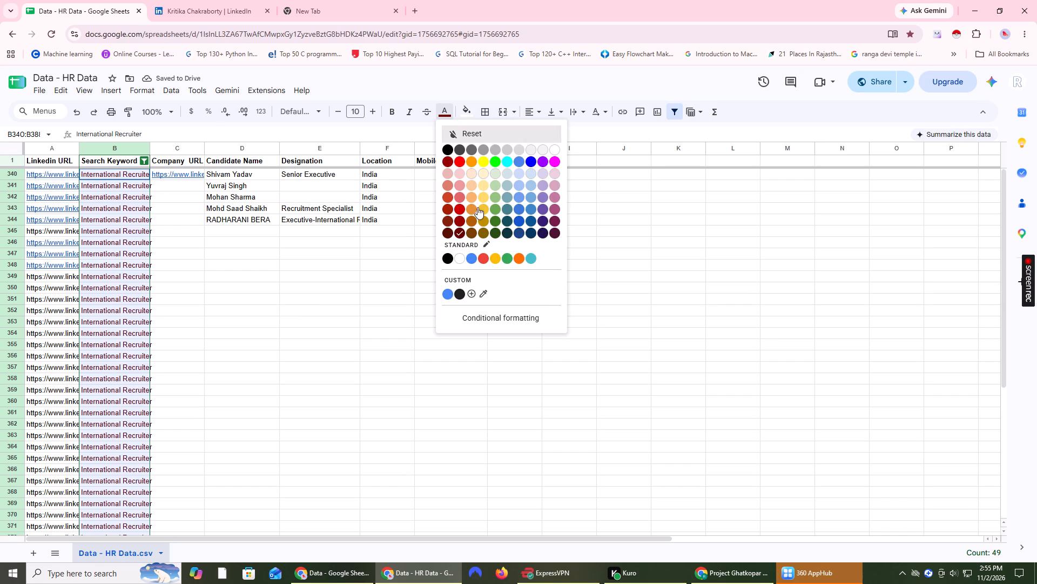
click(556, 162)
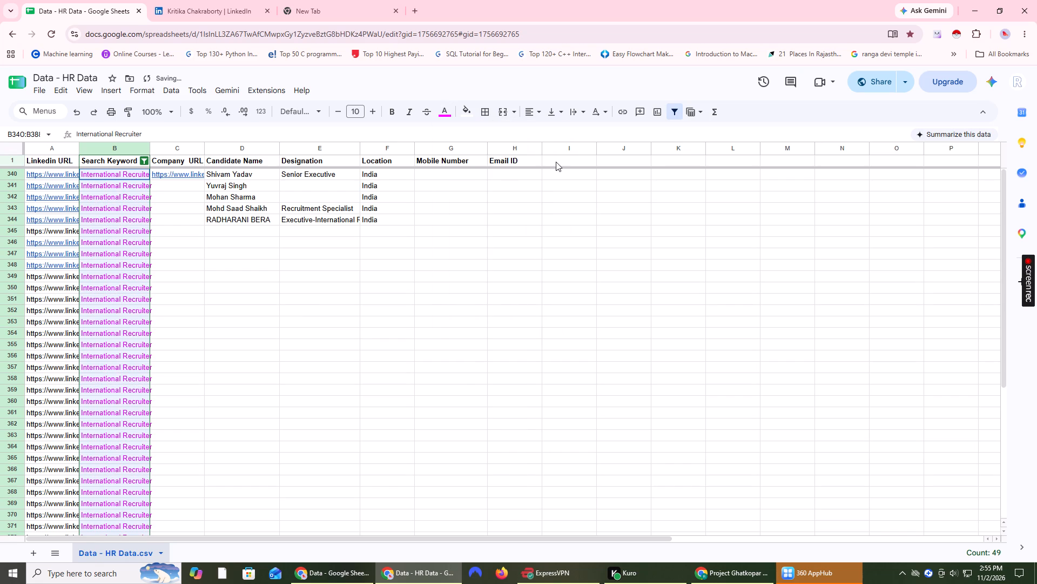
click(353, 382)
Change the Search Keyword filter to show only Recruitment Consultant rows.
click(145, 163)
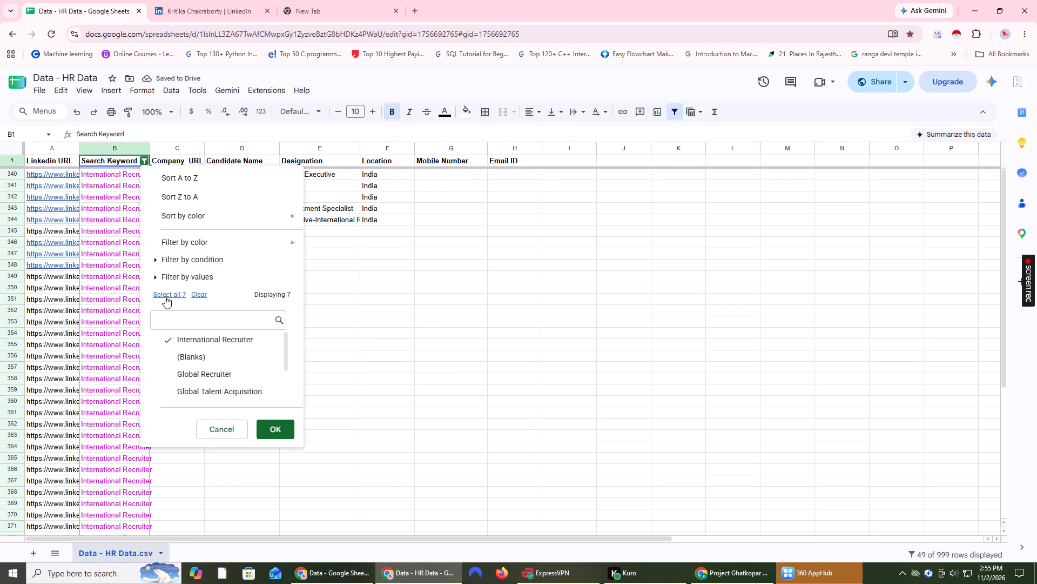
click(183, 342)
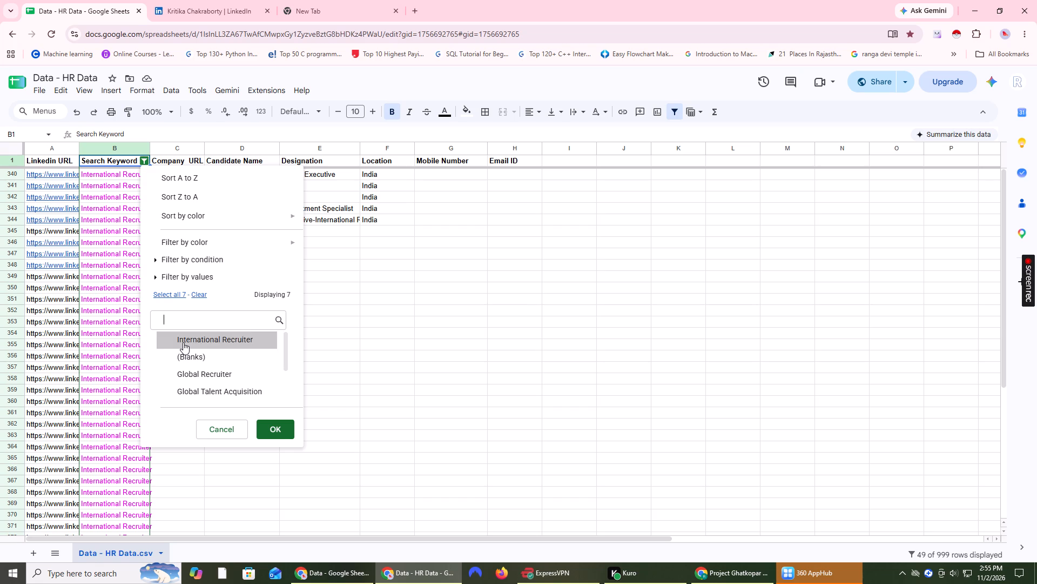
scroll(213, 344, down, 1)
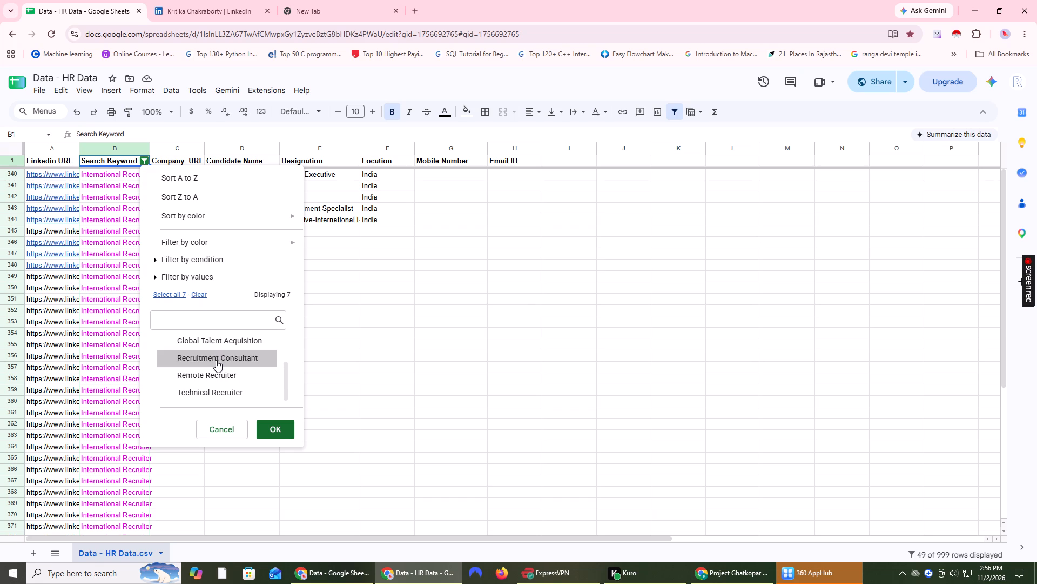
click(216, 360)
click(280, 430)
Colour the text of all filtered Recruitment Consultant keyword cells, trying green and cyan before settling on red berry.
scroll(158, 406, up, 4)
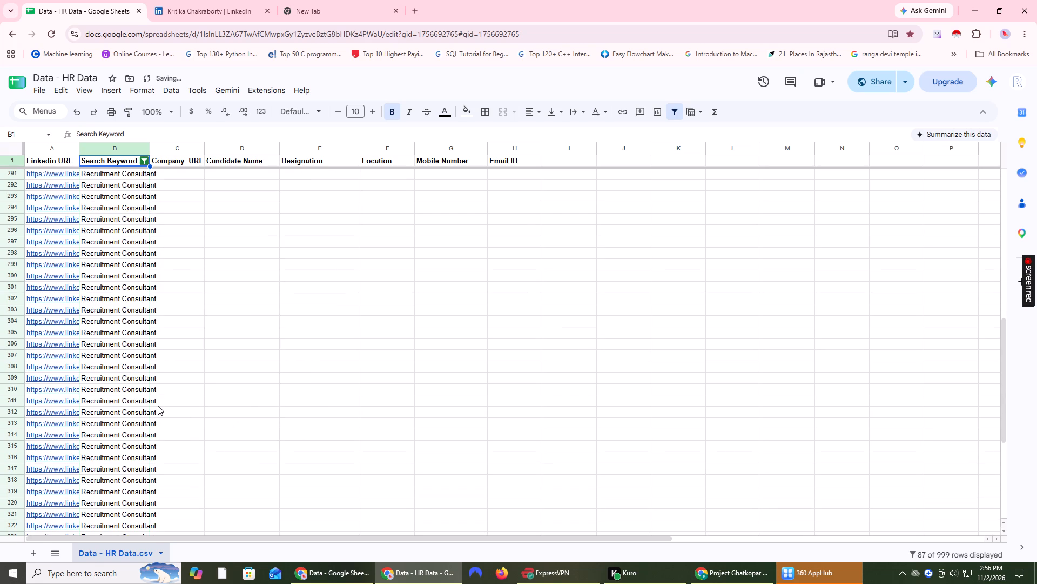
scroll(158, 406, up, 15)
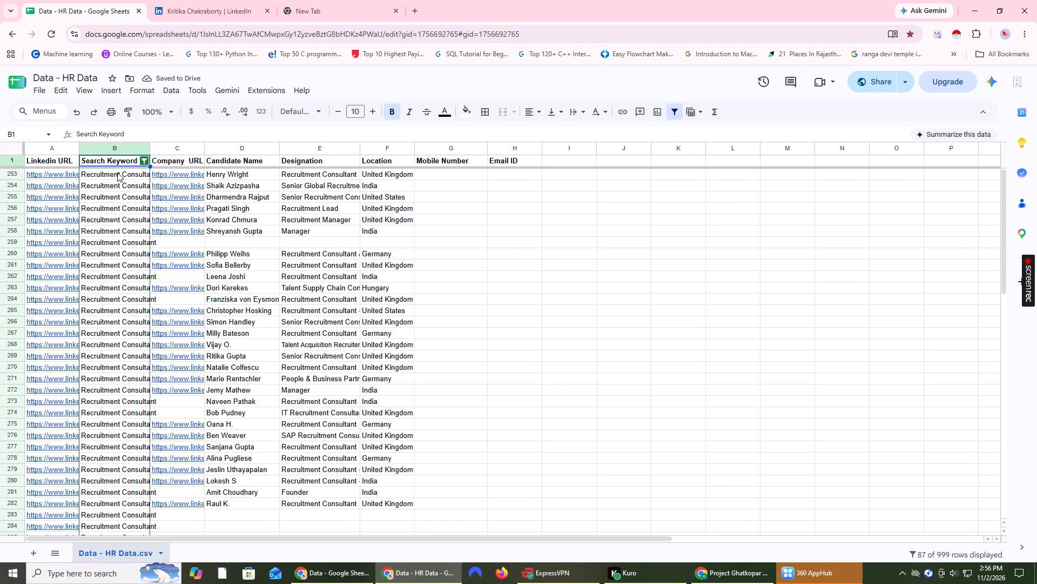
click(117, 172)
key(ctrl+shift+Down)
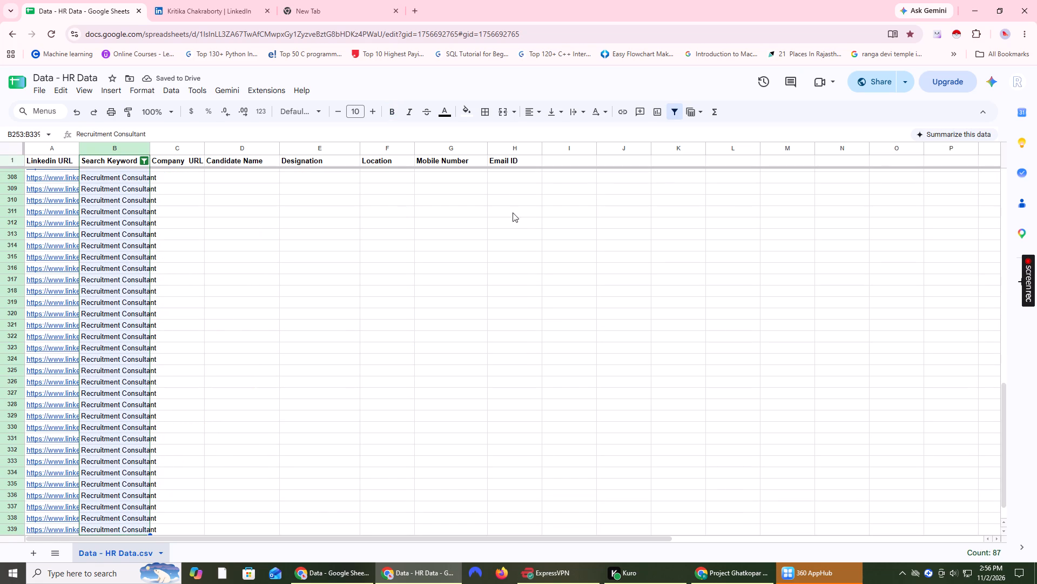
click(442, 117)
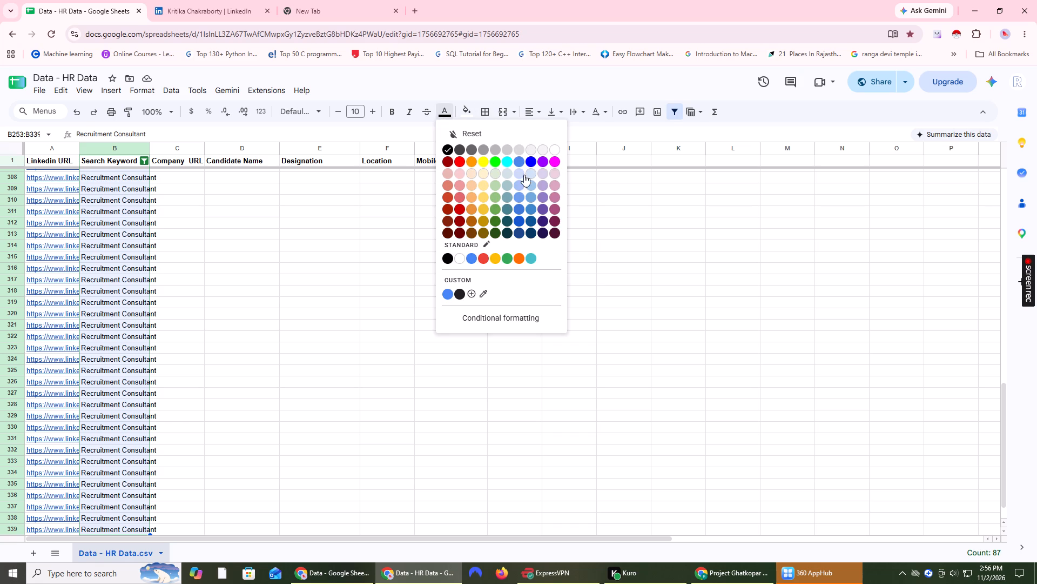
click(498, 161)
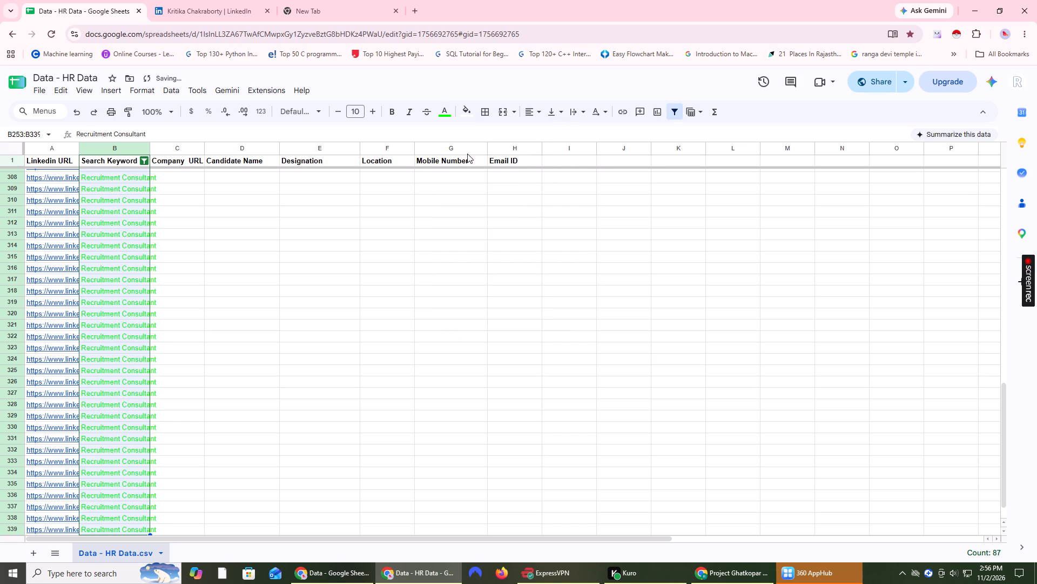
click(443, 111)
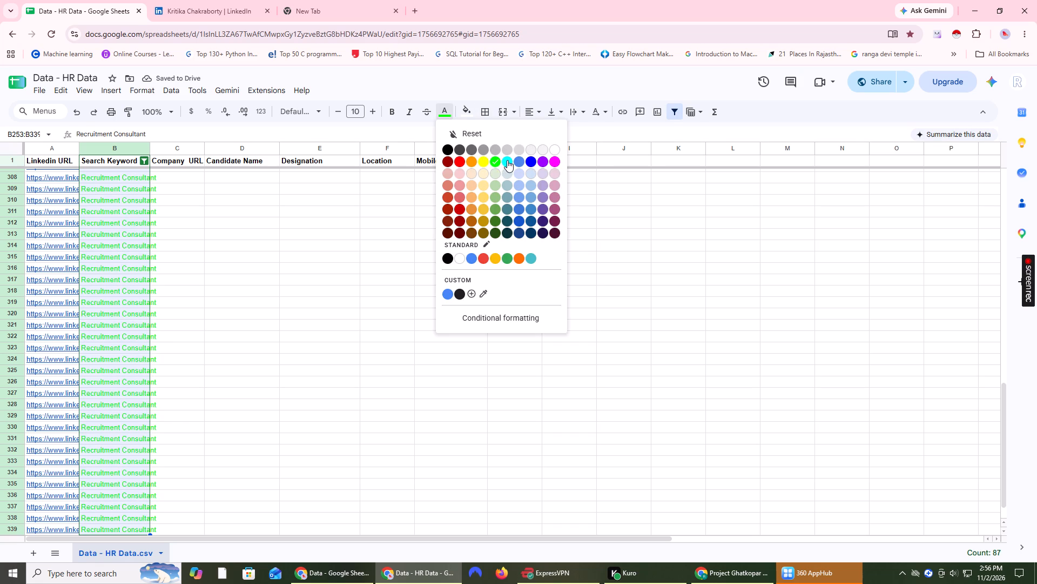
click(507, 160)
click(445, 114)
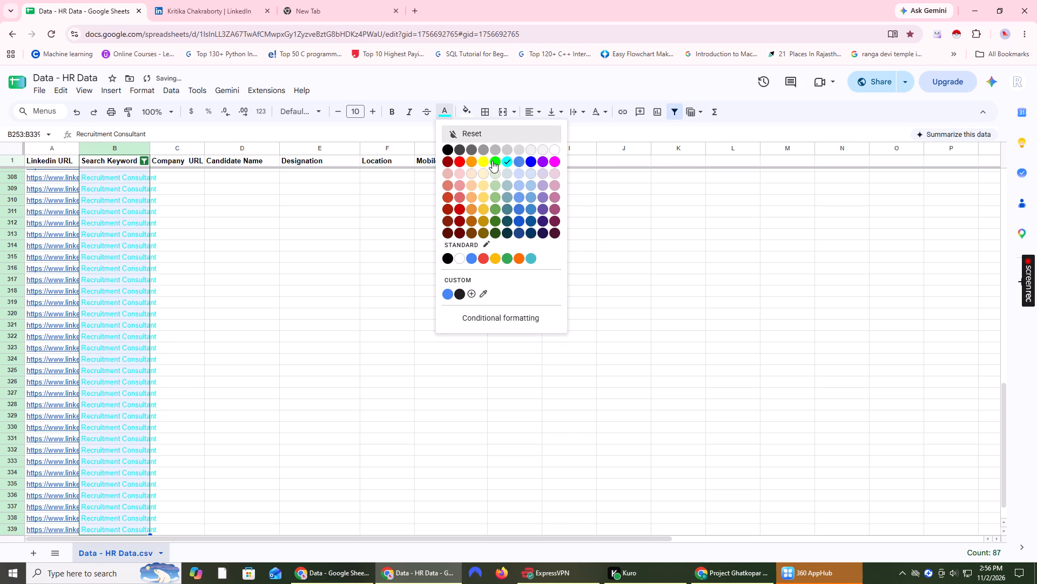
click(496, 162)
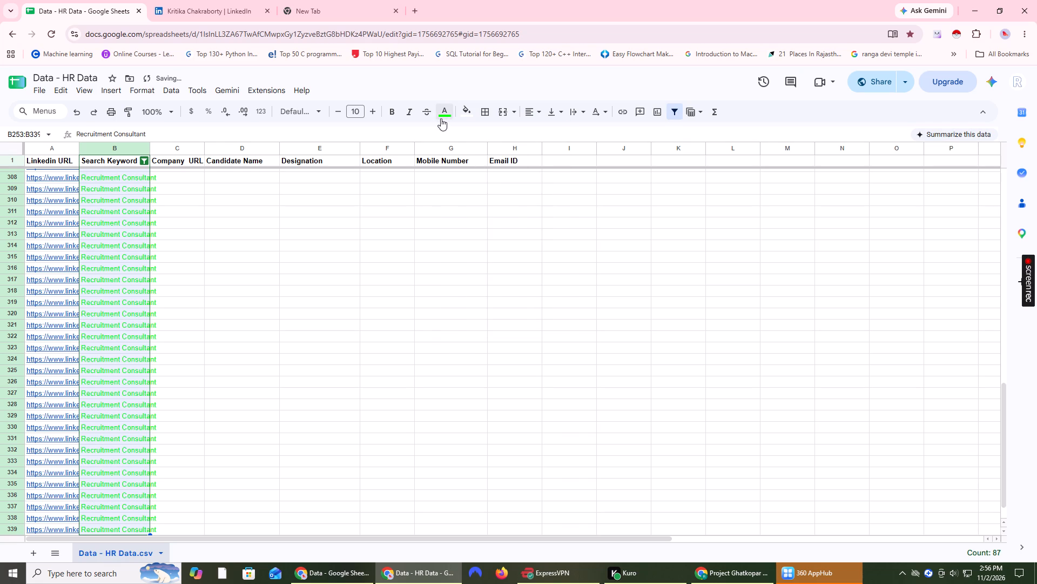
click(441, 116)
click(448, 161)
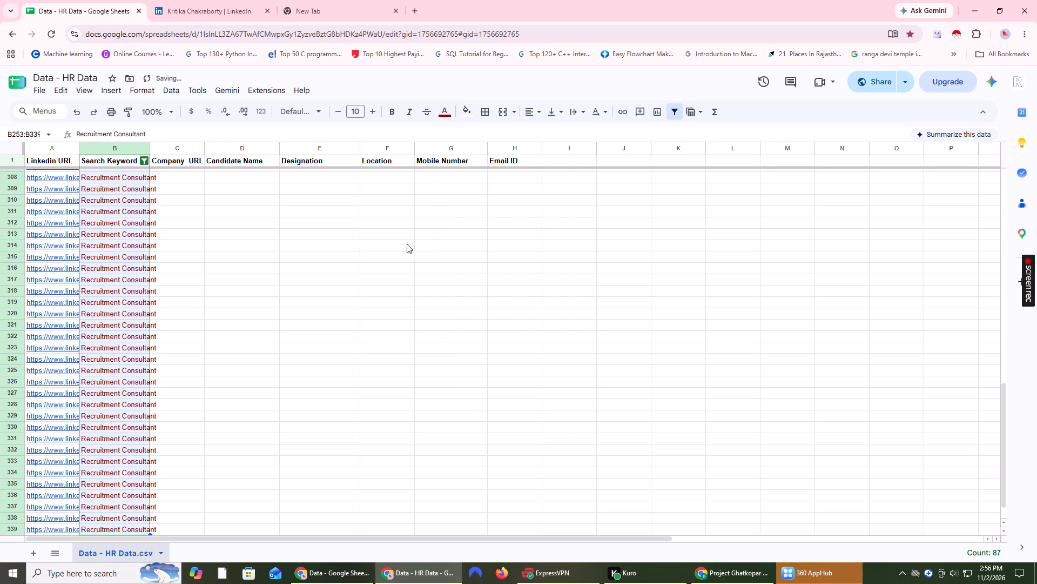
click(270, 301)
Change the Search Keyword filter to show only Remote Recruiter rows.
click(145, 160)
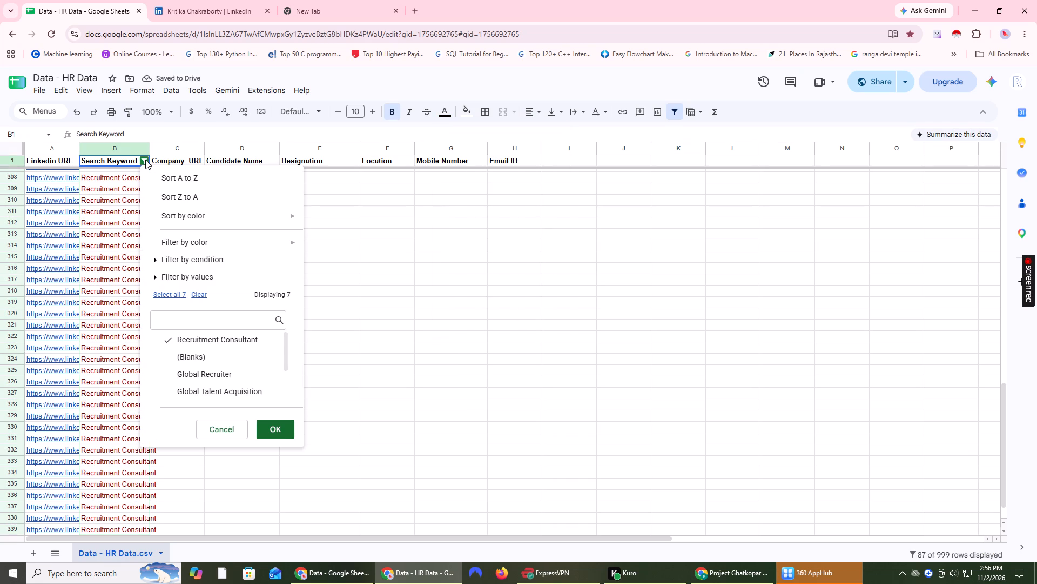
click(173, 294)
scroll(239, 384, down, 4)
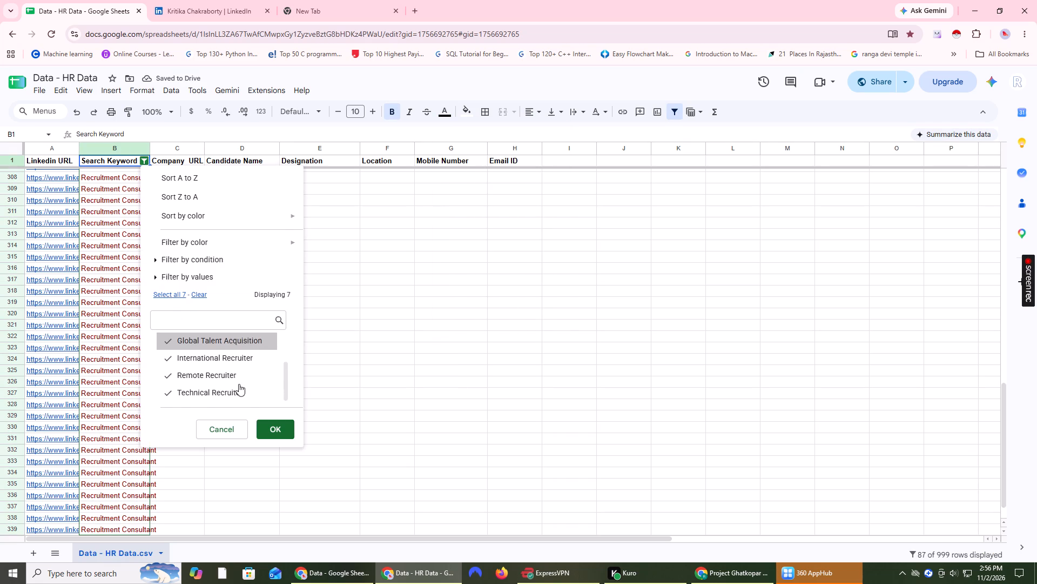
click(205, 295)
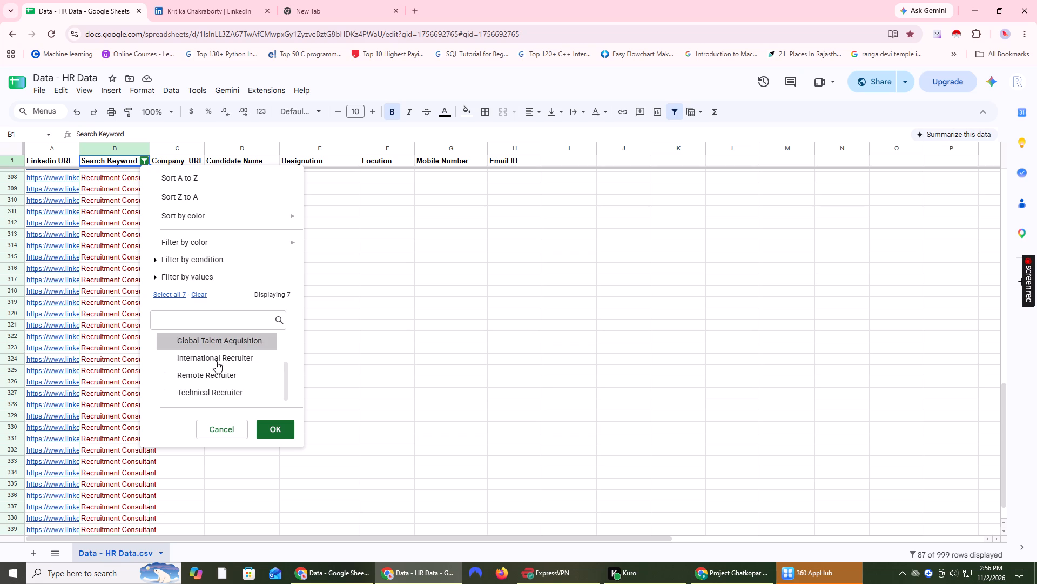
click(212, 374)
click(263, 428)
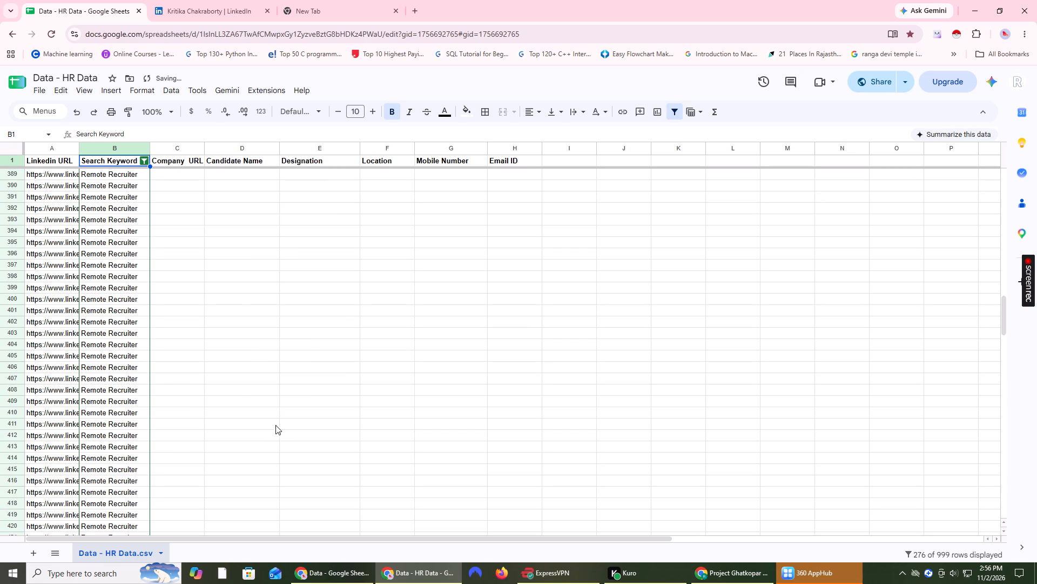
Reselect all values in the Search Keyword filter so every row is displayed.
scroll(131, 221, up, 7)
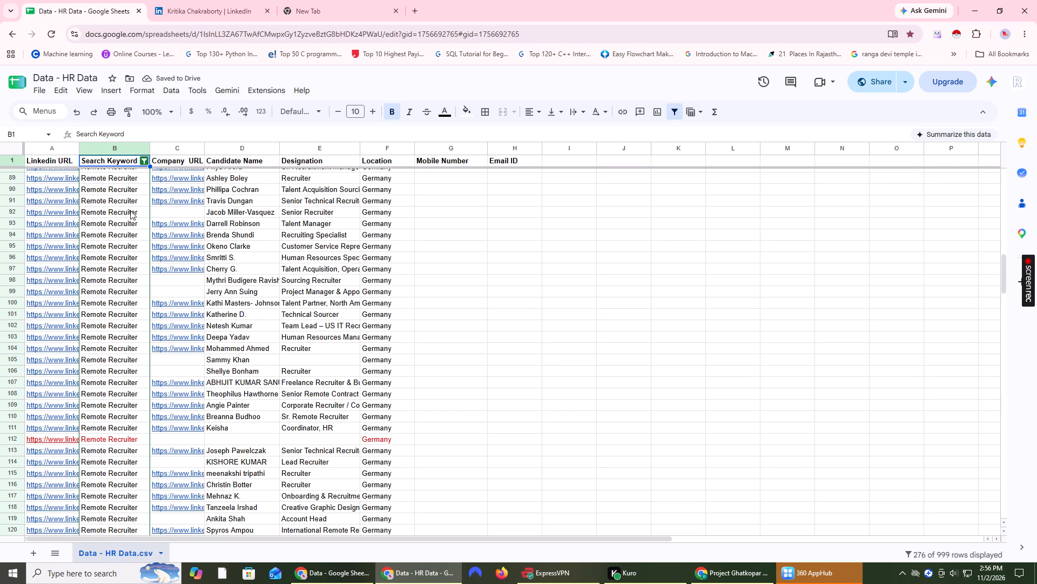
click(145, 160)
click(163, 289)
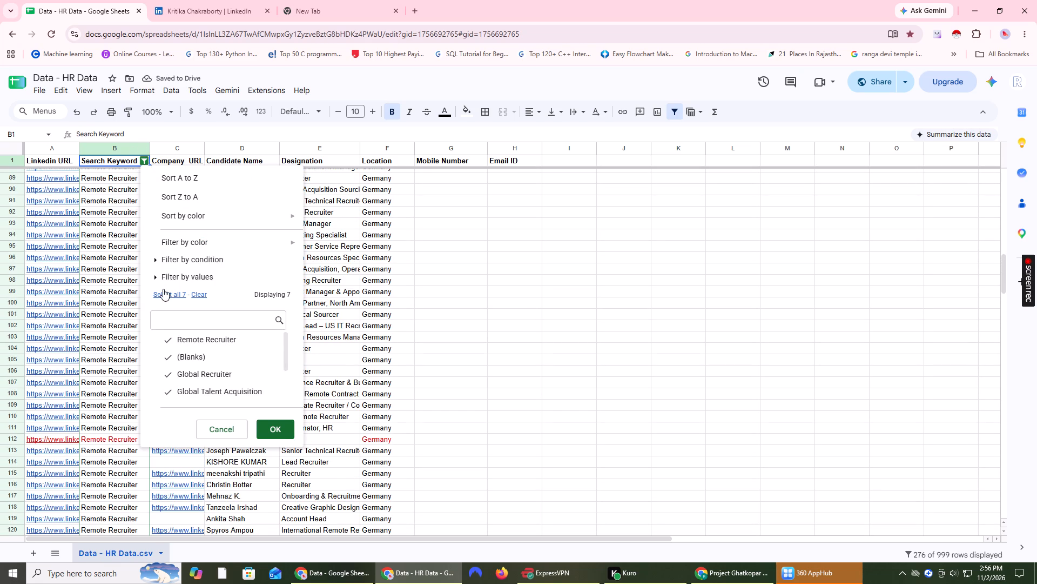
click(279, 430)
Review the text colours of the different keywords down the unfiltered Search Keyword column.
scroll(107, 398, up, 3)
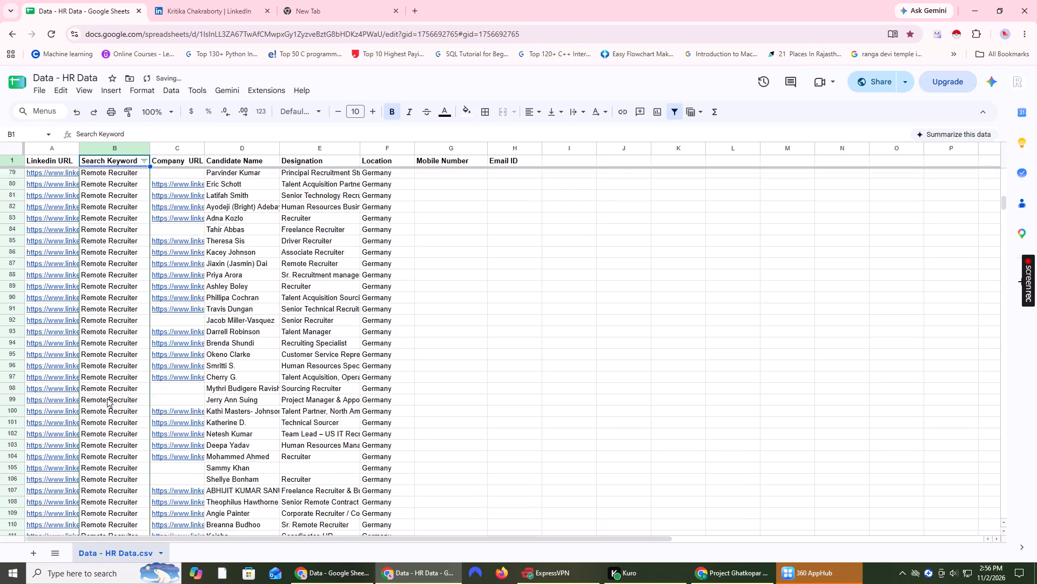
scroll(107, 398, up, 20)
scroll(107, 398, up, 15)
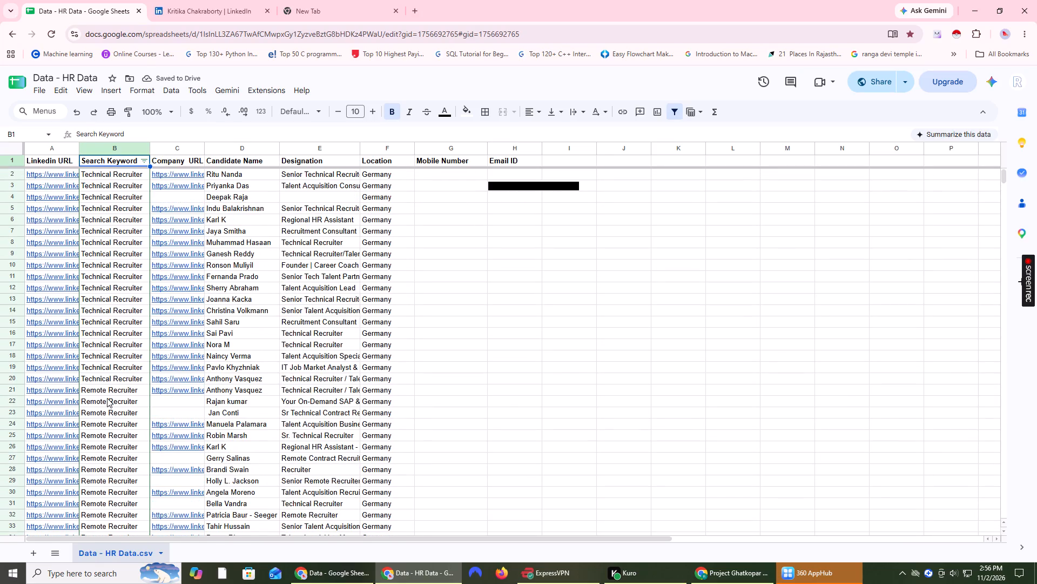
scroll(107, 429, down, 20)
scroll(107, 429, down, 20)
scroll(107, 429, down, 3)
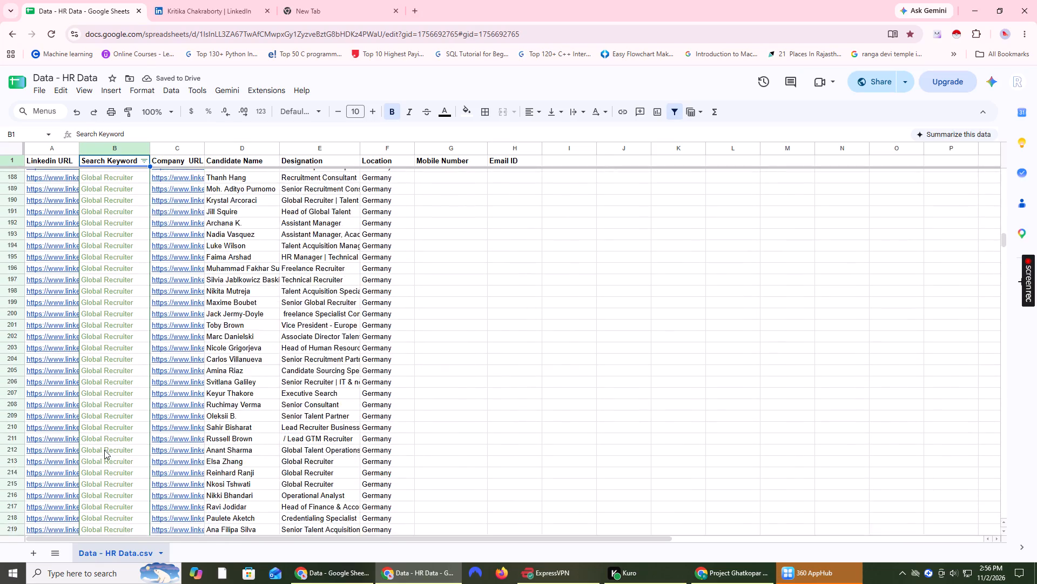
scroll(104, 450, down, 20)
scroll(104, 450, down, 2)
scroll(63, 568, down, 16)
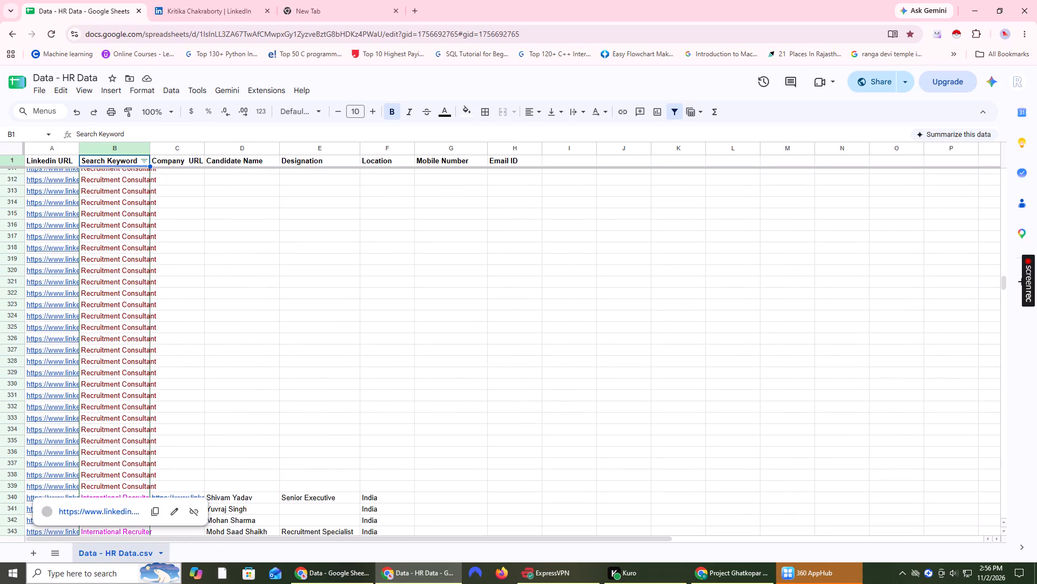
scroll(98, 464, down, 14)
scroll(118, 452, up, 1)
scroll(118, 452, down, 13)
scroll(118, 453, up, 5)
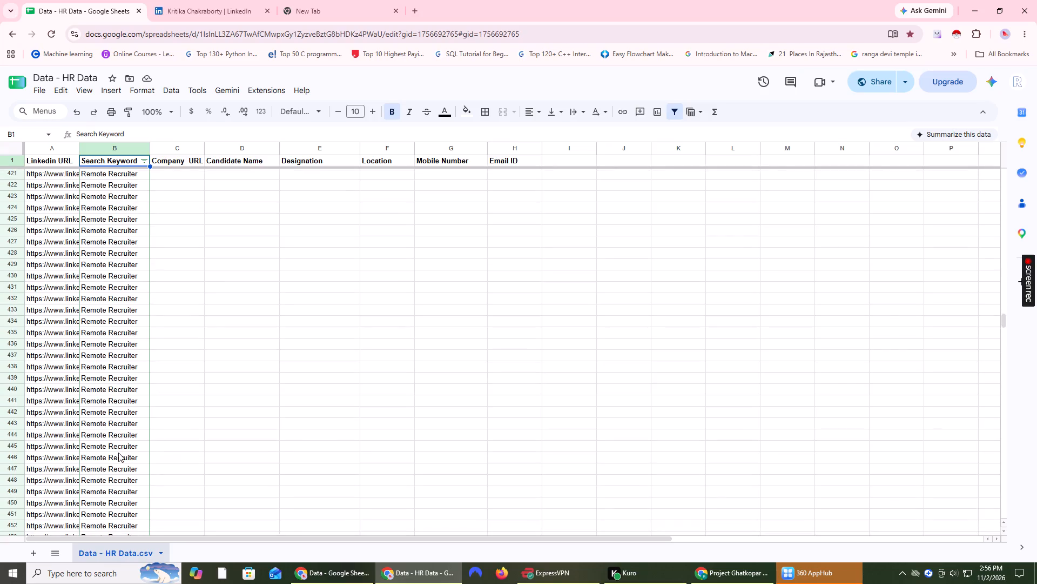
scroll(118, 453, up, 6)
Set the text of all Search Keyword entries from B2 down to B652 to black.
drag(1005, 307, 1005, 151)
scroll(57, 234, up, 5)
scroll(117, 191, up, 2)
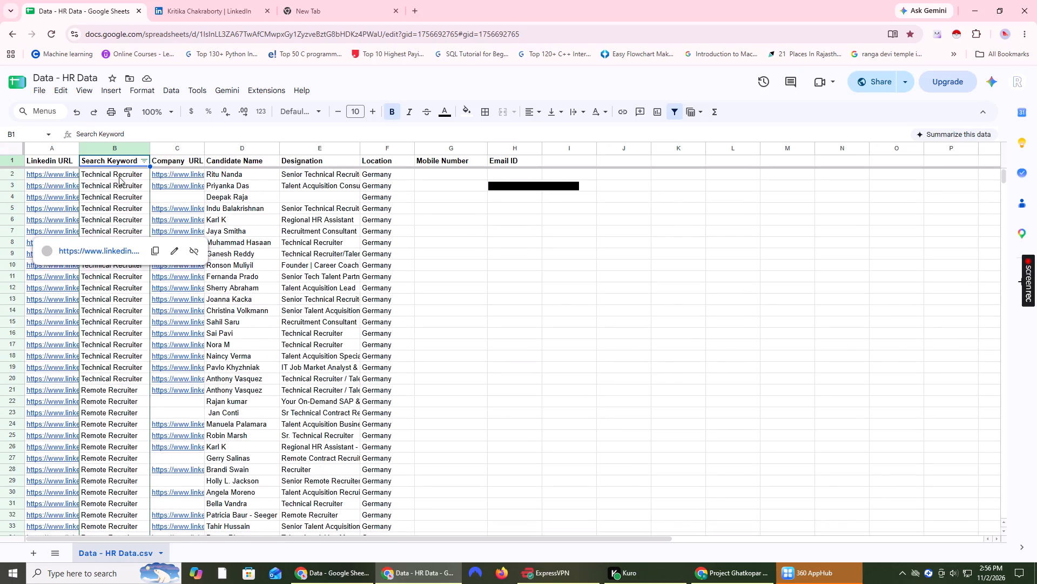
click(119, 172)
key(ctrl+shift+Down)
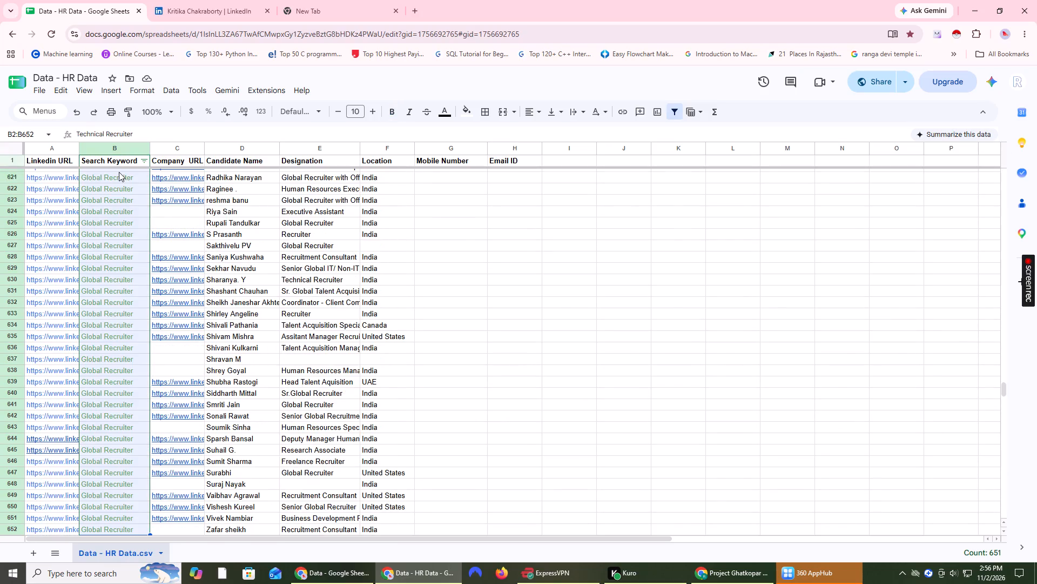
click(443, 111)
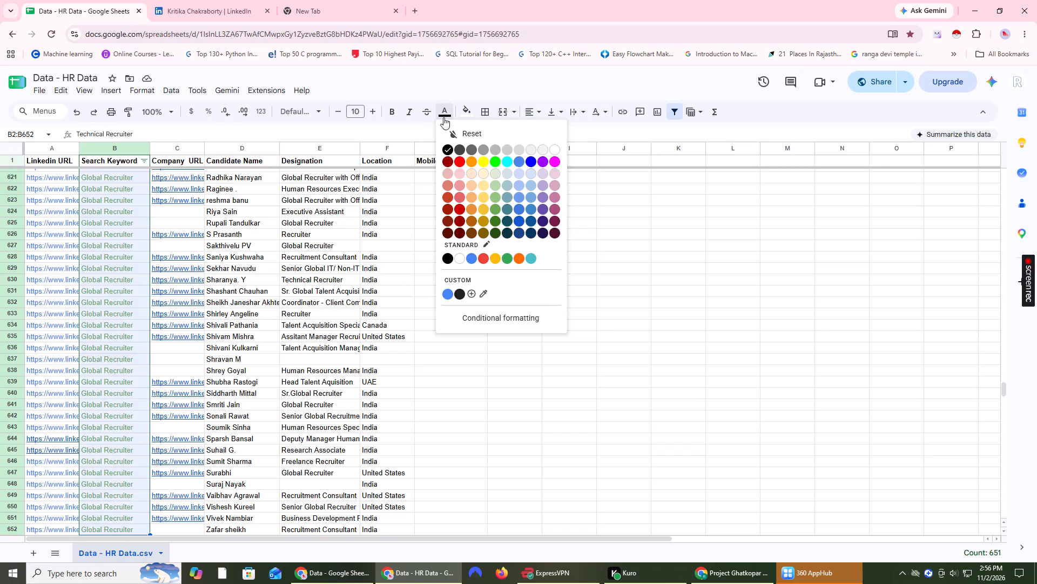
click(449, 147)
click(450, 289)
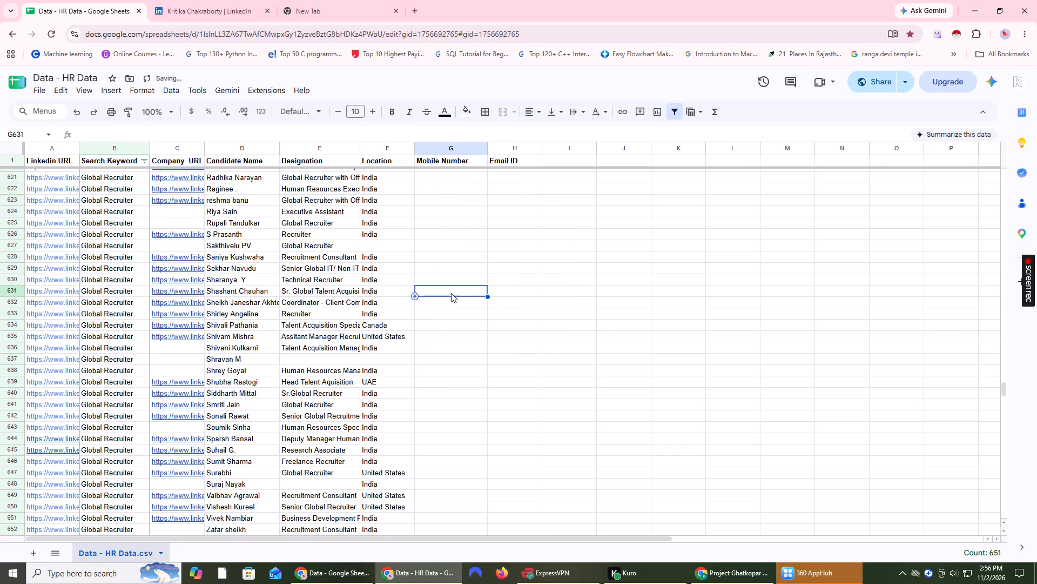
Check the Search Keyword column's text colour and the rows through to the end of the sheet.
scroll(146, 400, up, 16)
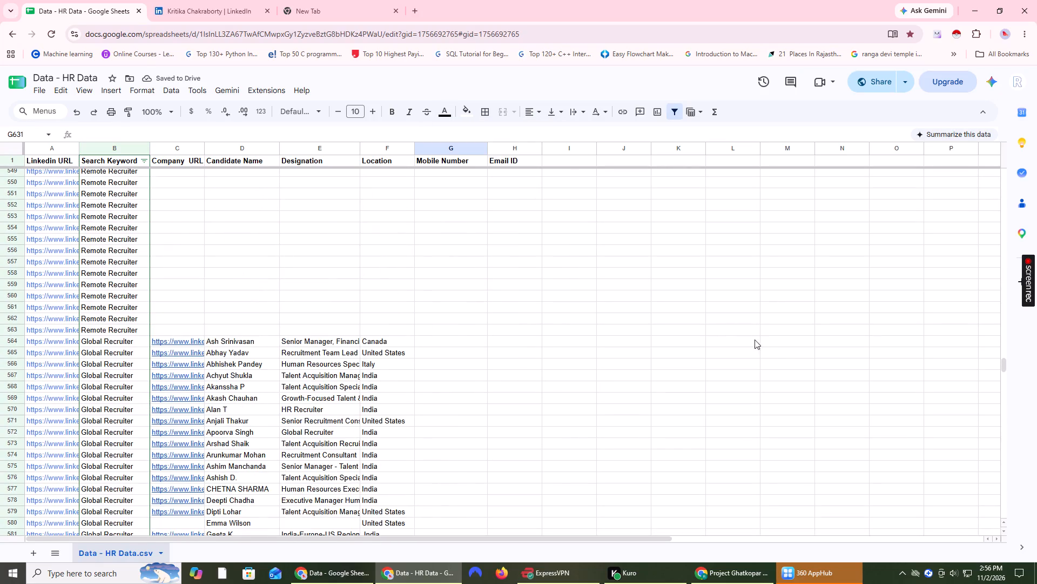
drag(1003, 362, 1022, 206)
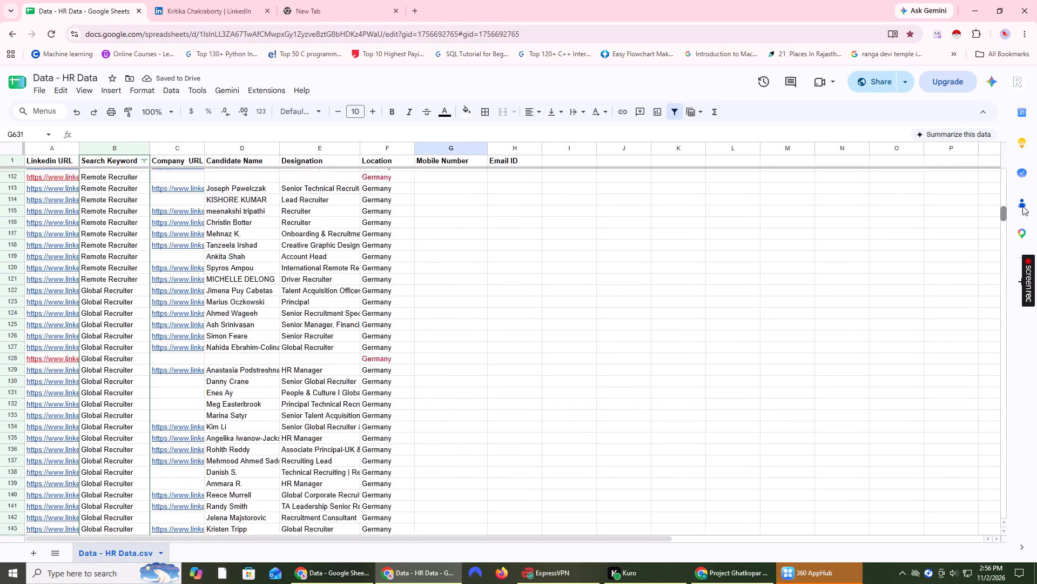
drag(1022, 206, 1017, 244)
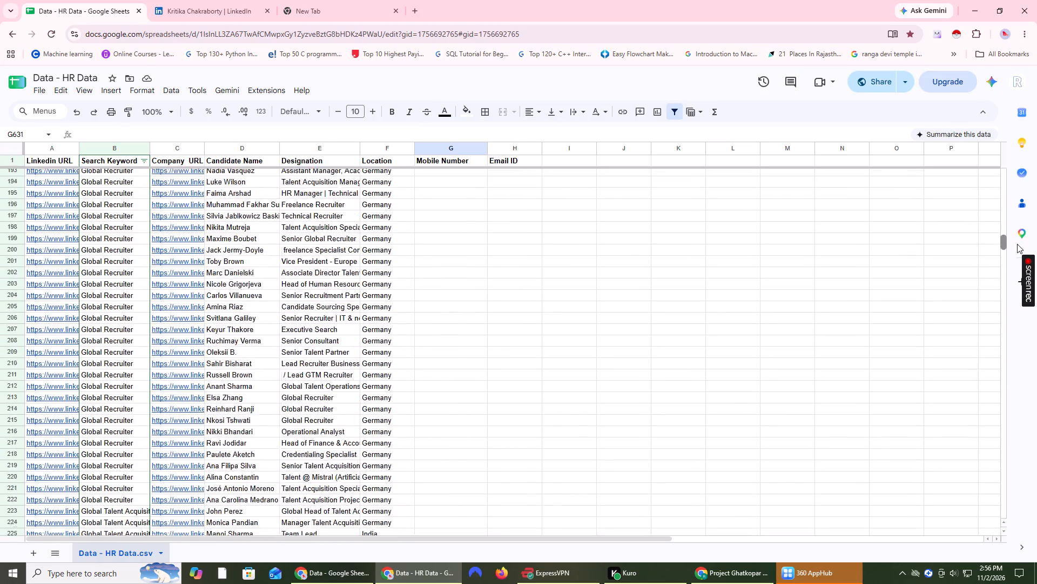
drag(1017, 244, 1017, 314)
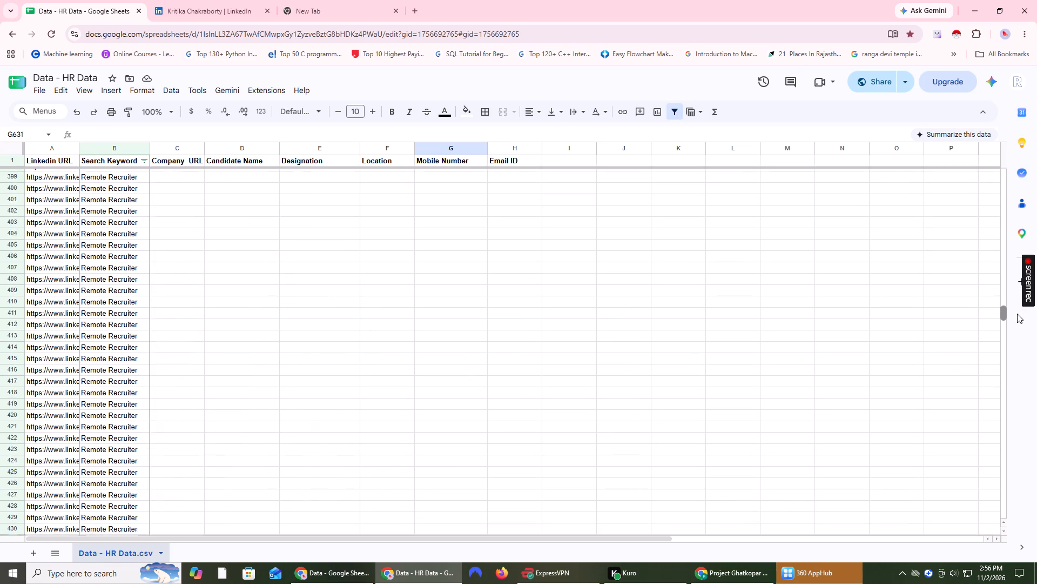
drag(1017, 314, 1020, 381)
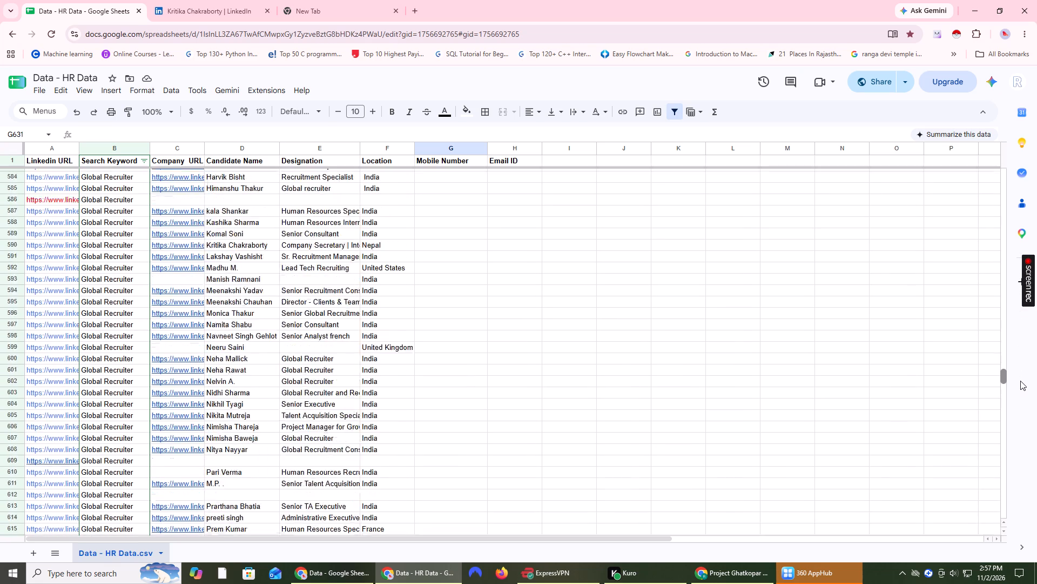
drag(1020, 381, 1026, 387)
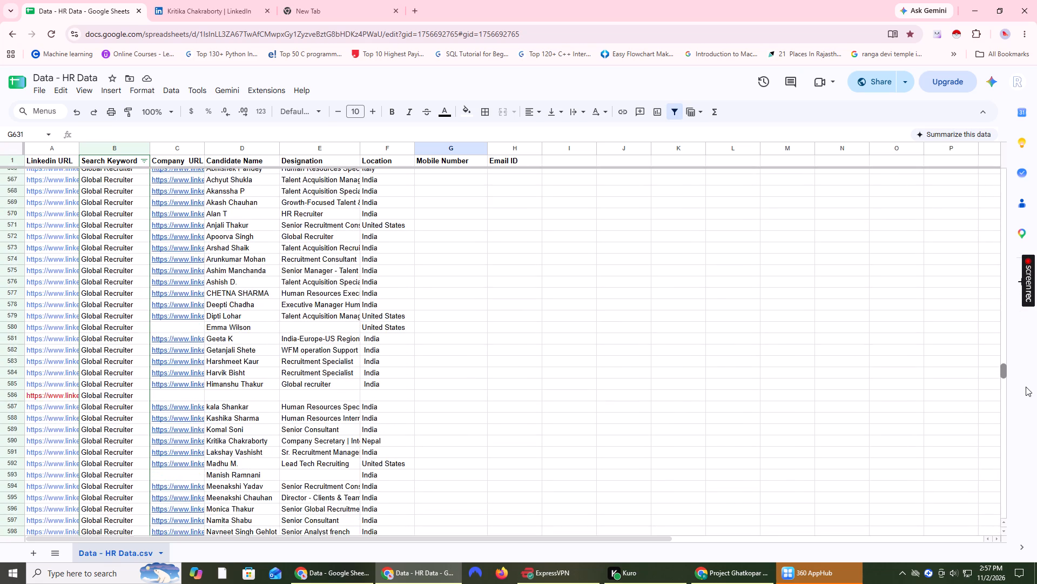
drag(1026, 387, 1036, 549)
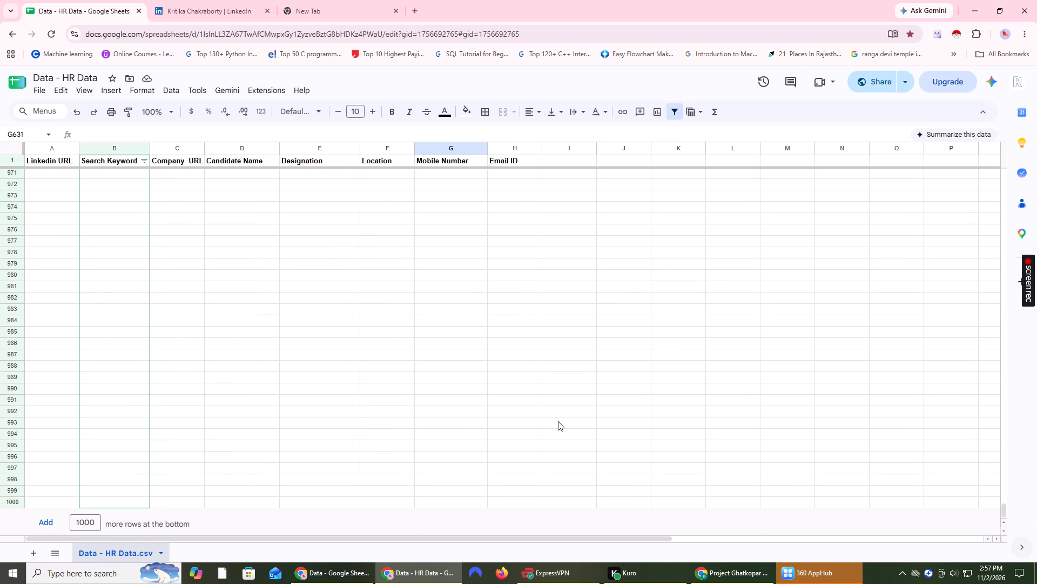
scroll(467, 376, up, 6)
scroll(467, 376, up, 20)
scroll(467, 376, up, 7)
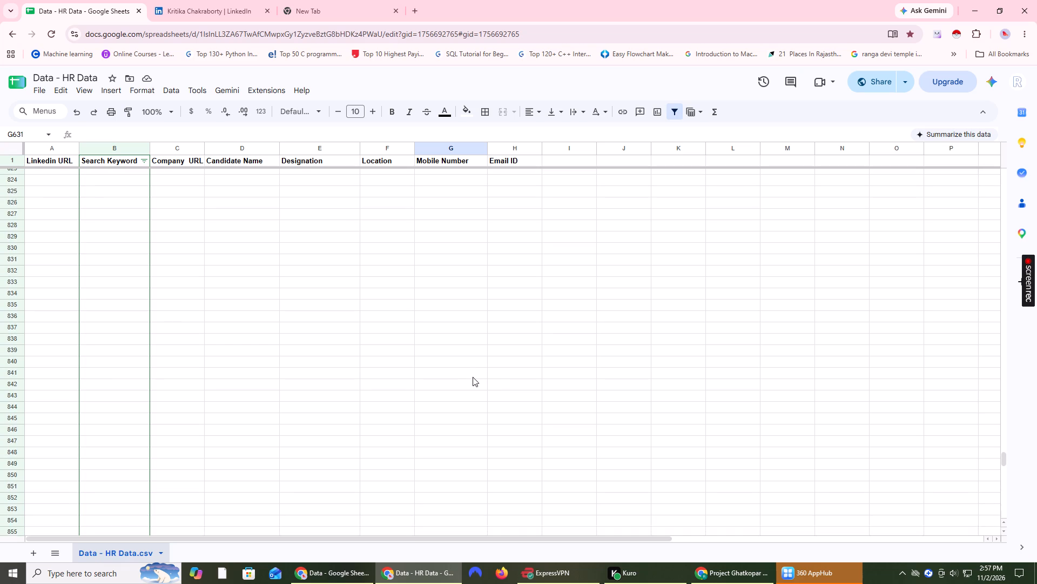
scroll(473, 377, up, 13)
Remove the filter from the Search Keyword column.
click(636, 316)
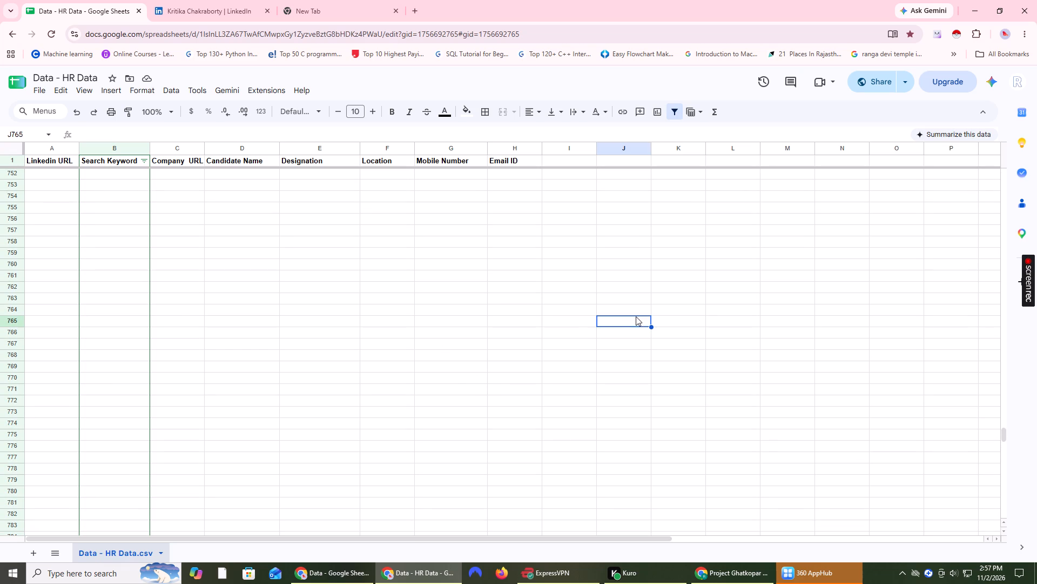
click(676, 115)
click(581, 366)
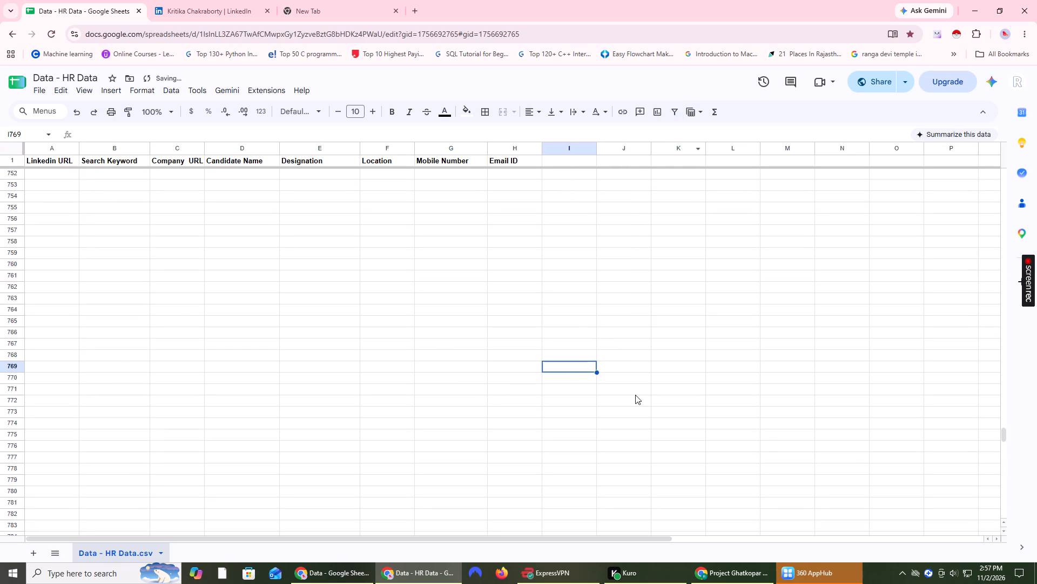
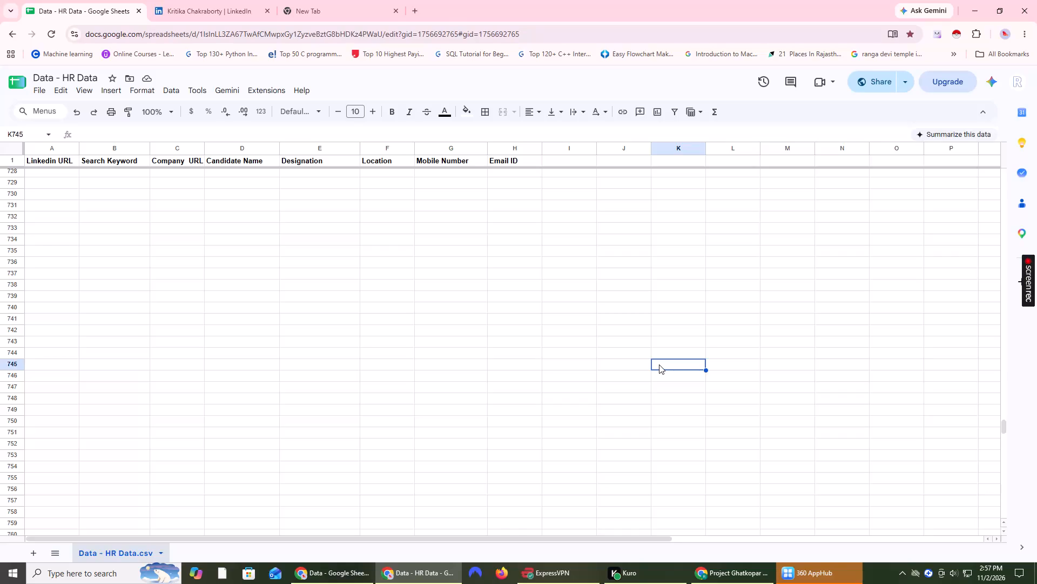
Review the cleaned HR Data rows from below the last entry back up to the first record, checking the Search Keyword and Location columns.
click(655, 366)
scroll(309, 459, up, 11)
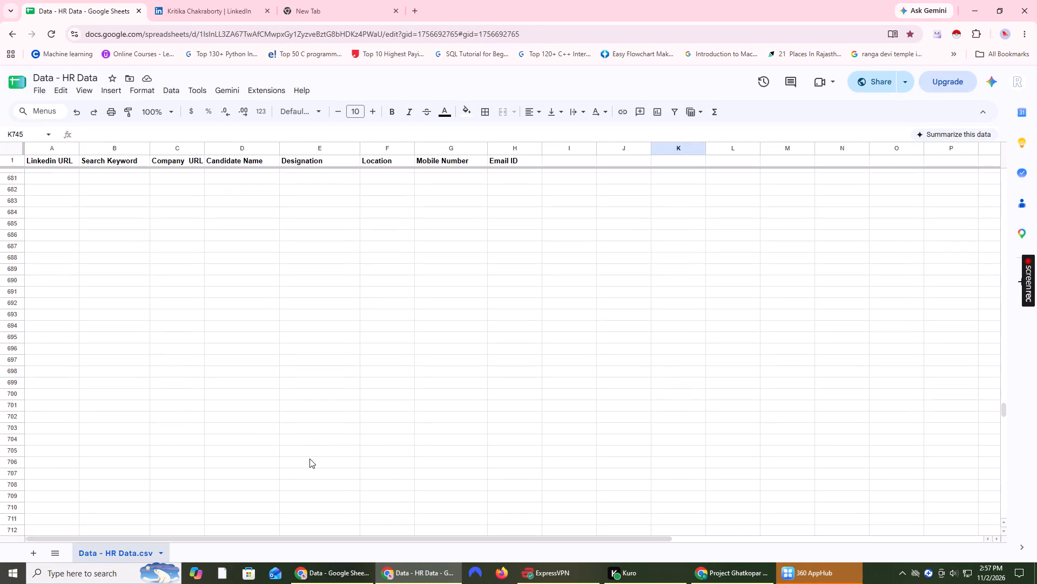
scroll(309, 459, up, 2)
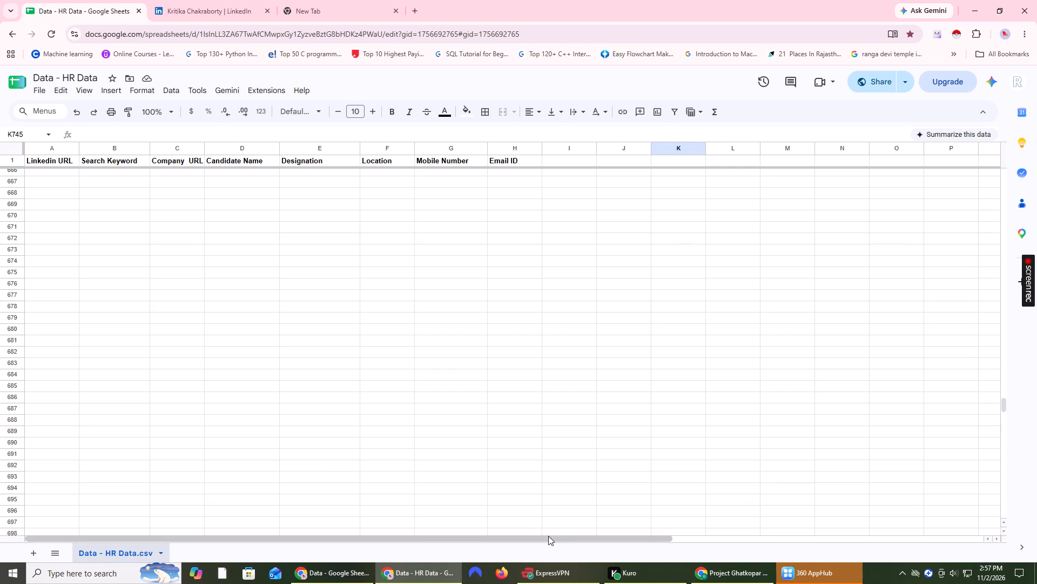
drag(542, 536, 351, 523)
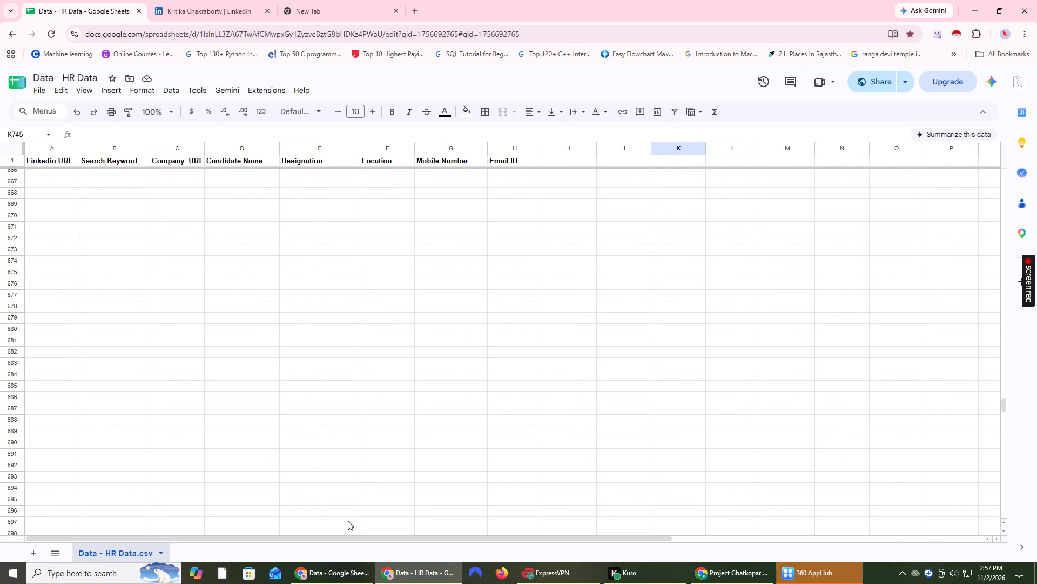
scroll(369, 416, up, 19)
scroll(369, 416, up, 7)
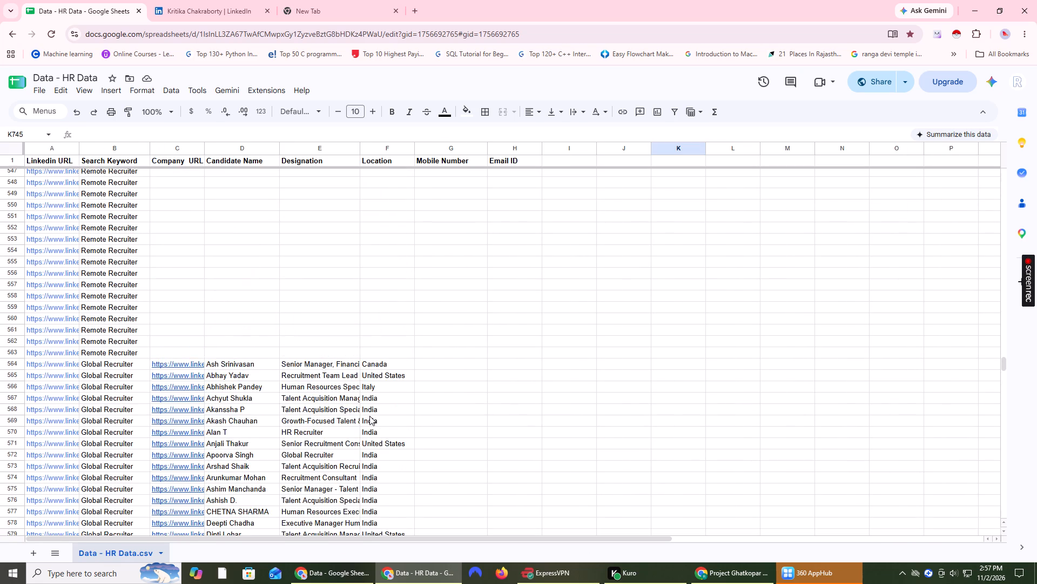
scroll(369, 416, up, 16)
scroll(369, 416, up, 15)
scroll(369, 416, up, 8)
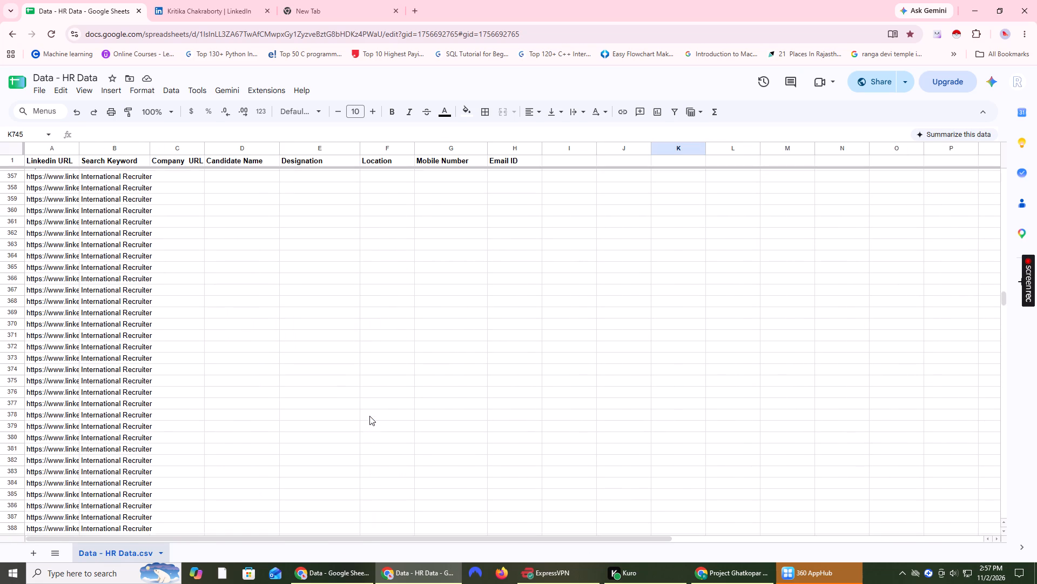
scroll(369, 416, up, 16)
scroll(369, 416, up, 20)
scroll(369, 416, up, 2)
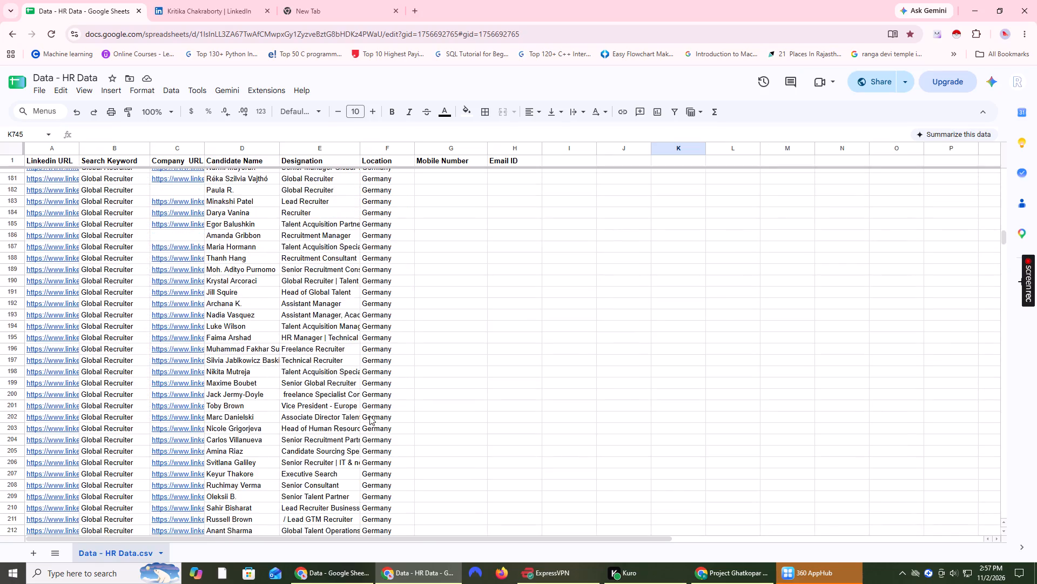
scroll(369, 416, up, 20)
scroll(369, 416, up, 16)
scroll(369, 416, up, 15)
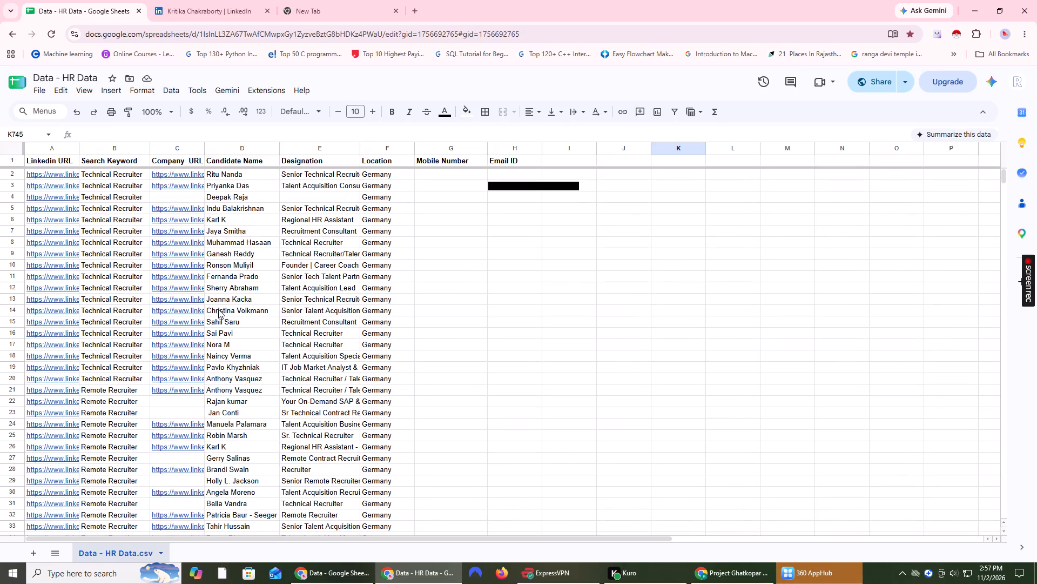
Switch to the Data spreadsheet window showing the India - 2 sheet and select cell B11 in the "International Recruiter" India column.
click(321, 570)
click(439, 310)
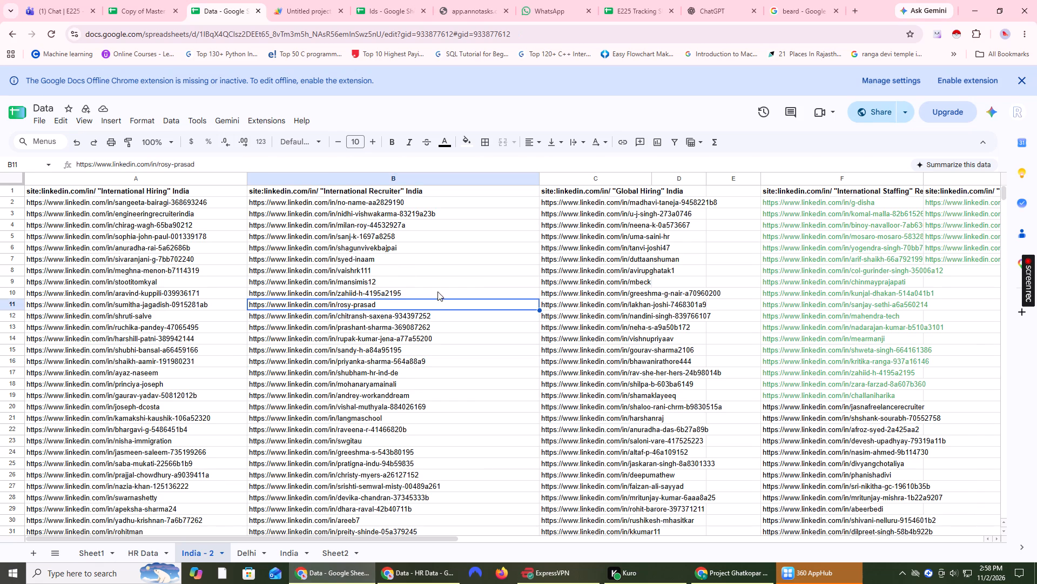
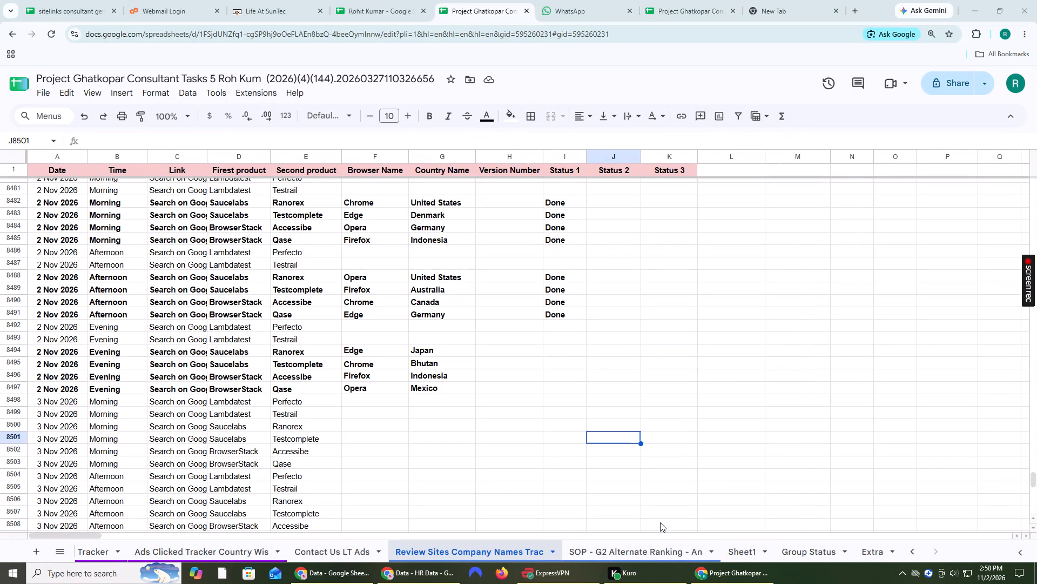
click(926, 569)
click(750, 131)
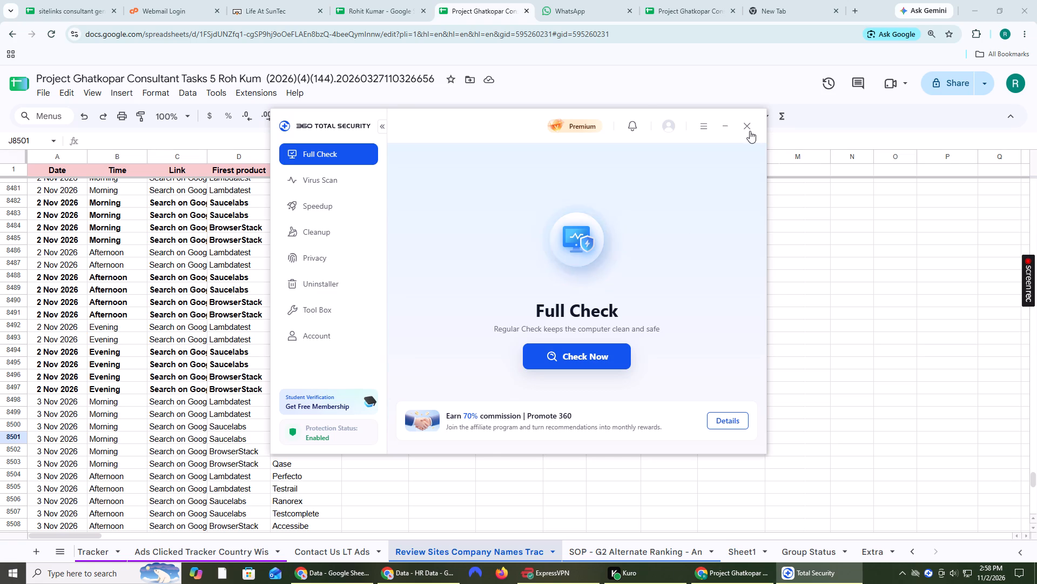
Switch to the Data spreadsheet window showing the India - 2 sheet and select cell B17 in the "International Recruiter" India column.
click(342, 568)
click(493, 374)
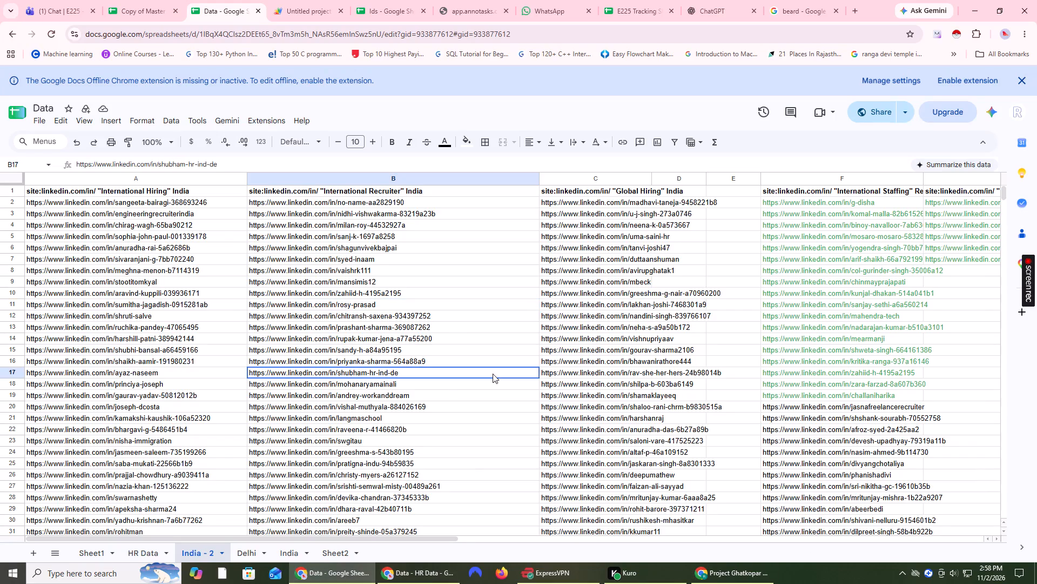
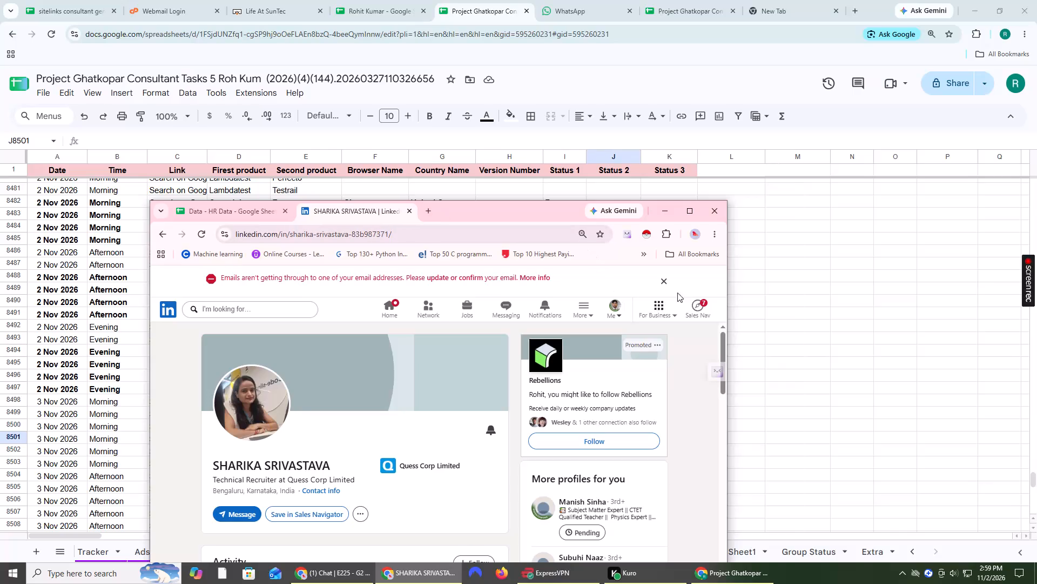
Dismiss the email address notice above the recruiter's LinkedIn profile and go to the LinkedIn home feed.
click(662, 284)
click(395, 273)
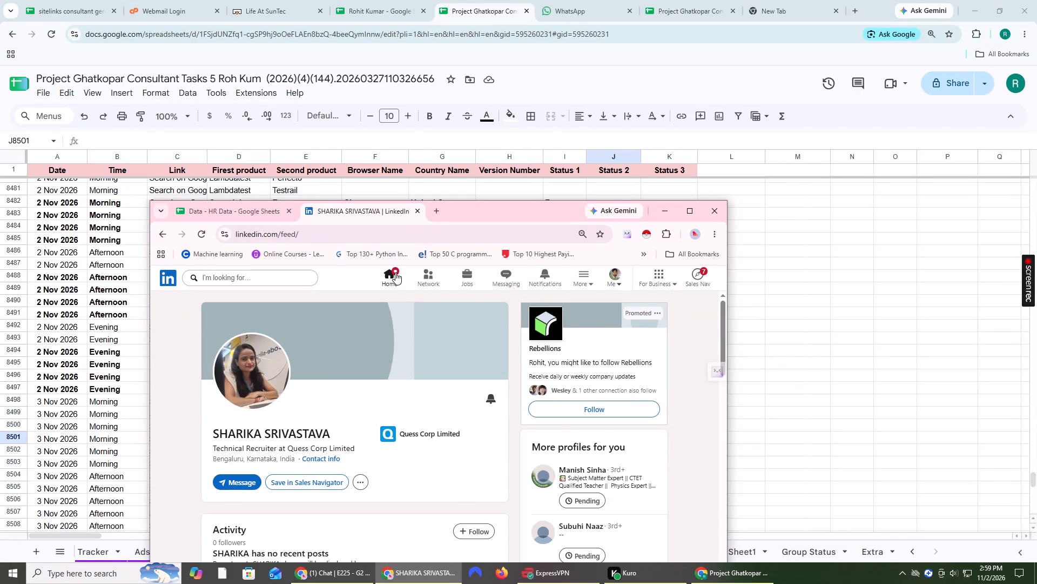
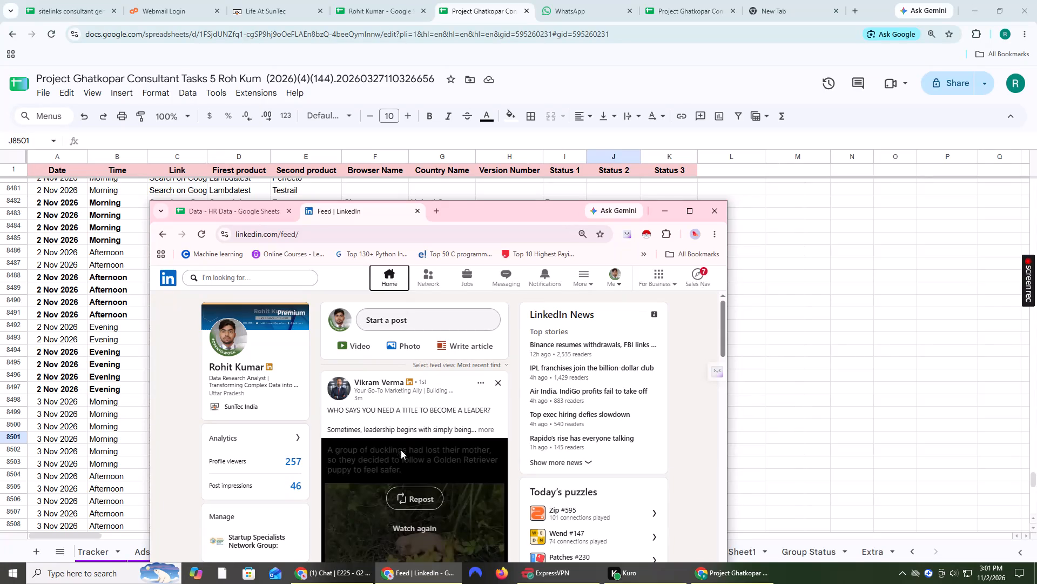
Expand the leadership post in the LinkedIn home feed to read it, and refresh the feed.
click(480, 428)
scroll(470, 434, down, 16)
click(385, 279)
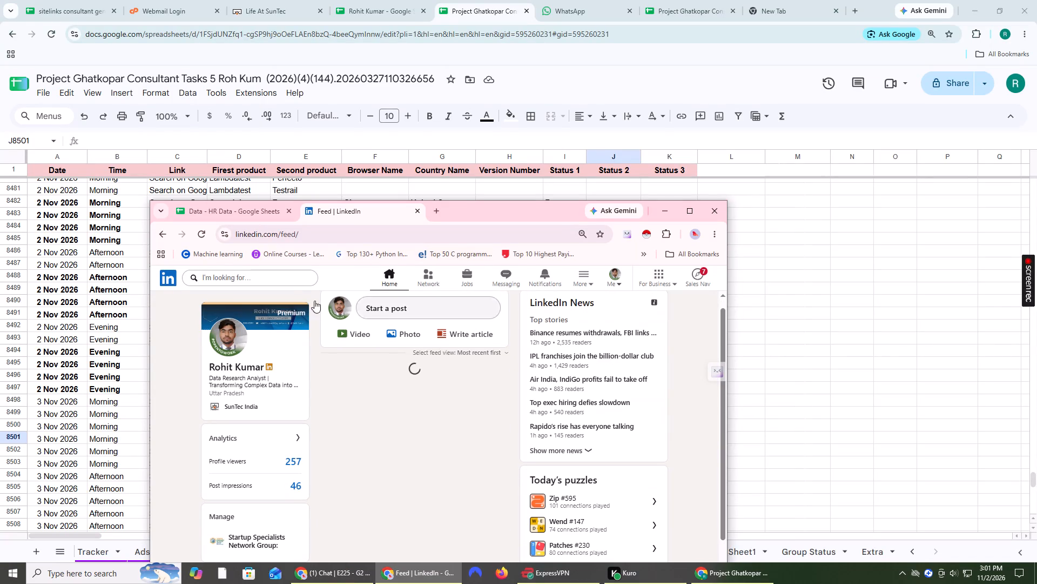
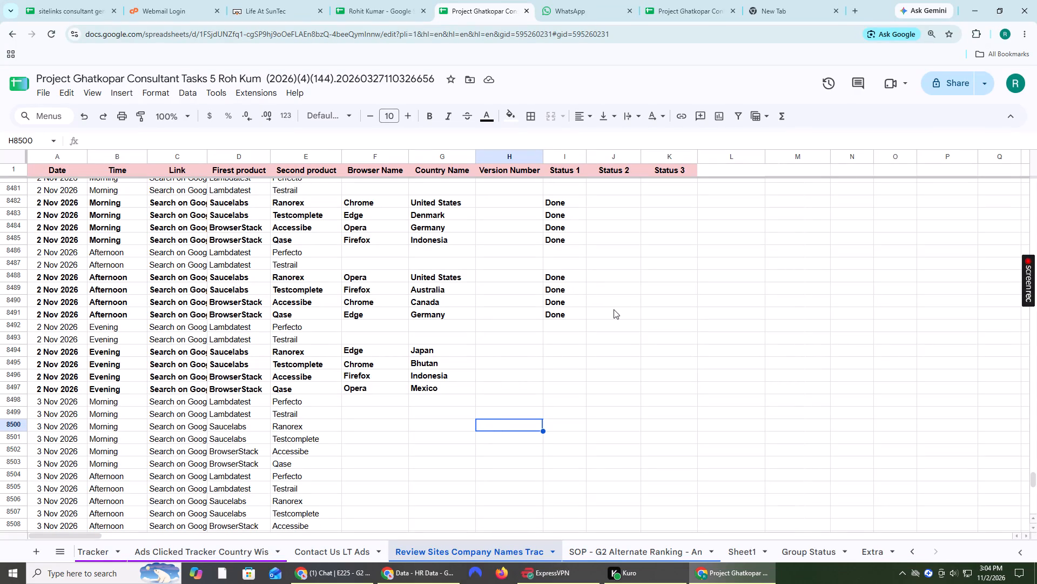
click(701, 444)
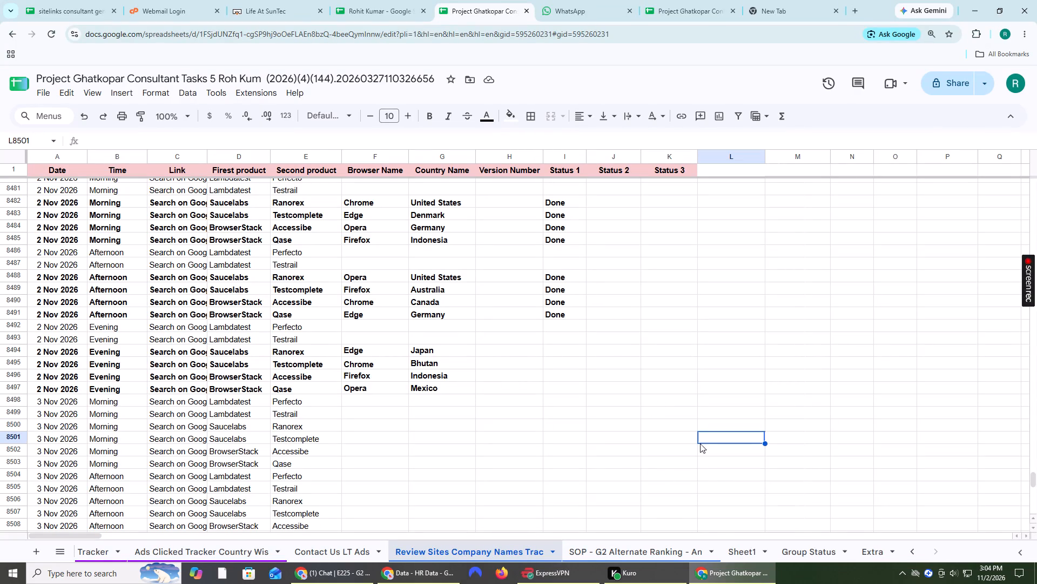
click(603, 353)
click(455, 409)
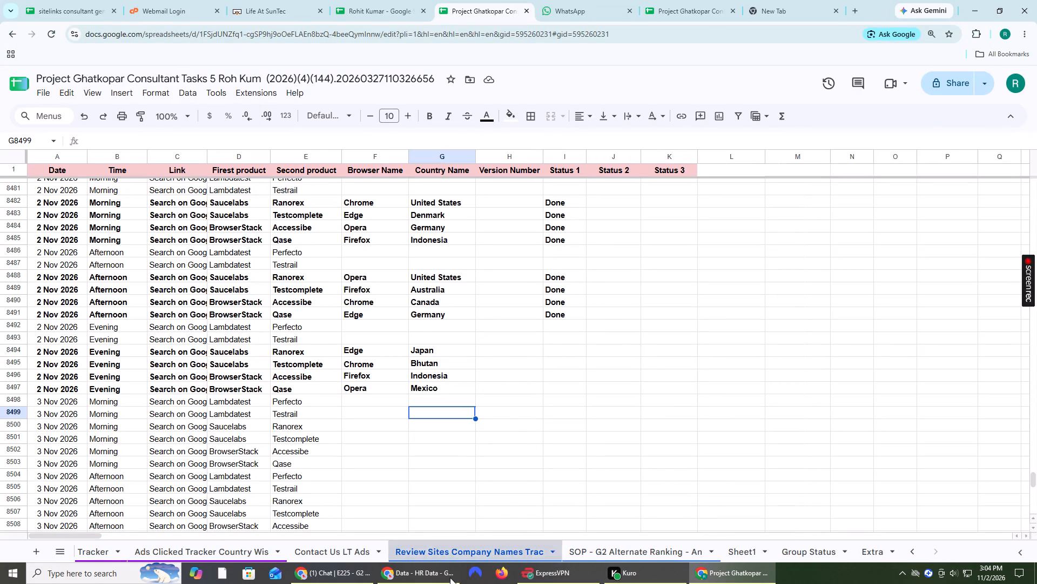
Switch to the Data - HR Data sheet and examine its Search Keyword and candidate detail columns down the rows.
click(409, 575)
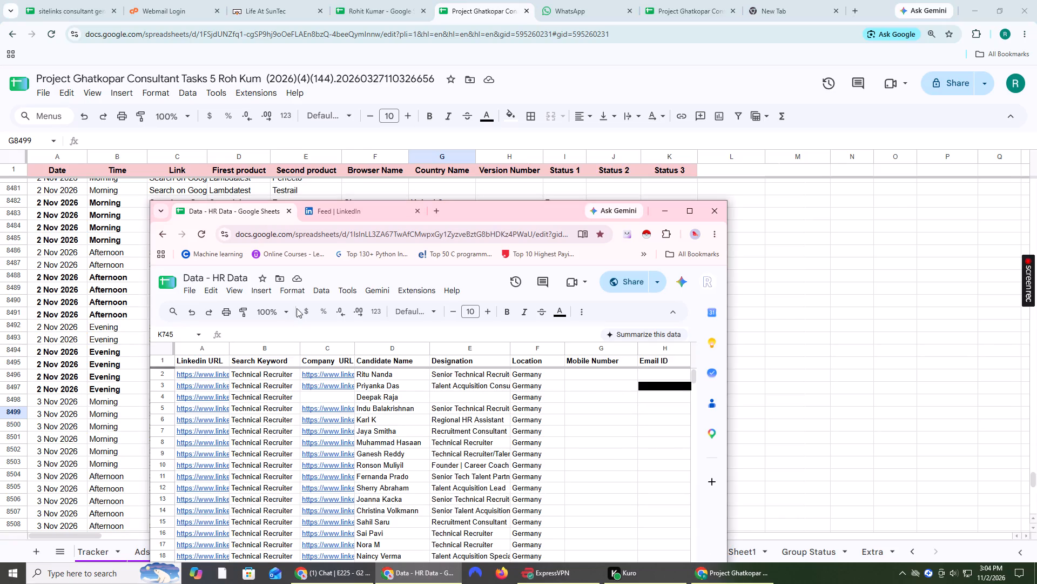
scroll(397, 485, up, 9)
scroll(318, 469, down, 20)
scroll(318, 469, down, 5)
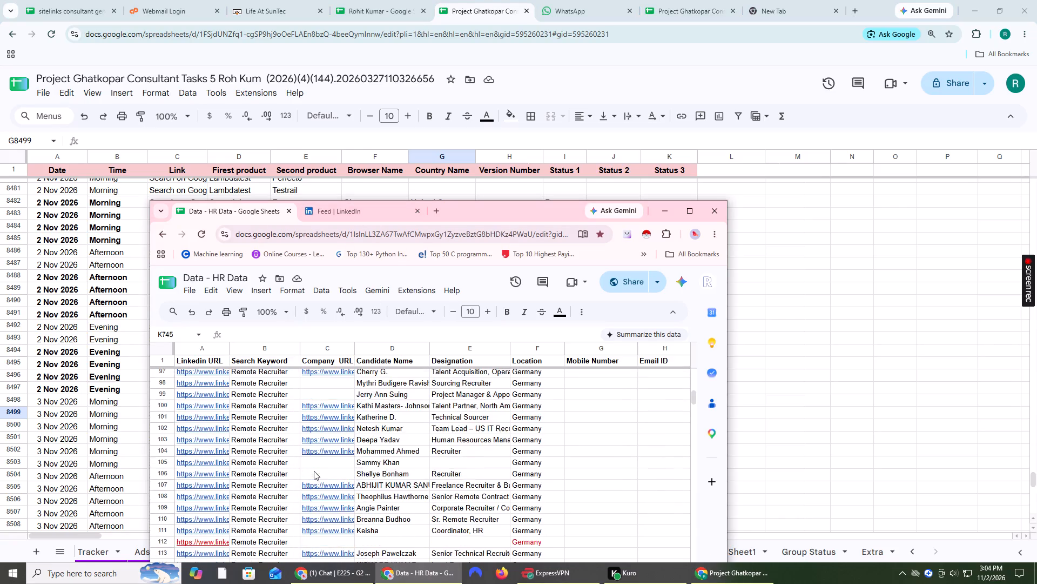
scroll(314, 471, down, 7)
scroll(314, 471, down, 20)
scroll(314, 471, down, 13)
scroll(313, 472, up, 2)
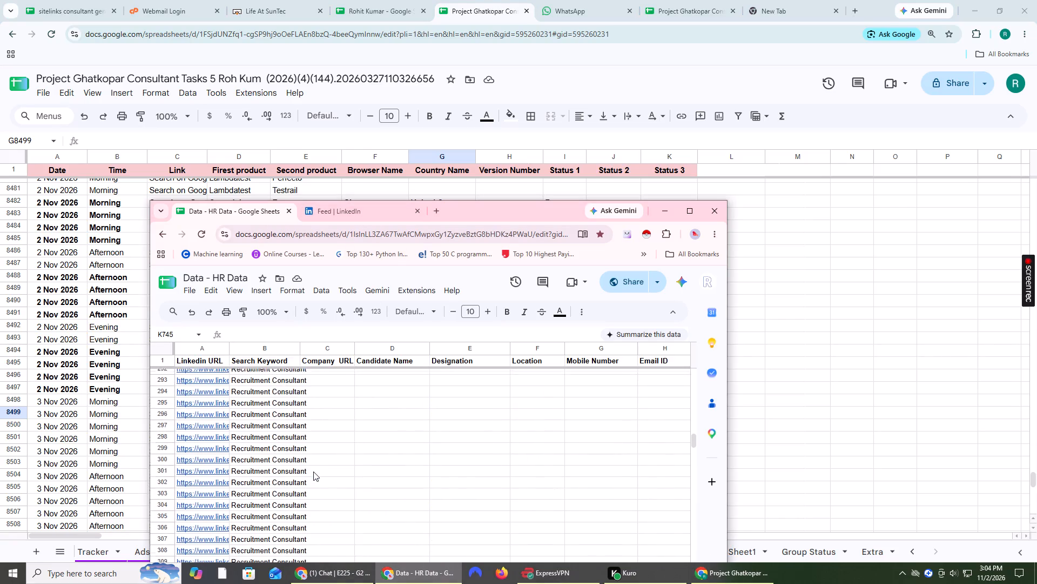
scroll(313, 472, up, 11)
scroll(313, 472, down, 20)
scroll(313, 472, down, 8)
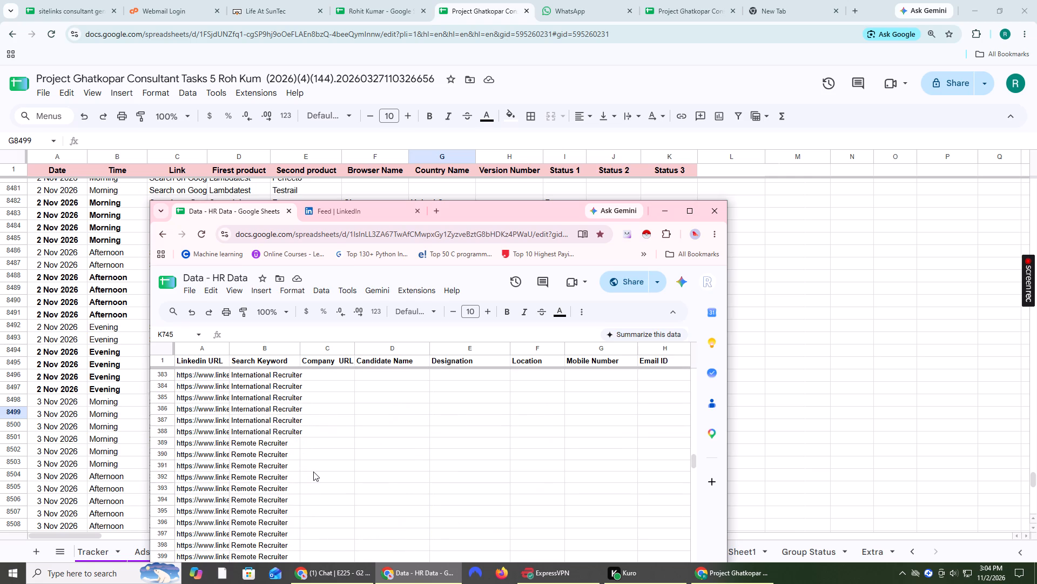
scroll(313, 472, down, 13)
scroll(313, 472, down, 11)
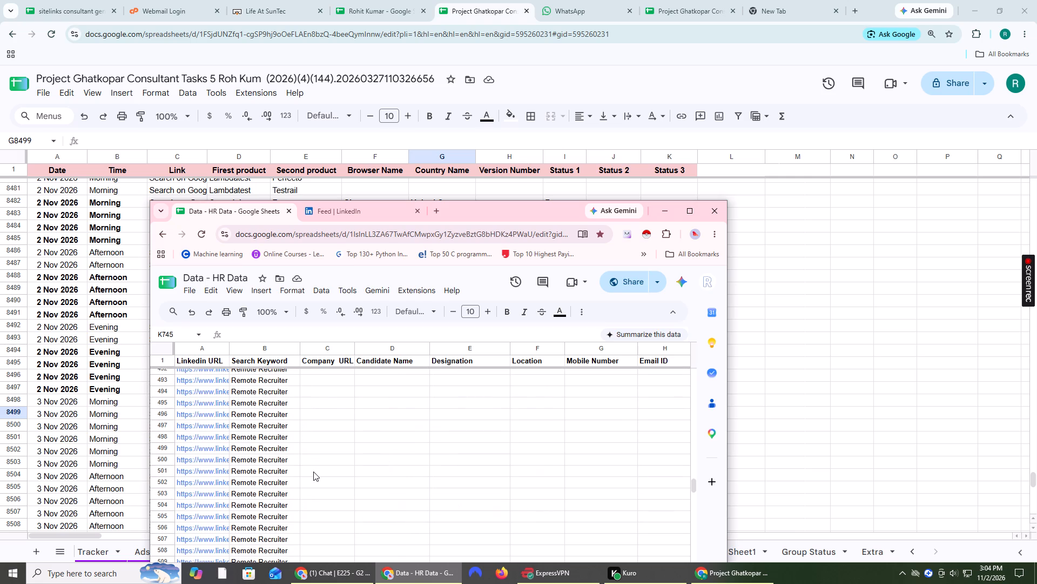
Switch to the open LinkedIn home feed.
click(346, 215)
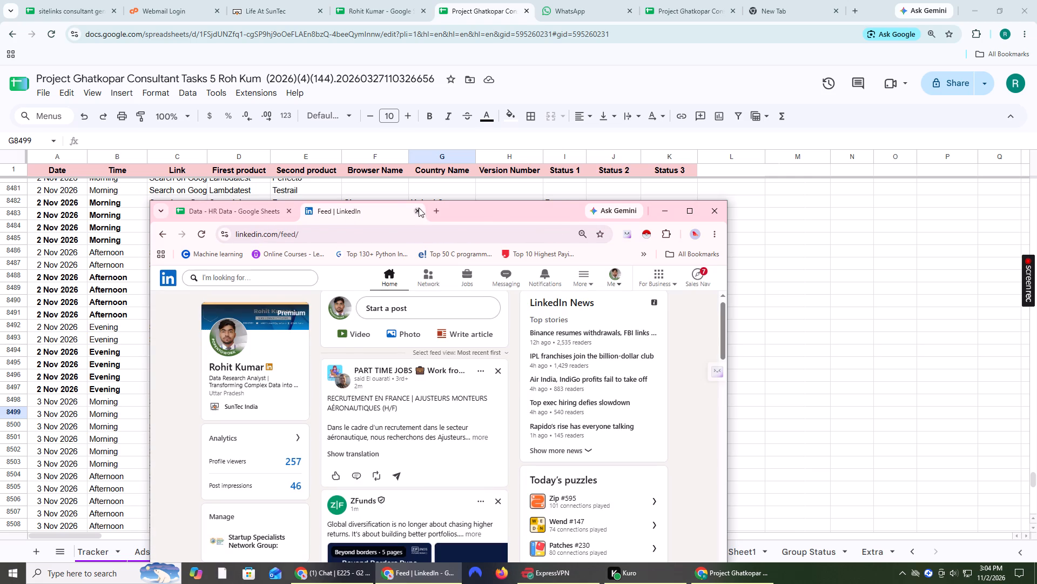
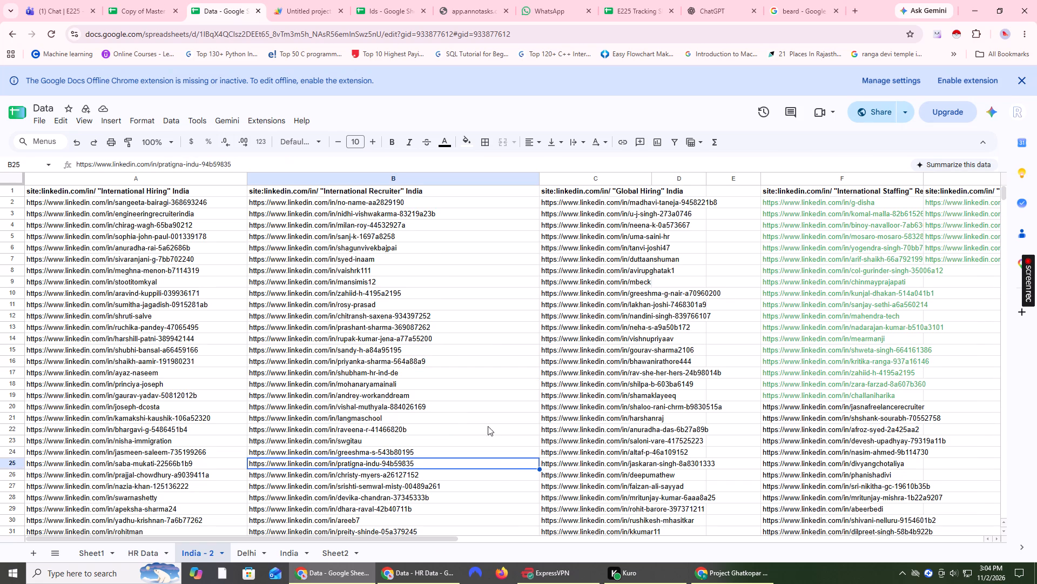
Examine Sheet2 and the India sheet's keyword headers and LinkedIn URL columns in the source Data spreadsheet.
click(327, 552)
click(407, 389)
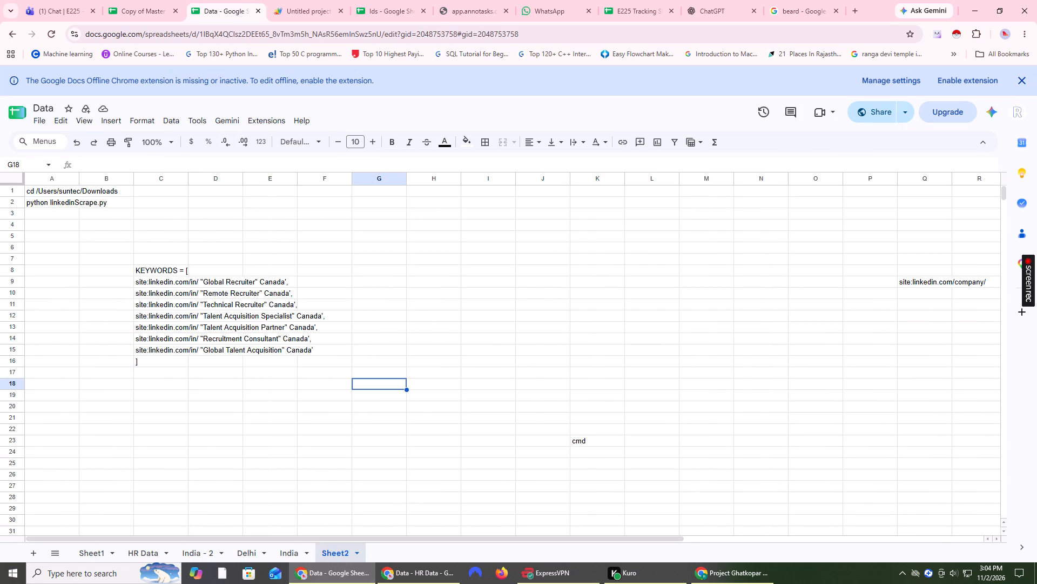
click(297, 550)
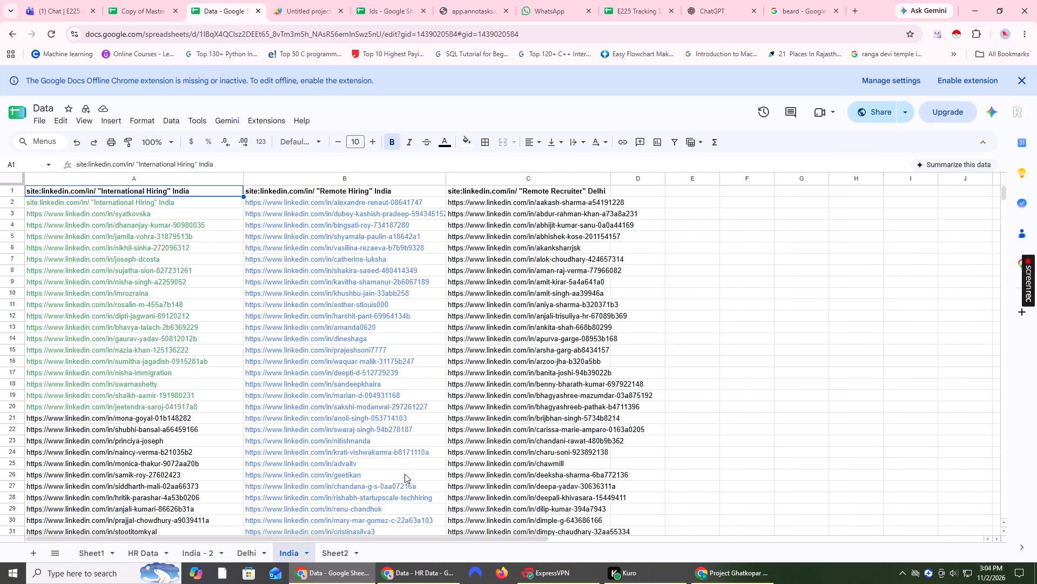
scroll(454, 429, down, 8)
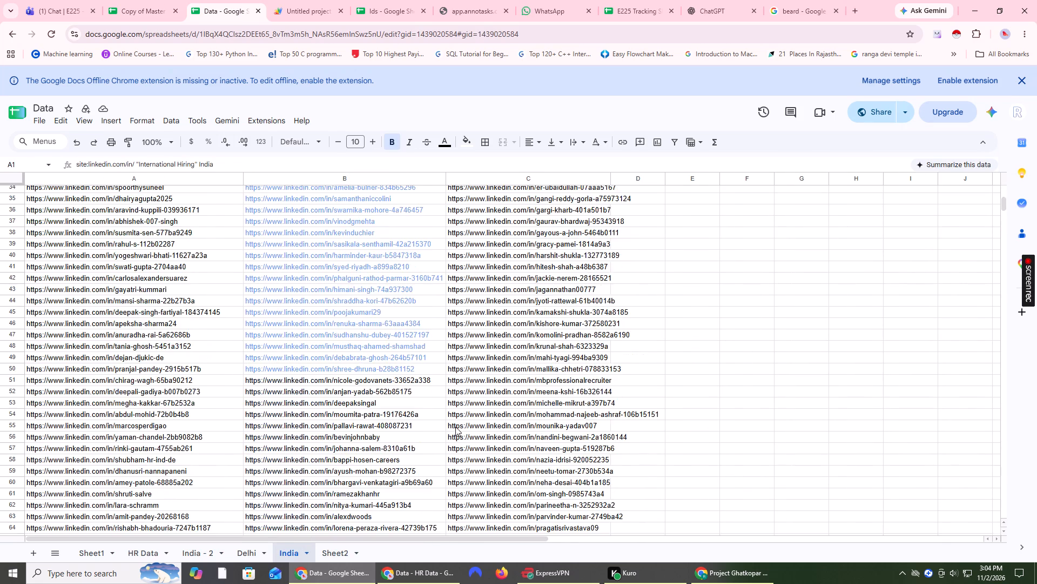
scroll(455, 427, down, 16)
scroll(452, 433, up, 11)
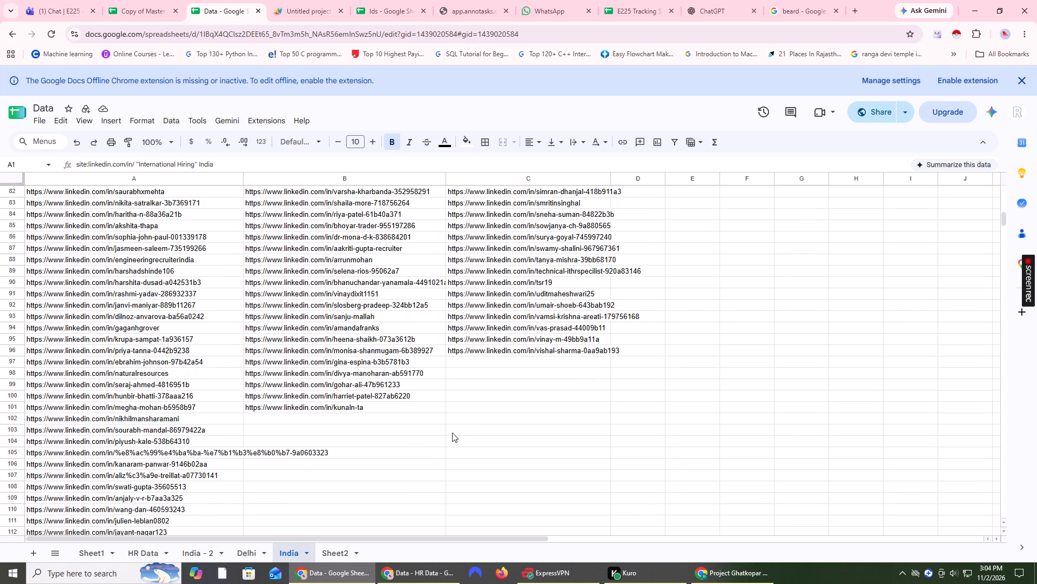
scroll(452, 433, up, 3)
scroll(452, 433, up, 20)
scroll(452, 433, up, 1)
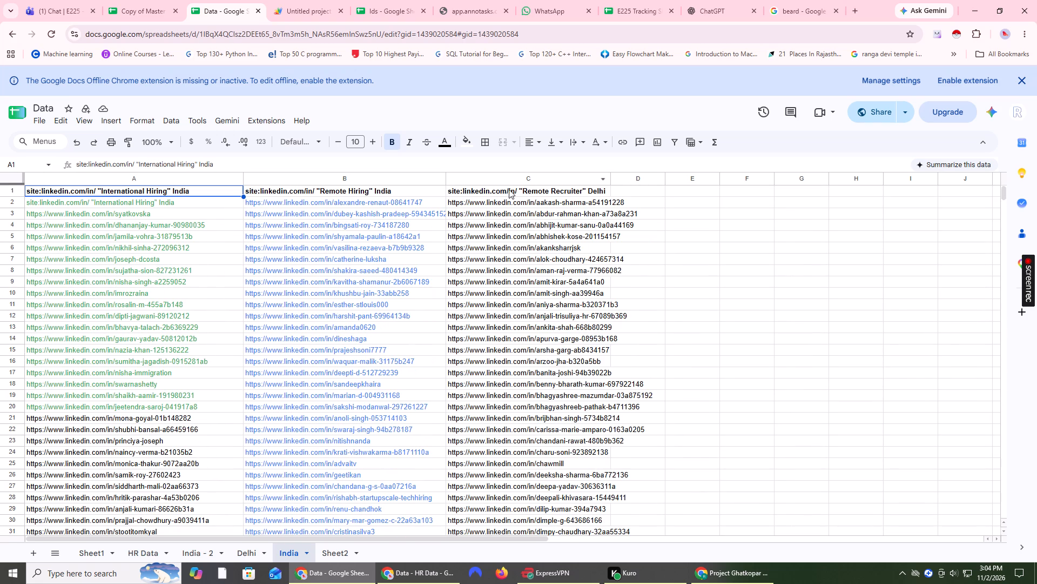
Copy the Remote Recruiter keyword text from the India sheet's header in cell C1.
double_click(489, 189)
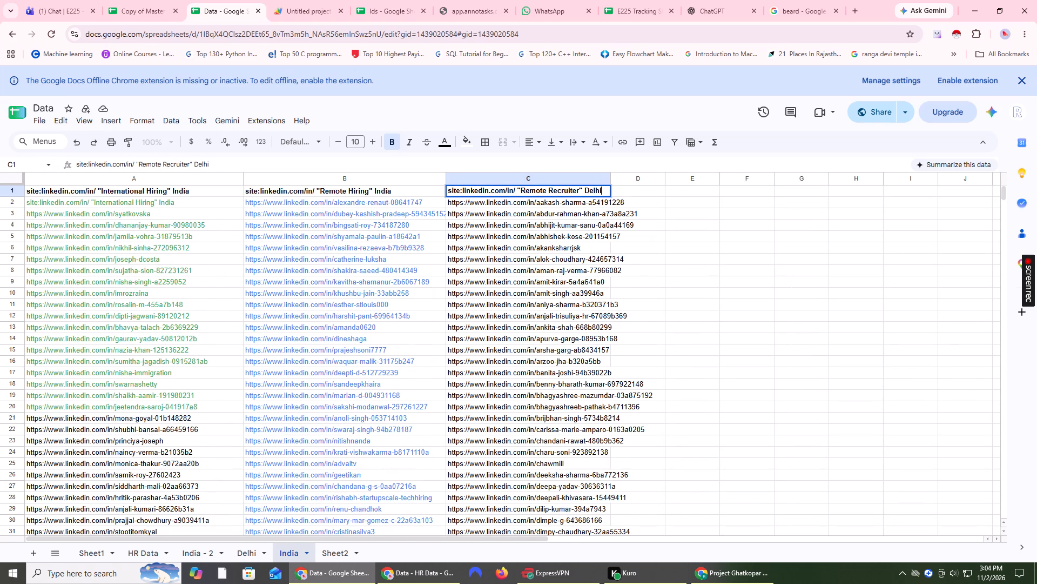
drag(139, 163, 187, 163)
key(ctrl+c)
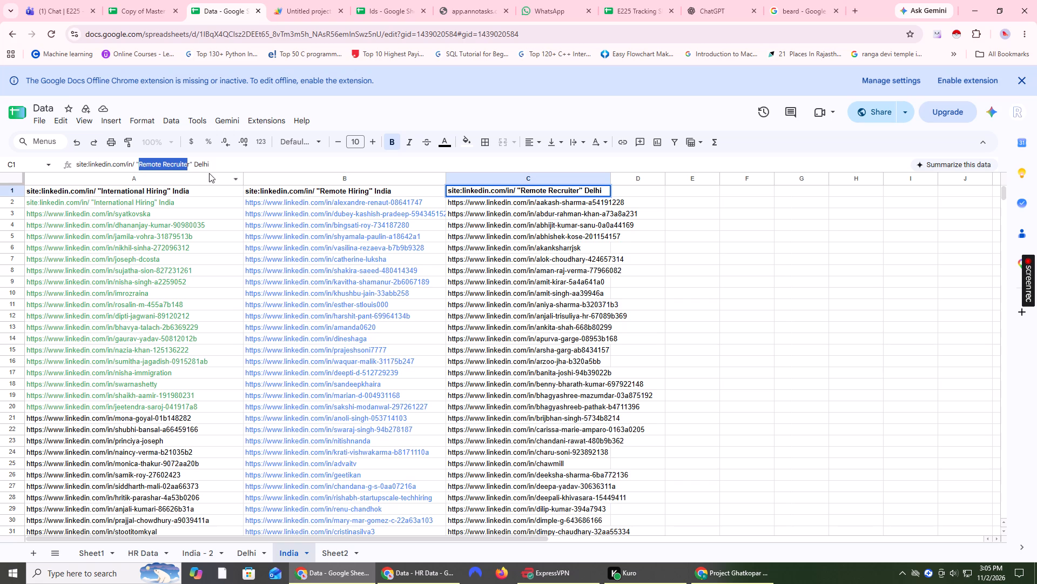
Switch to the Data - HR Data sheet, maximise its window and search it for the copied Remote Recruiter keyword.
click(434, 576)
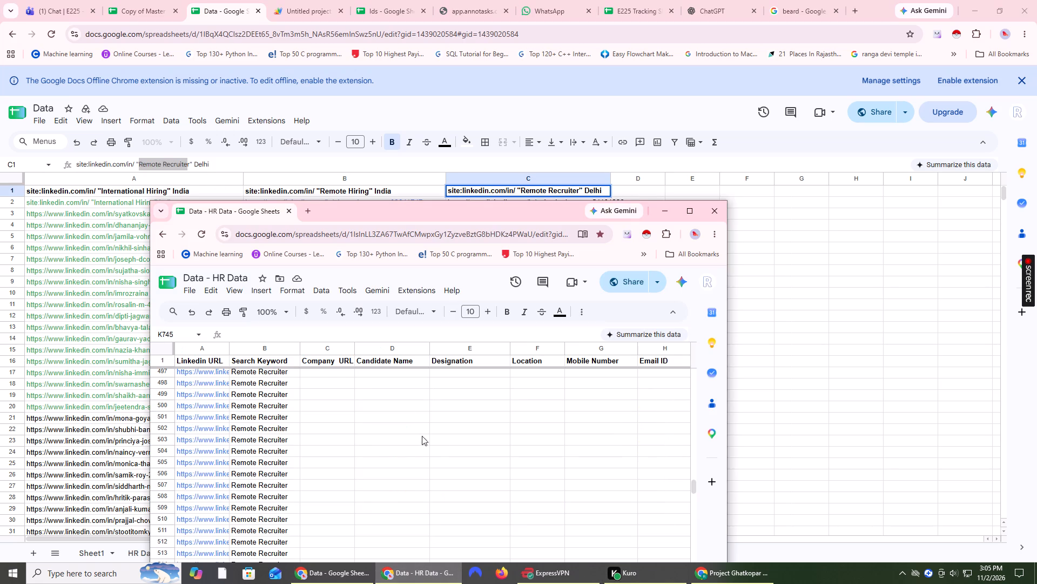
click(686, 213)
click(414, 345)
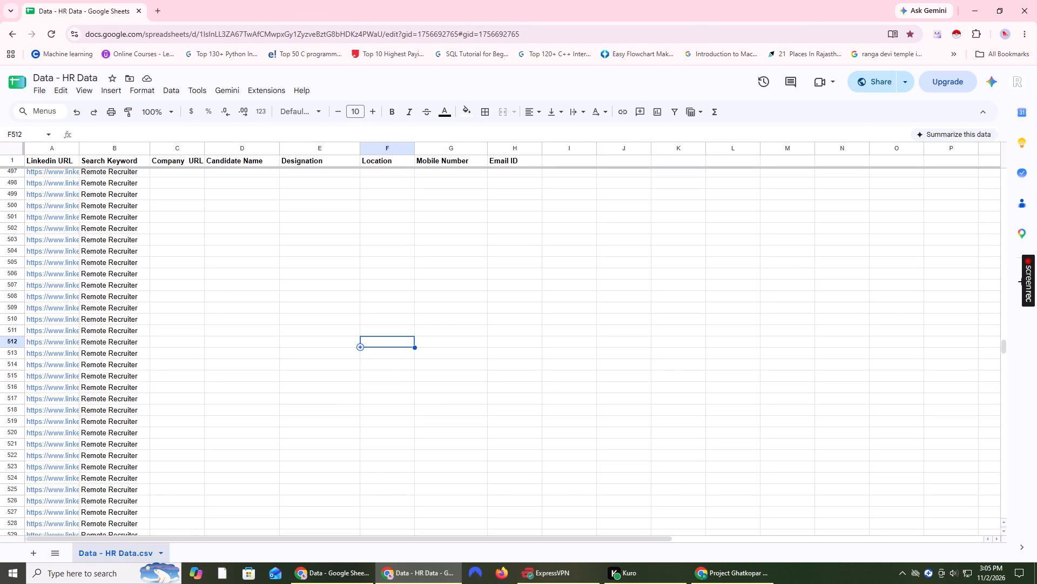
key(ctrl+f)
key(ctrl+v)
key(Return)
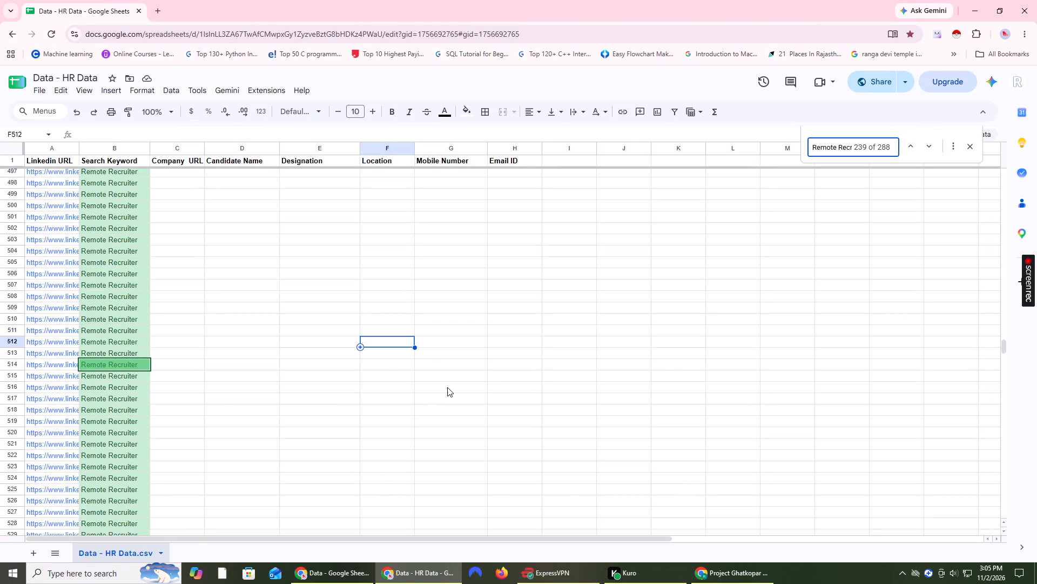
click(972, 150)
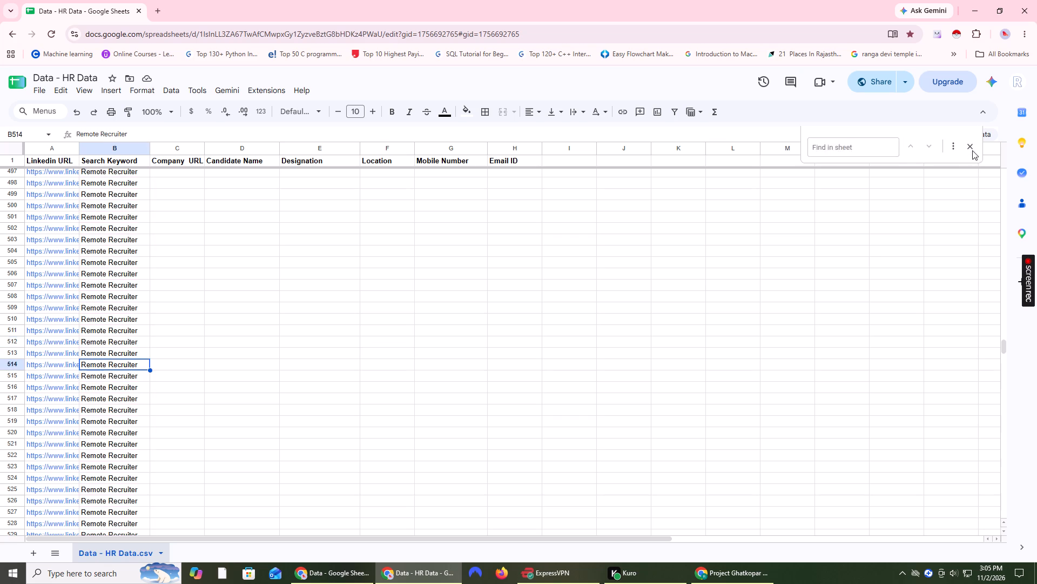
Enter Remote Recruiter as the Search Keyword in B653, the first empty row below the Global Recruiter entries.
scroll(386, 336, down, 20)
scroll(386, 336, down, 20)
scroll(386, 336, down, 1)
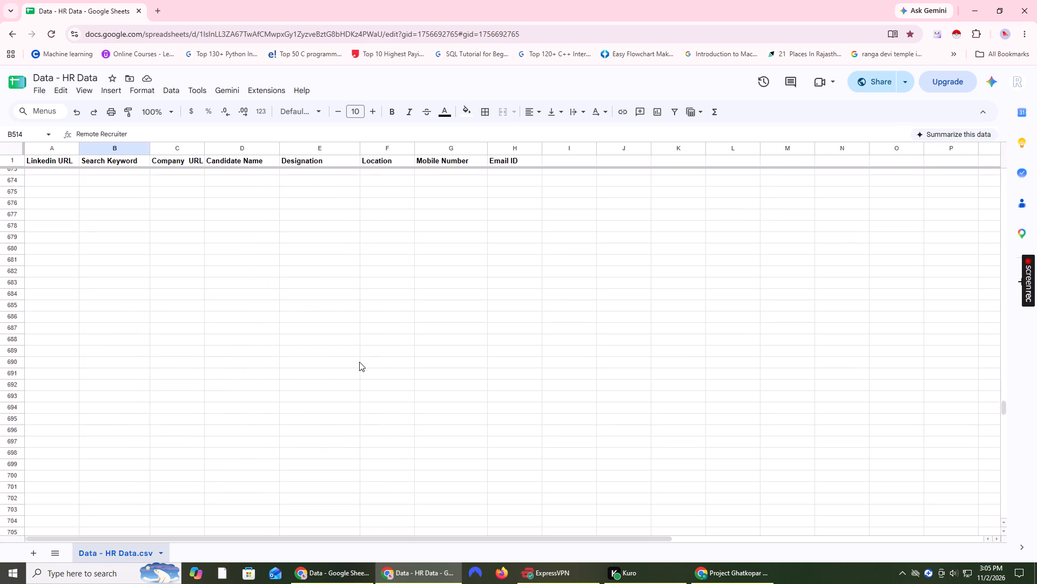
scroll(359, 362, down, 1)
scroll(359, 362, up, 12)
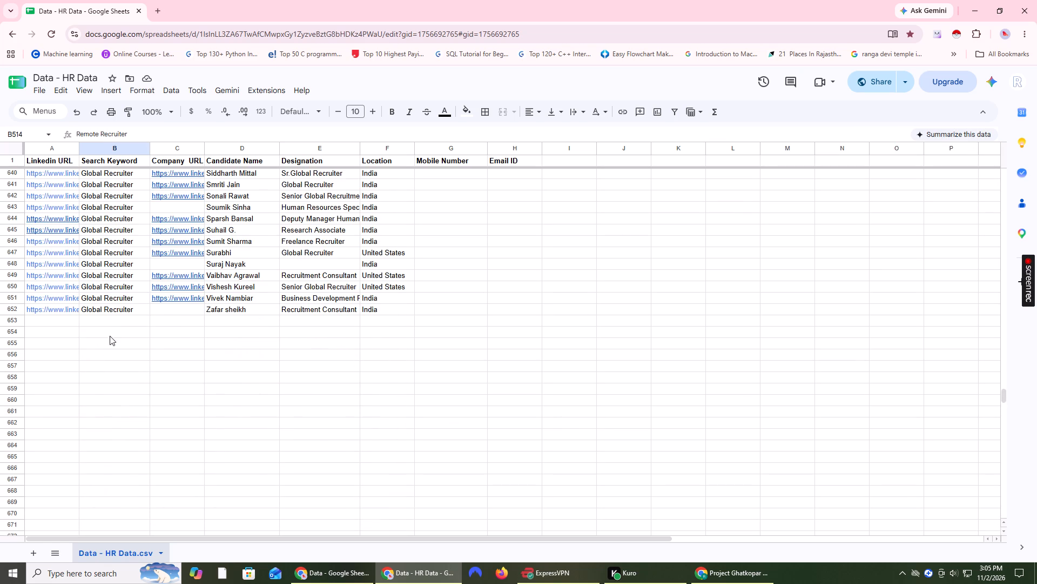
click(100, 320)
key(ctrl+v)
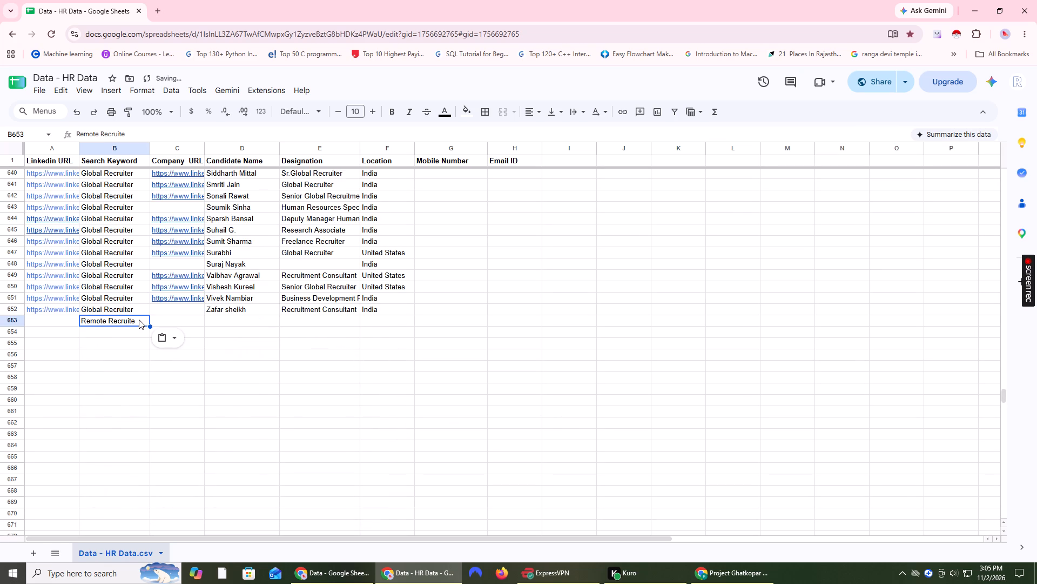
click(139, 319)
double_click(134, 323)
click(138, 321)
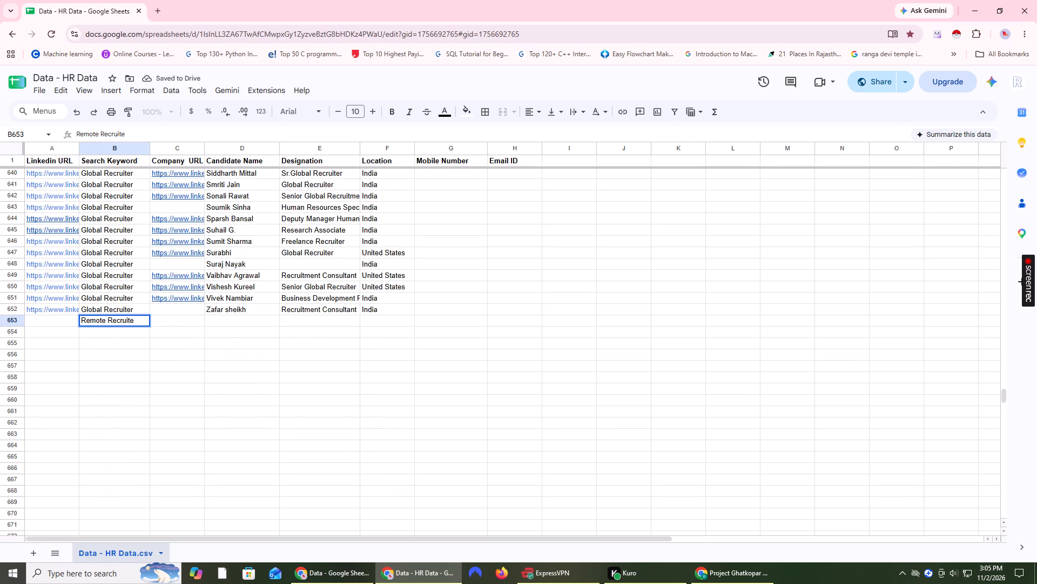
key(r)
key(Return)
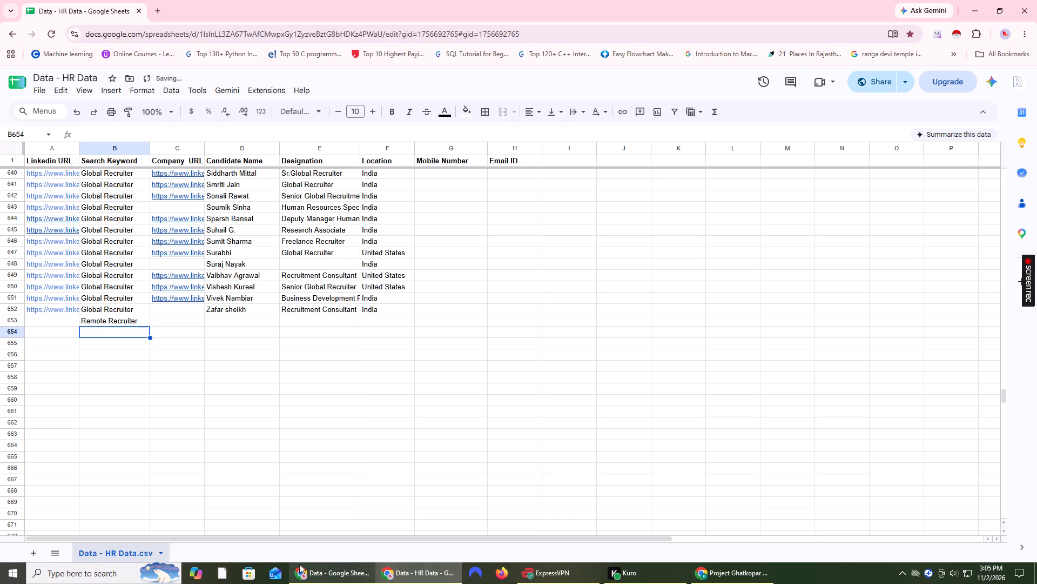
Cut the Remote Recruiter Delhi URLs in C2:C96 of the India sheet and paste them as values from A653 in Data - HR Data.
click(331, 578)
scroll(488, 328, up, 4)
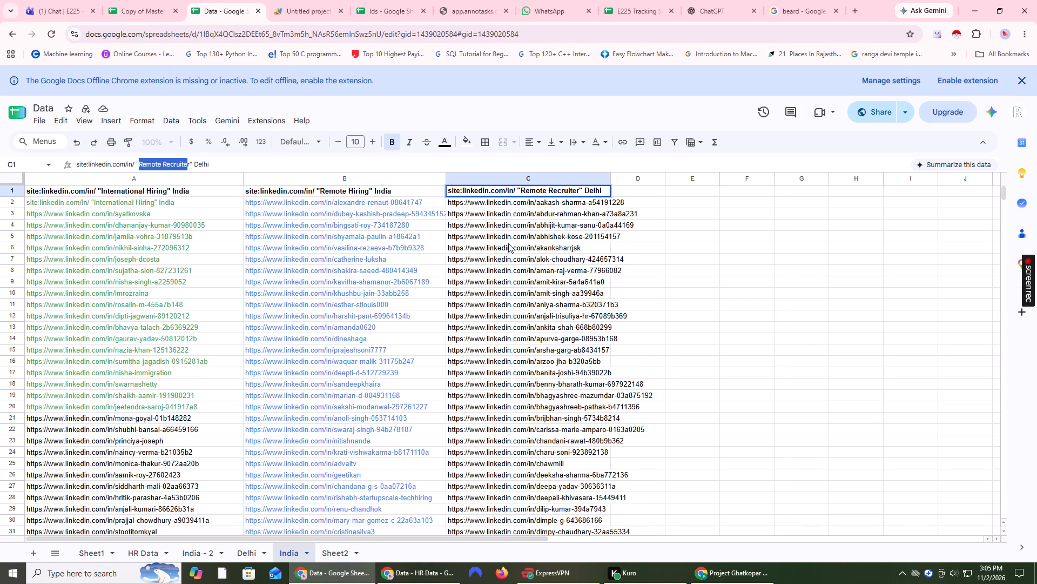
click(511, 216)
click(474, 199)
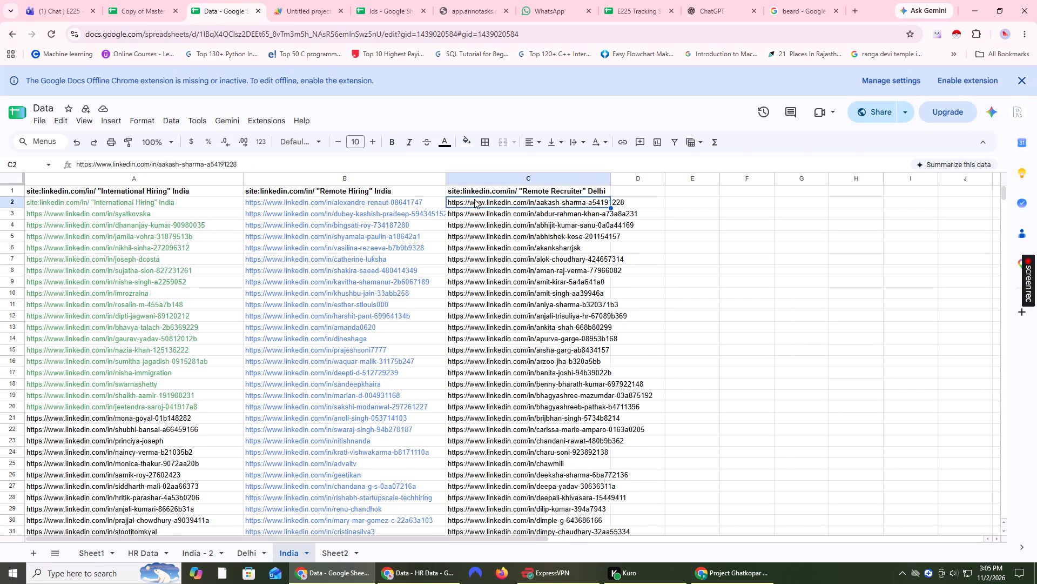
key(ctrl+shift+Down)
scroll(474, 199, down, 6)
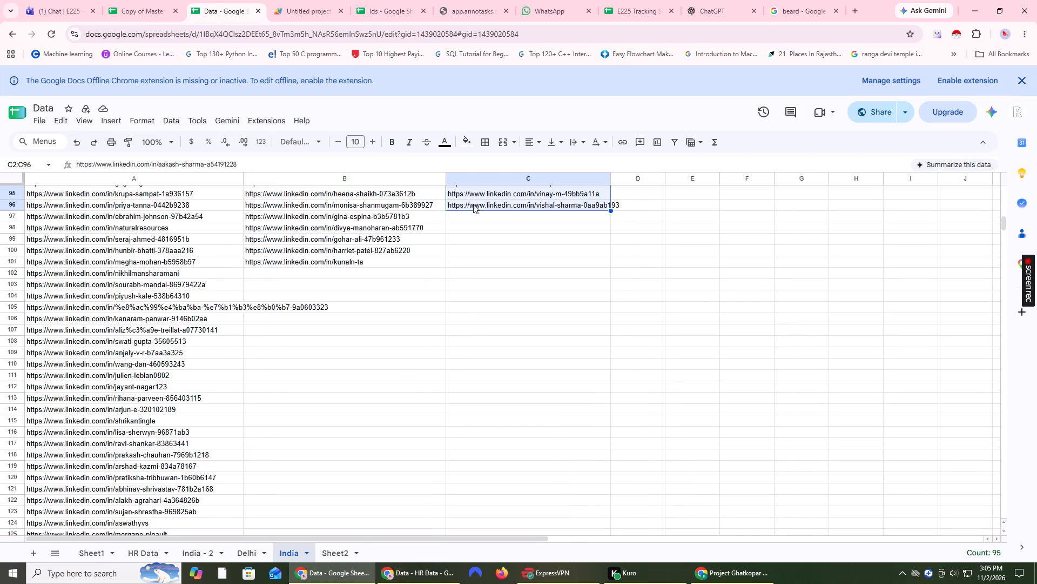
key(ctrl+x)
click(423, 574)
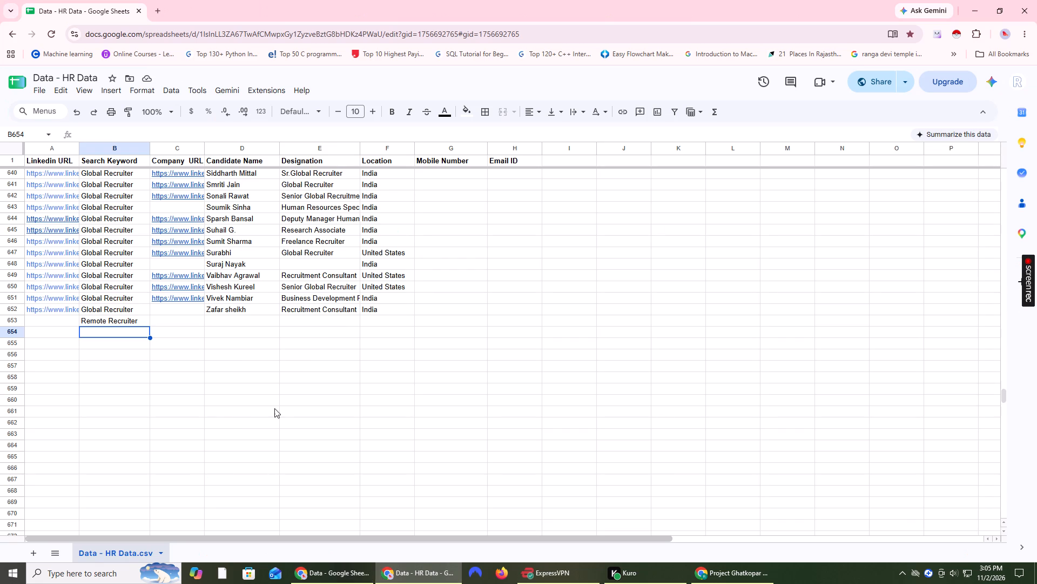
click(54, 323)
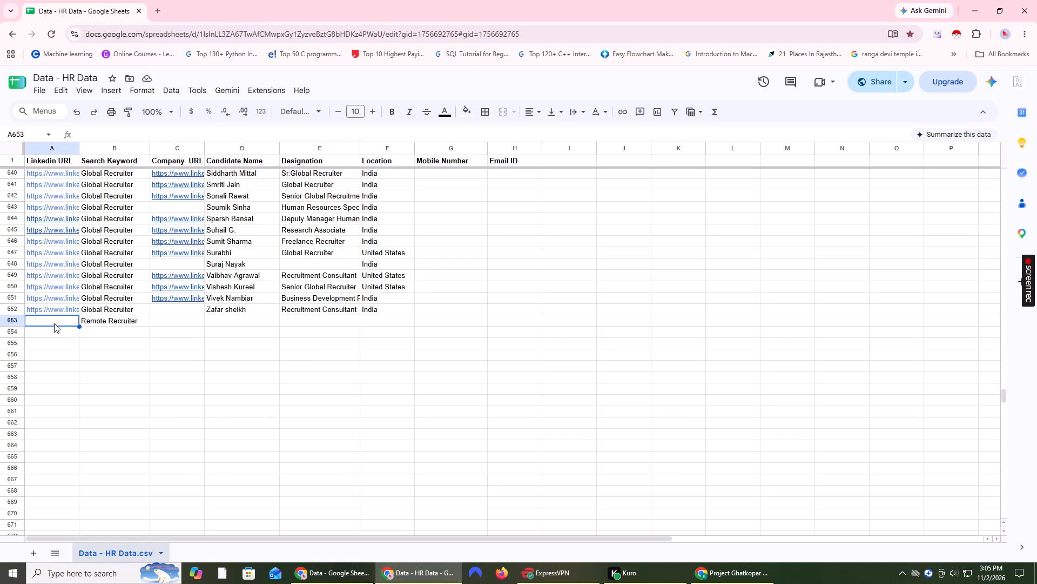
key(ctrl+shift+v)
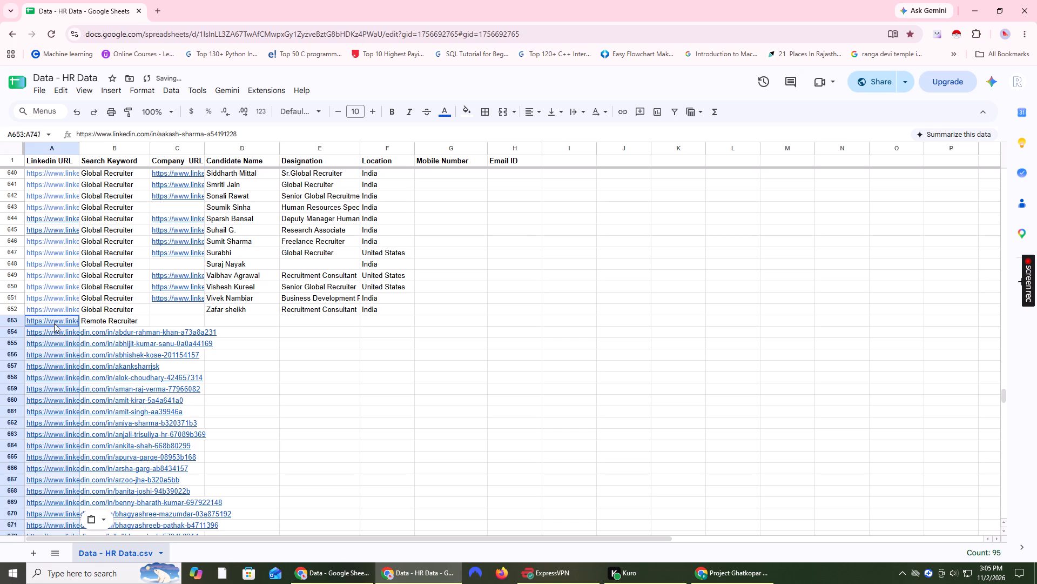
Fill the Remote Recruiter keyword down B653:B747 beside the newly pasted LinkedIn URLs.
click(101, 318)
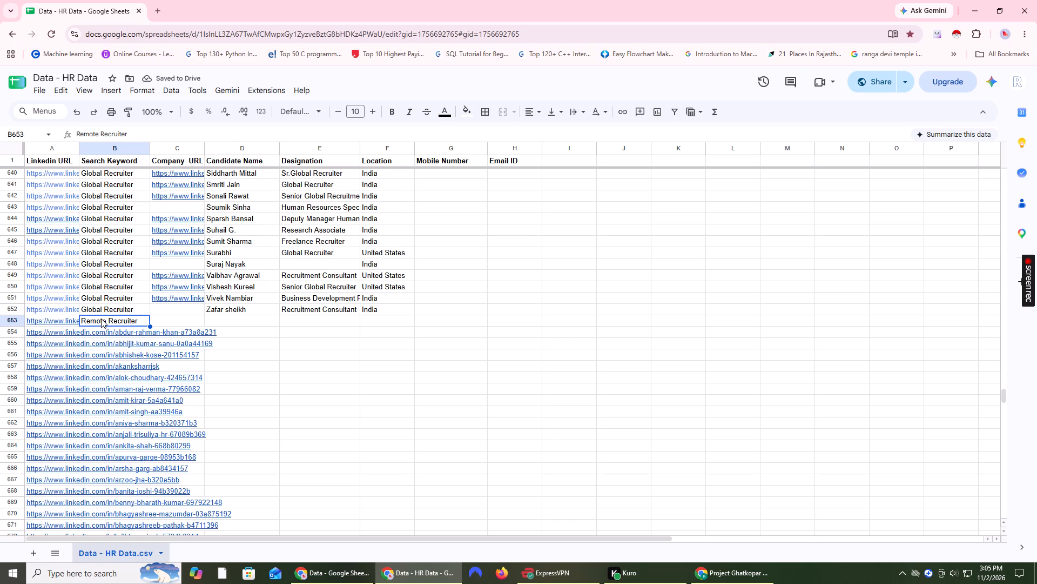
key(ctrl+Down)
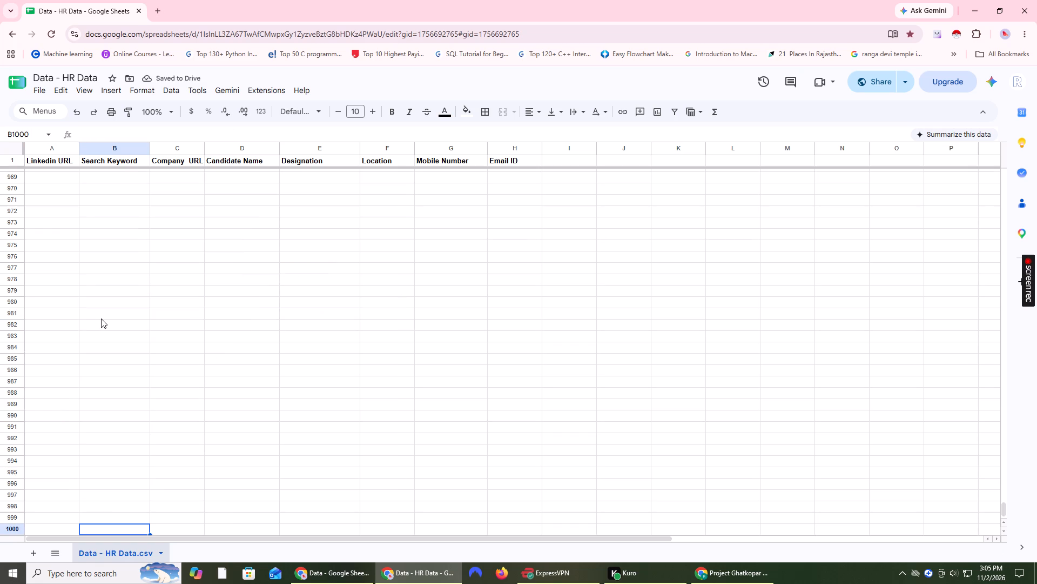
key(ctrl+Up)
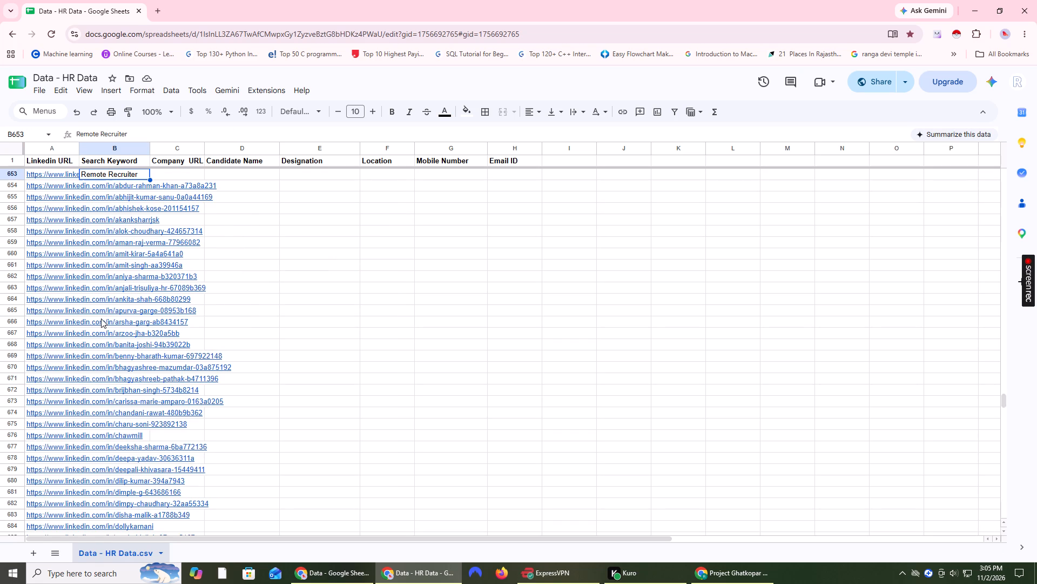
scroll(101, 318, up, 2)
key(shift+Down)
key(shift+Down)
key(shift+Down)
key(shift+Down)
key(shift+Down)
key(shift+Down)
key(shift+Down)
key(shift+Down)
key(shift+Down)
key(shift+Down)
key(shift+Down)
key(shift+Down)
key(shift+Down)
key(shift+Down)
key(shift+Down)
key(shift+Down)
key(shift+Down)
key(shift+Down)
key(shift+Down)
key(shift+Down)
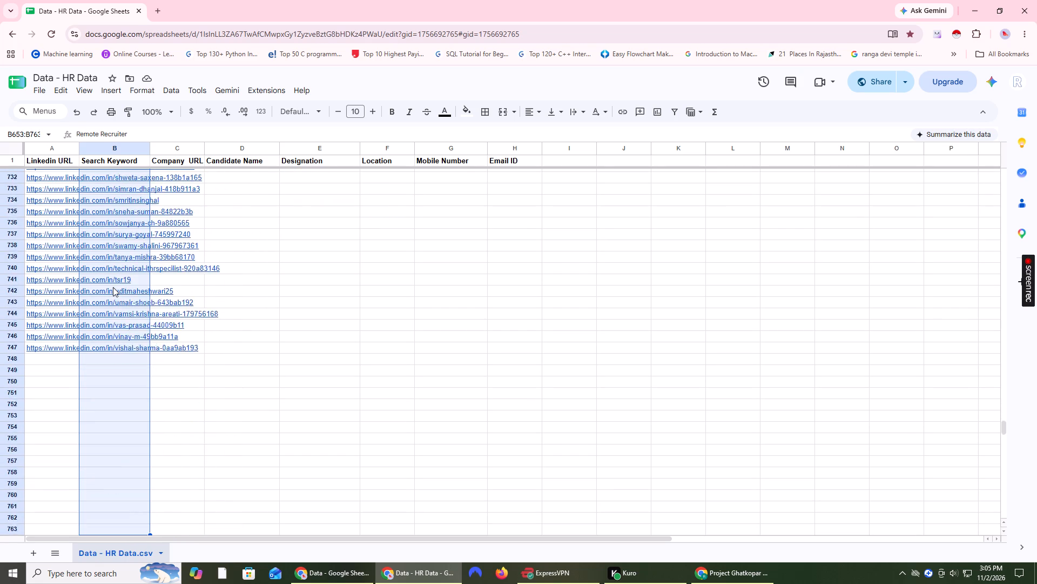
key(shift+Up)
key(shift+Up)
key(shift+Up)
key(shift+Up)
key(shift+Up)
key(shift+Up)
key(shift+Up)
key(shift+Up)
key(shift+Up)
key(shift+Up)
key(shift+Up)
key(shift+Up)
key(shift+Up)
key(shift+Up)
key(shift+Up)
key(shift+Up)
key(shift+Up)
key(shift+Up)
key(shift+Up)
key(shift+Up)
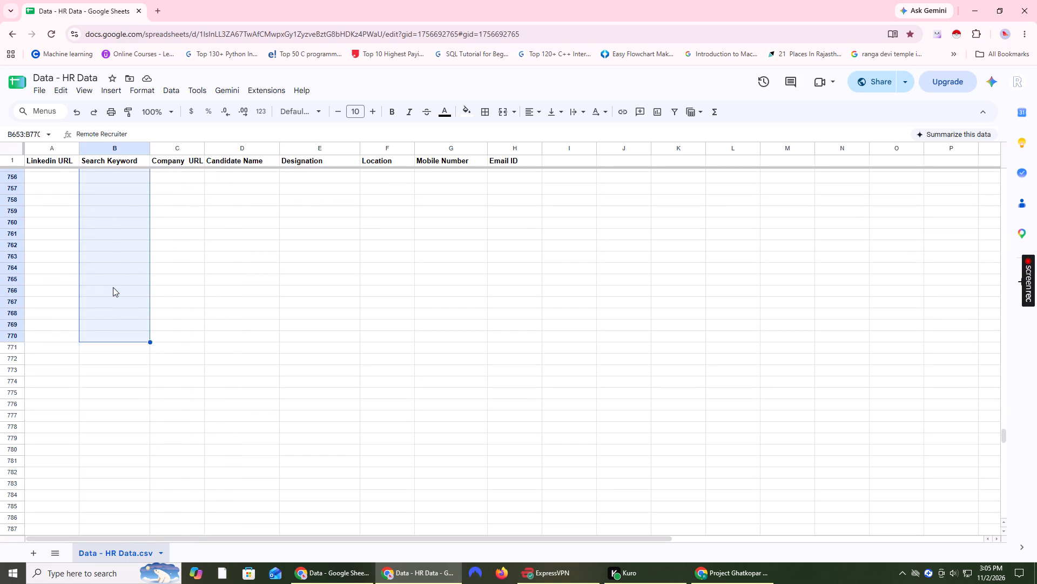
key(shift+Down)
key(shift+Down)
key(shift+Down)
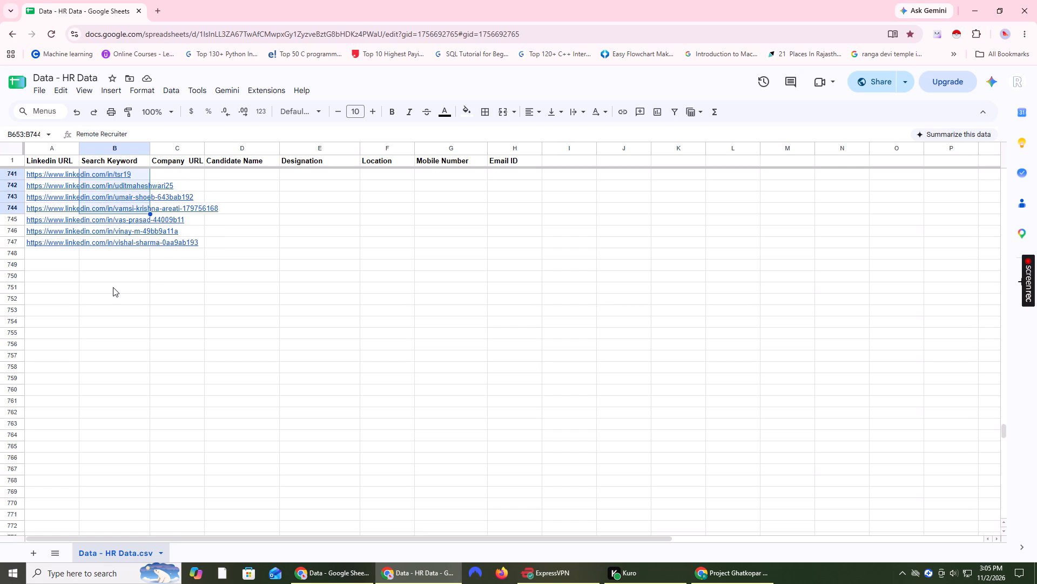
key(shift+Down)
key(shift+Down)
key(shift+Down)
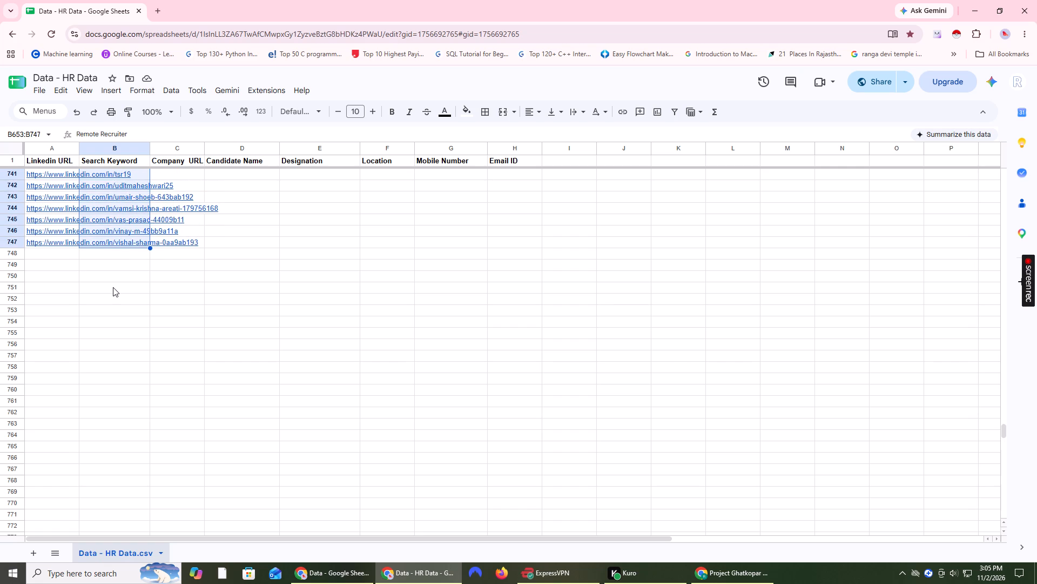
key(ctrl+d)
click(175, 356)
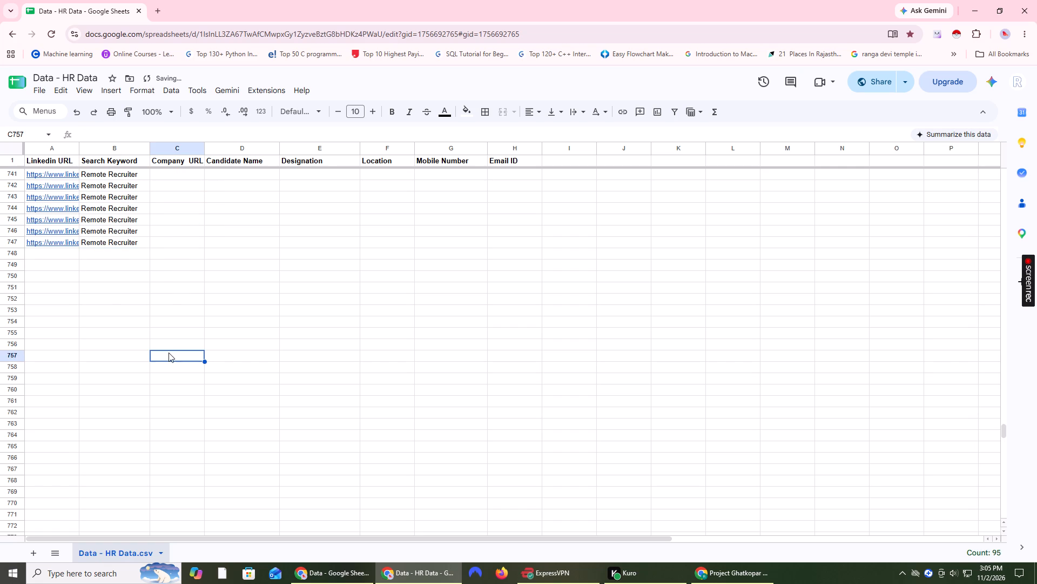
Copy the keyword Remote Hiring from header B1 of the India sheet into B748 of Data - HR Data, below the Remote Recruiter entries.
click(326, 579)
click(404, 294)
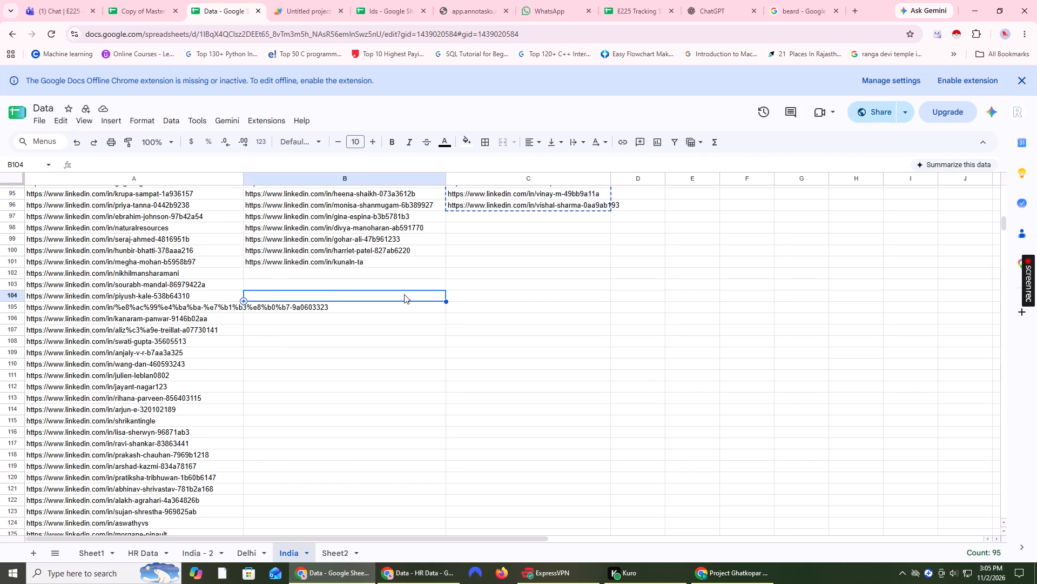
scroll(465, 300, up, 4)
scroll(465, 300, up, 20)
scroll(465, 300, up, 8)
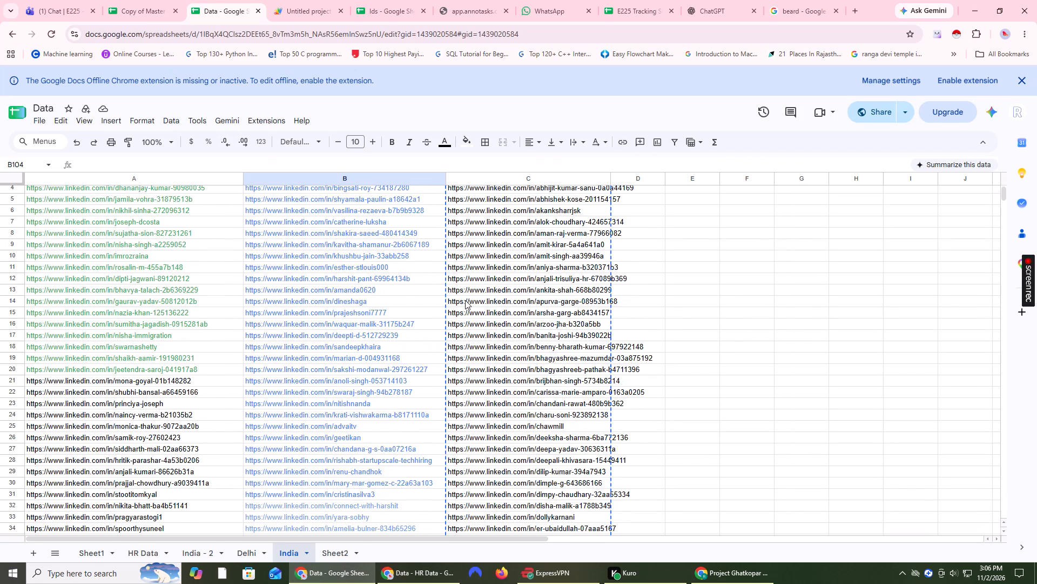
double_click(305, 192)
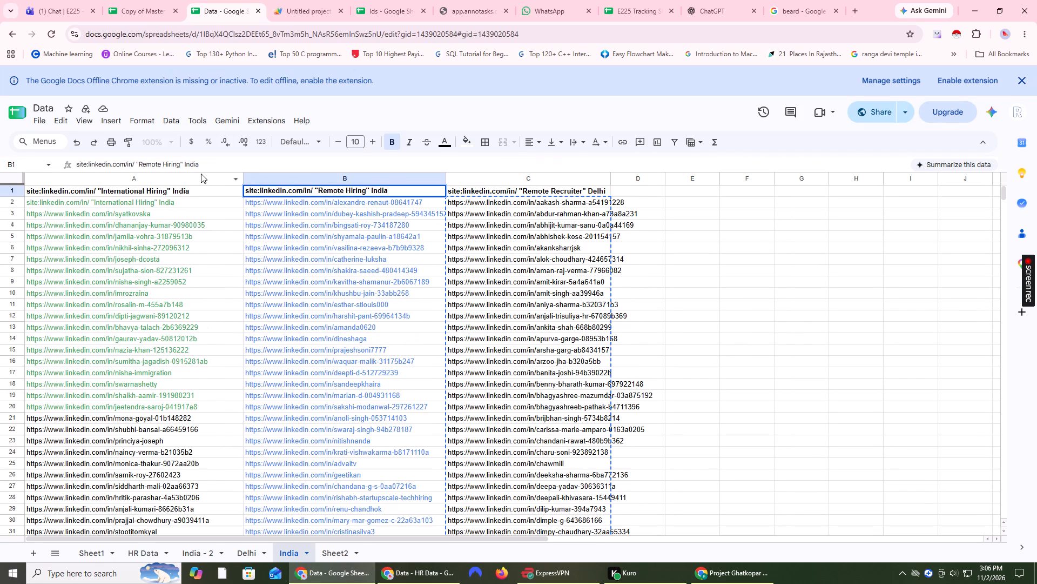
drag(180, 166, 174, 165)
drag(174, 165, 140, 165)
key(ctrl+c)
click(206, 288)
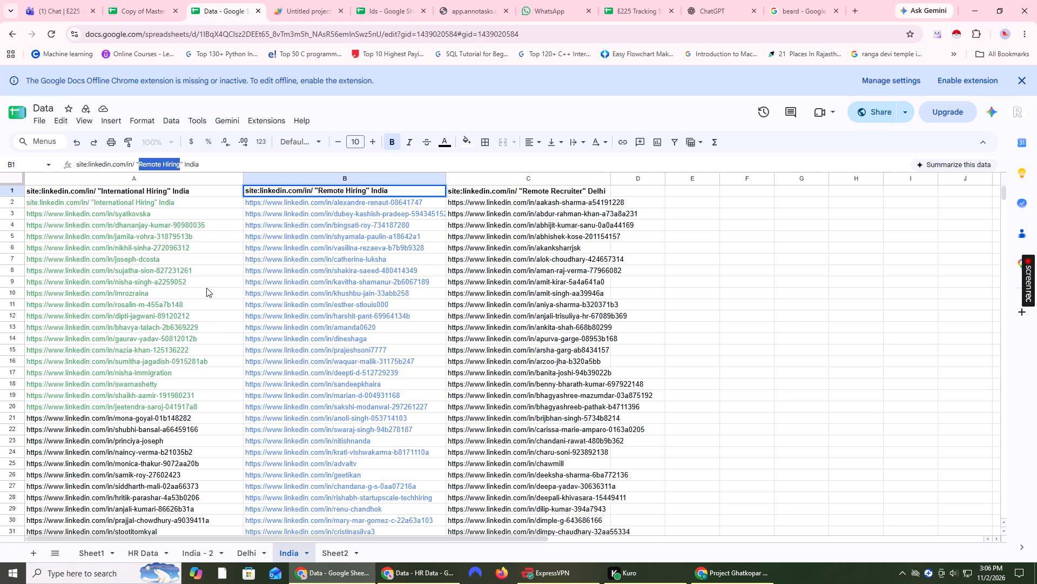
click(412, 570)
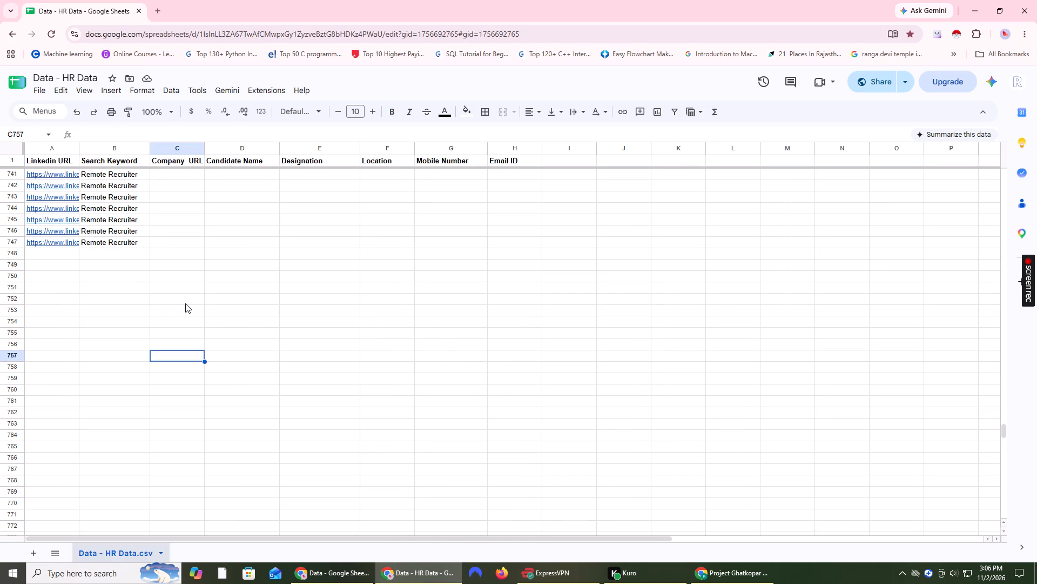
click(110, 249)
key(ctrl+v)
click(157, 345)
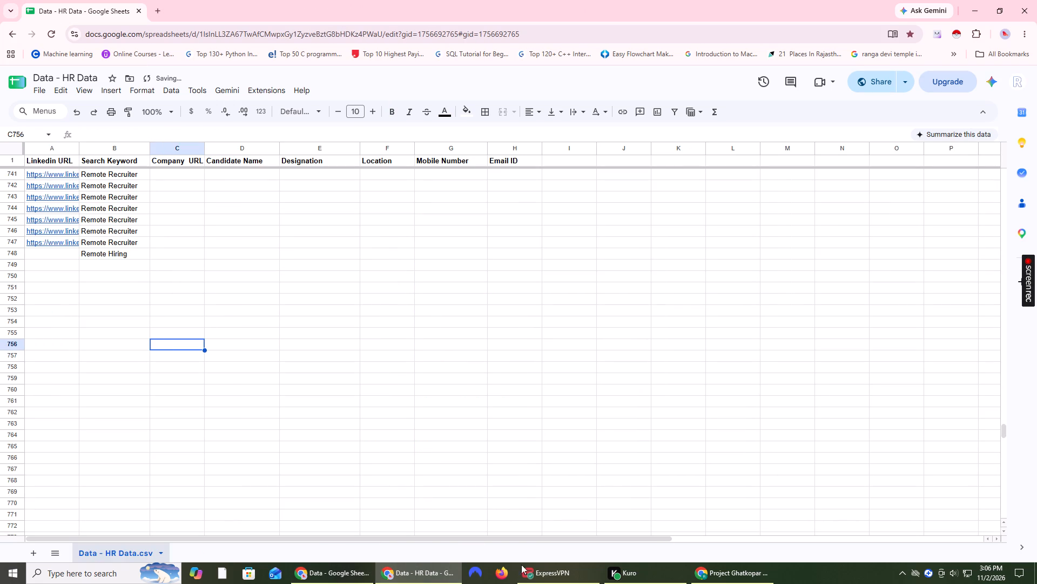
Cut the Remote Hiring India URLs in B2:B101 of the India sheet and paste them from A748 in Data - HR Data.
click(327, 576)
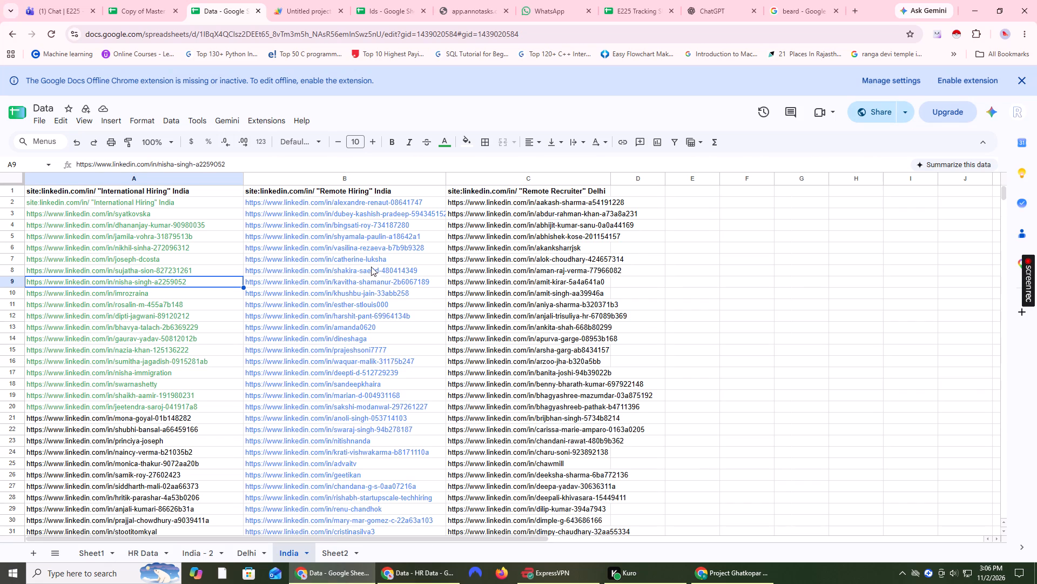
scroll(356, 264, up, 2)
click(288, 203)
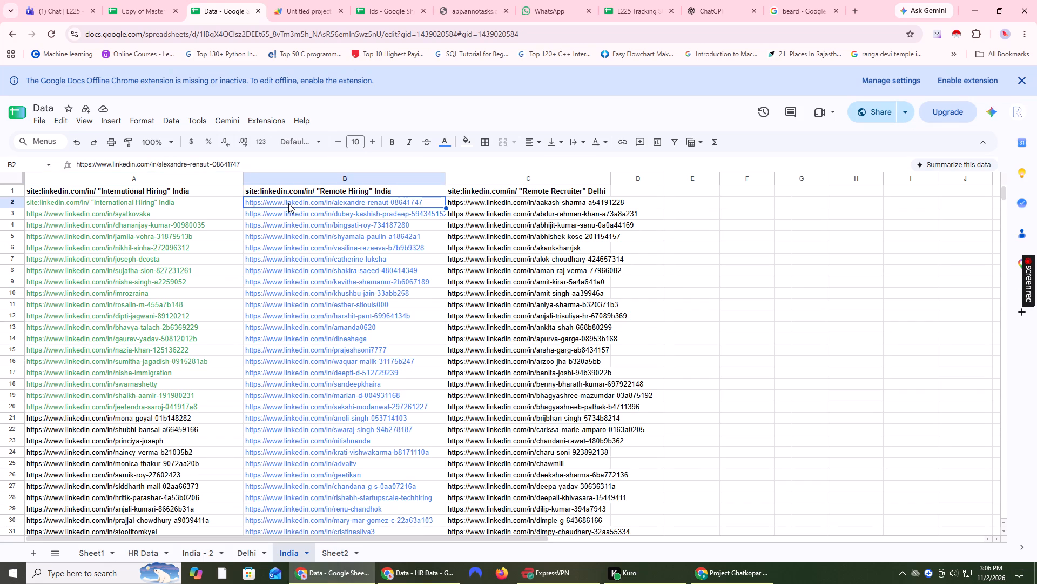
key(ctrl+shift+Down)
scroll(288, 204, down, 7)
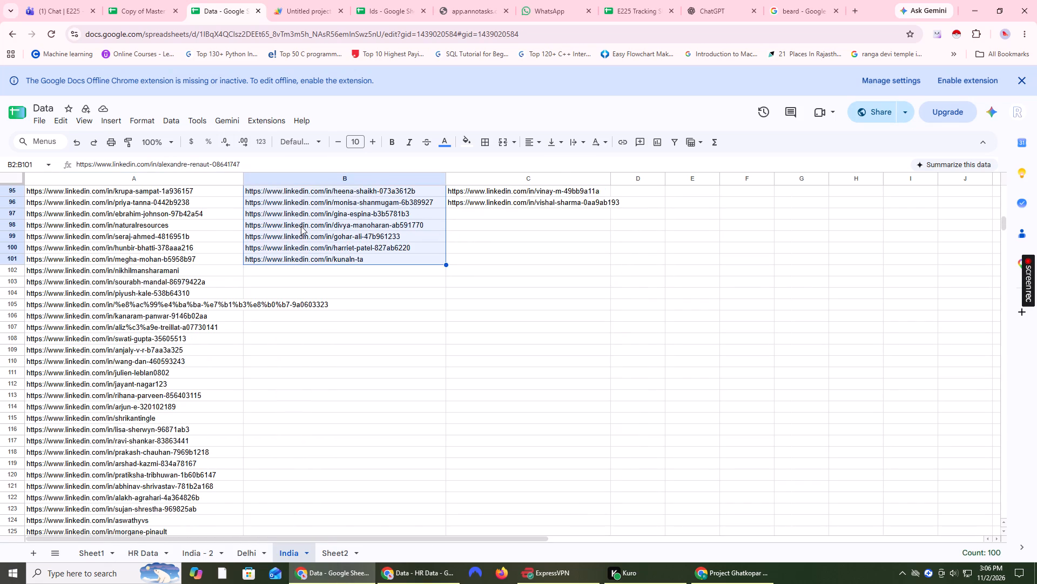
scroll(311, 271, up, 2)
key(ctrl+x)
click(409, 575)
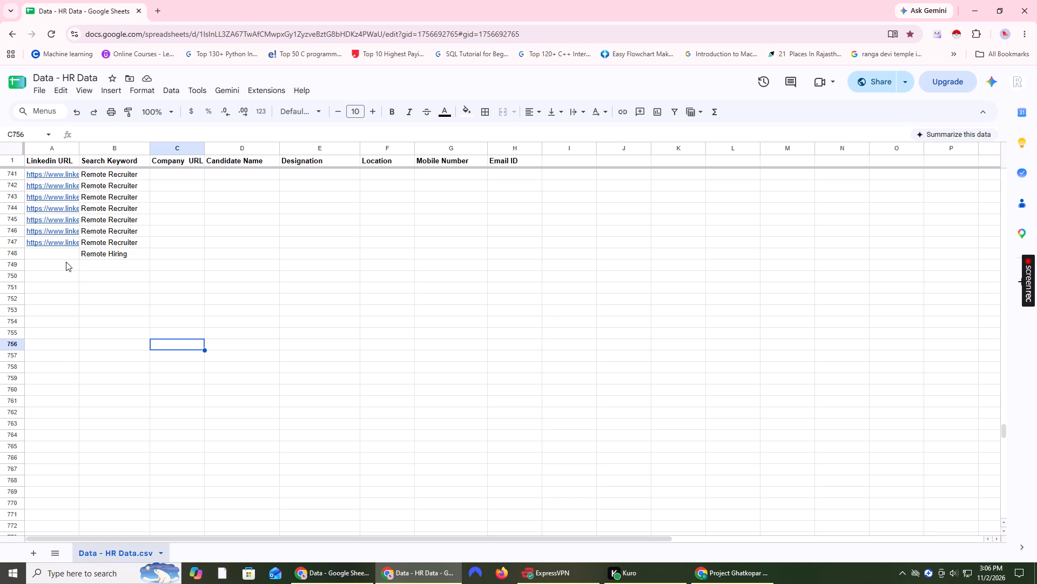
click(62, 257)
key(ctrl+v)
Fill the Remote Hiring keyword down B748:B847 beside the newly pasted LinkedIn URLs.
click(109, 255)
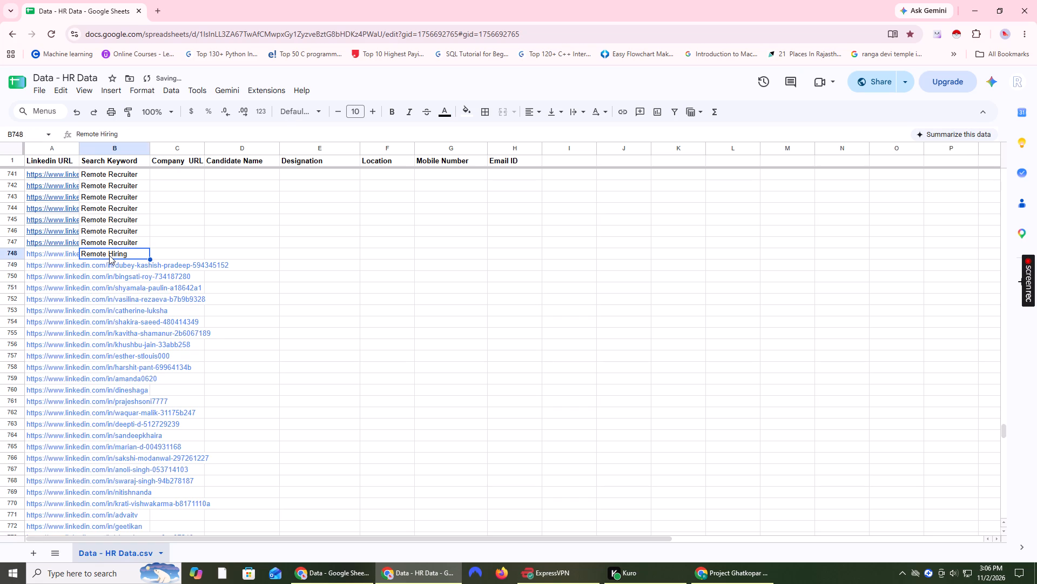
key(ctrl+shift+Down)
key(shift+Up)
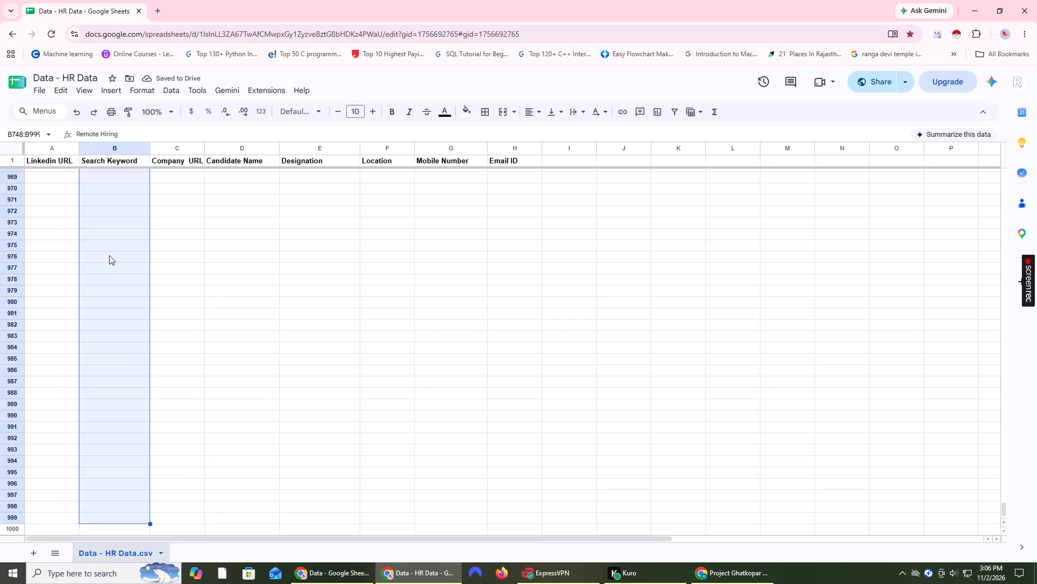
key(shift+Up)
key(shift+Up)
key(shift+Up)
key(shift+Up)
key(shift+Up)
key(shift+Up)
key(shift+Up)
key(shift+Up)
key(shift+Up)
key(shift+Up)
key(shift+Up)
key(shift+Up)
key(shift+Up)
key(shift+Up)
key(shift+Up)
key(shift+Up)
key(shift+Up)
key(shift+Up)
key(shift+Up)
key(shift+Up)
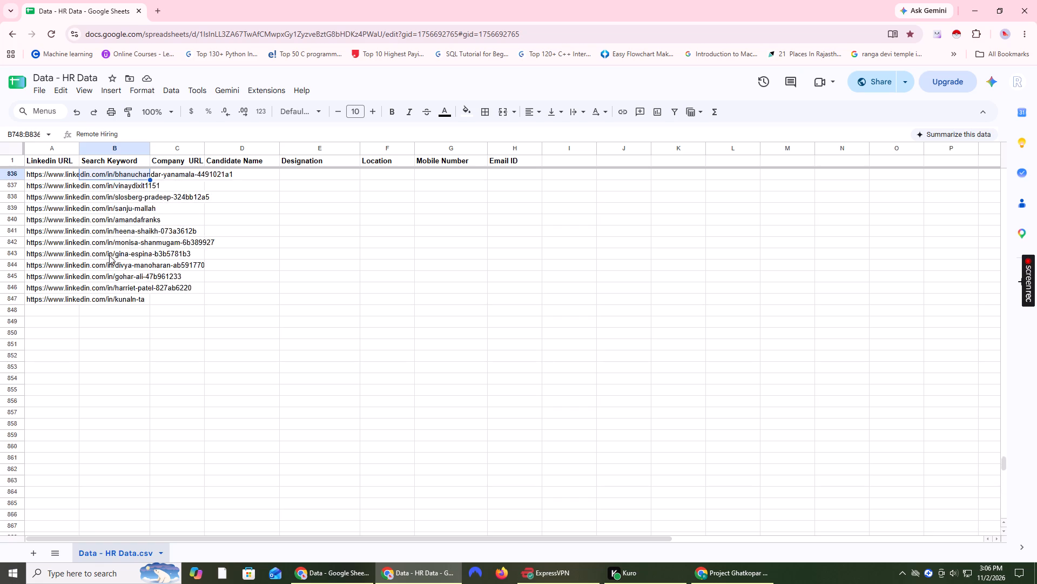
key(shift+Down)
key(shift+Down)
key(shift+Down)
key(shift+Down)
key(shift+Down)
key(shift+Down)
key(shift+Down)
key(shift+Down)
key(shift+Down)
key(shift+Down)
key(shift+Down)
key(shift+Down)
key(shift+Down)
key(shift+Up)
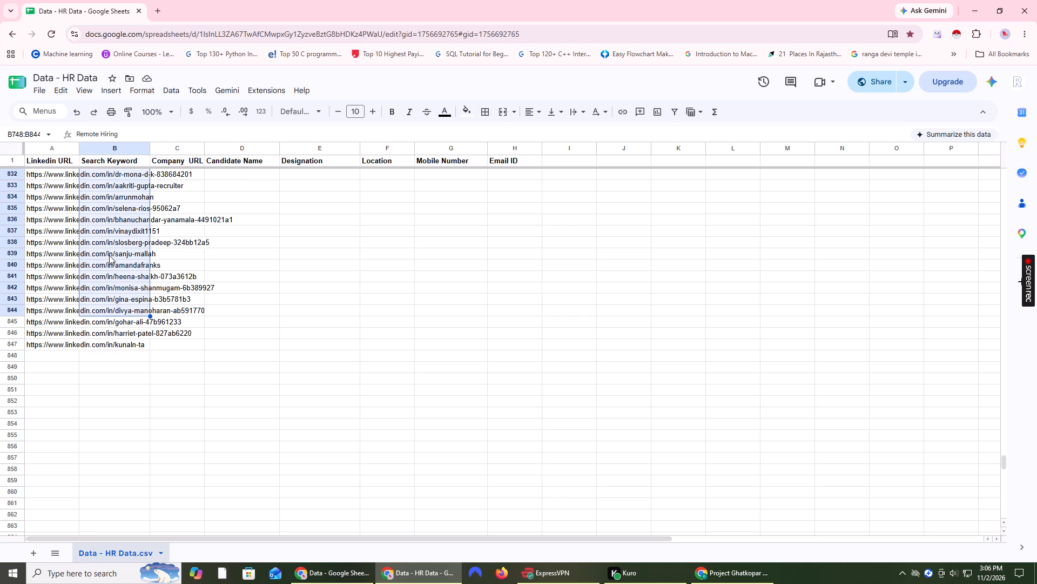
key(shift+Down)
key(shift+Down)
key(shift+Down)
key(ctrl+d)
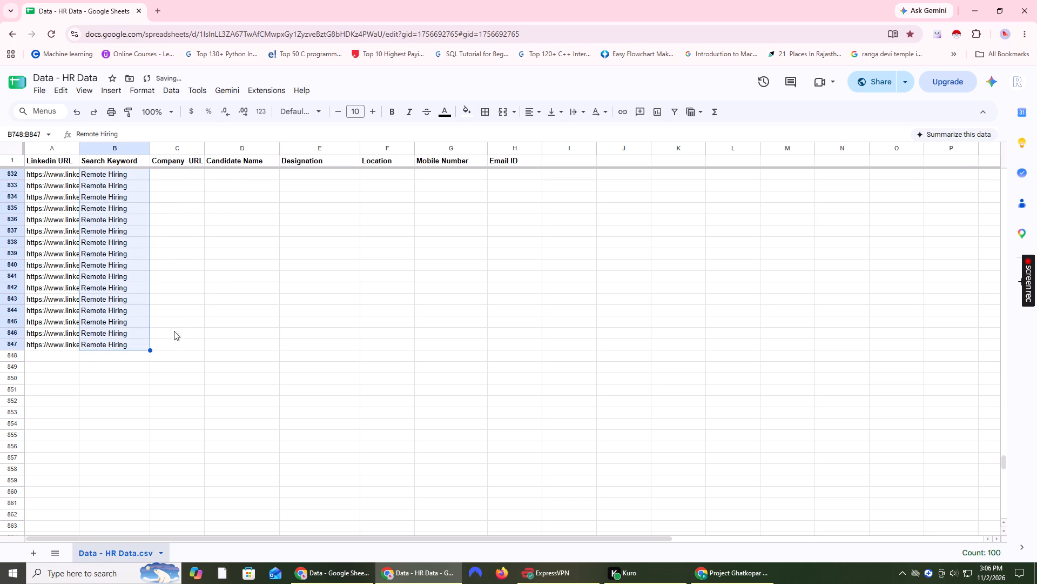
click(223, 329)
Copy the keyword International Hiring from header A1 of the India sheet in the source Data spreadsheet.
click(346, 576)
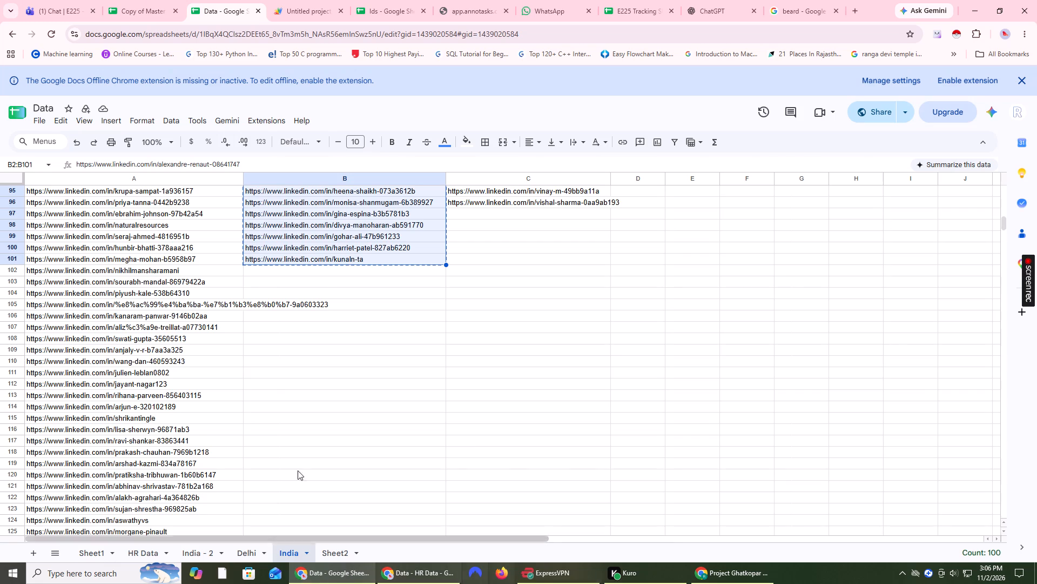
scroll(366, 388, up, 12)
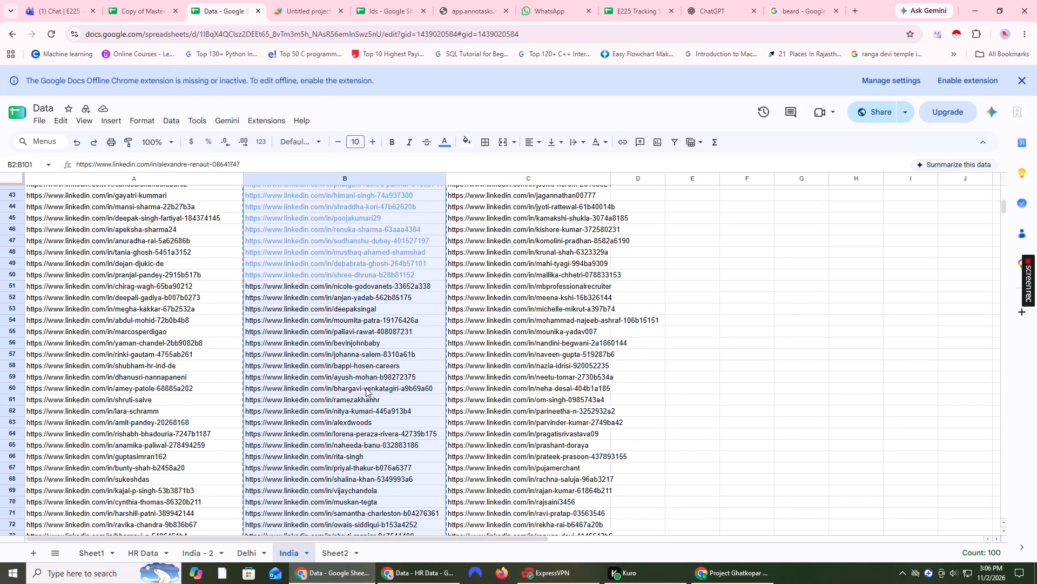
scroll(121, 351, up, 9)
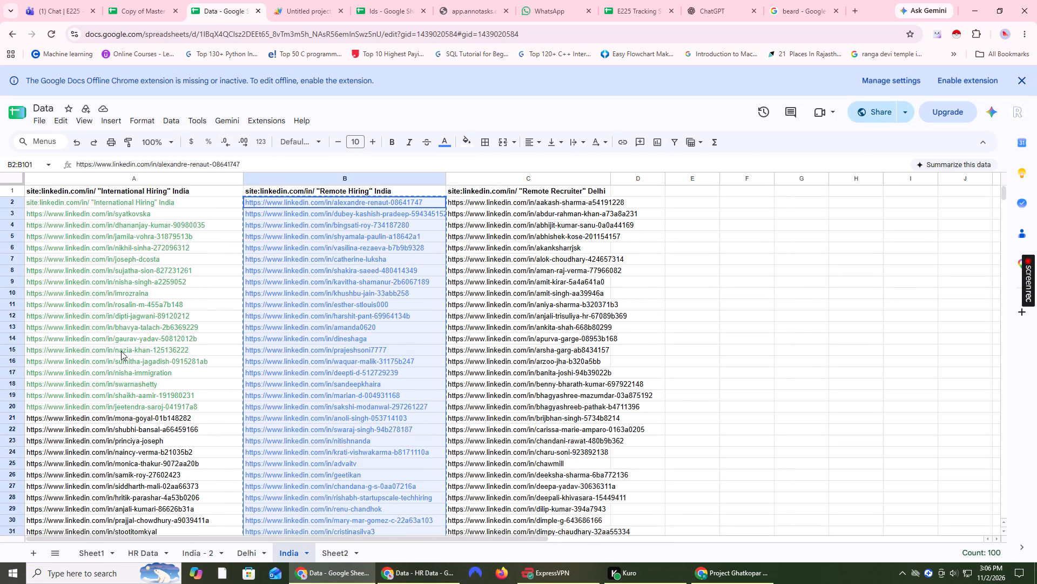
scroll(121, 351, up, 4)
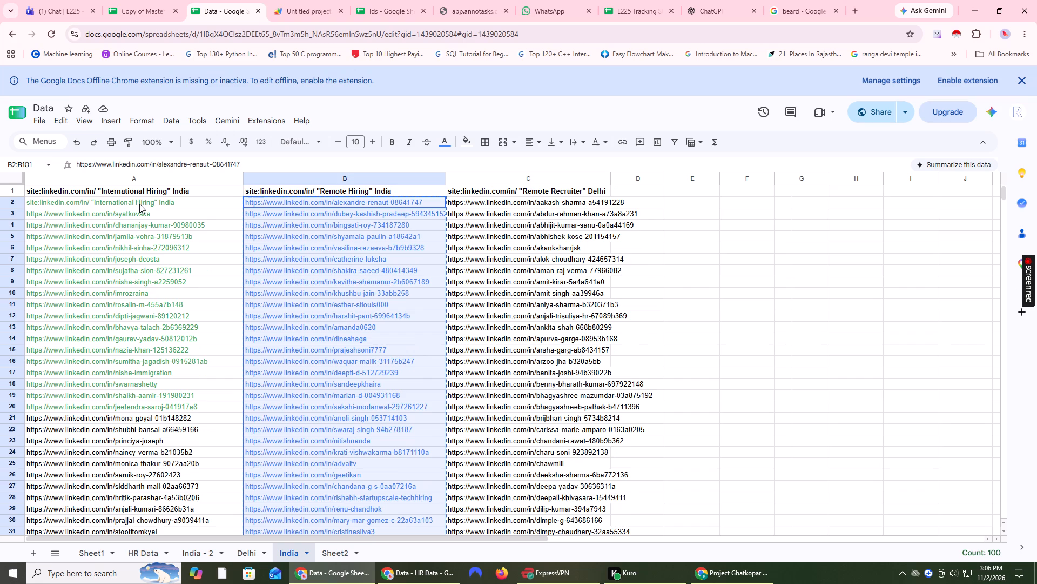
click(58, 194)
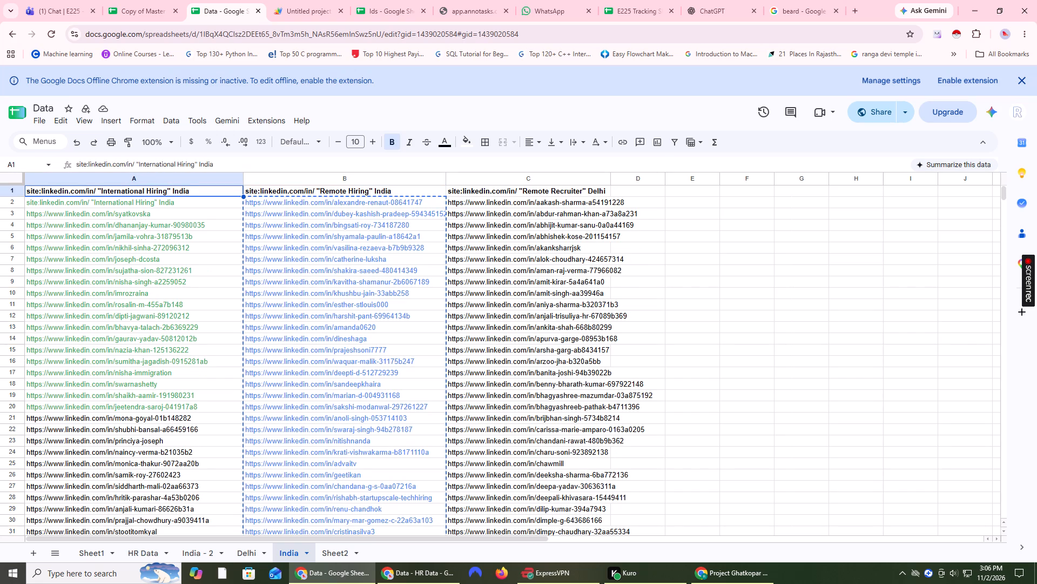
drag(194, 165, 139, 167)
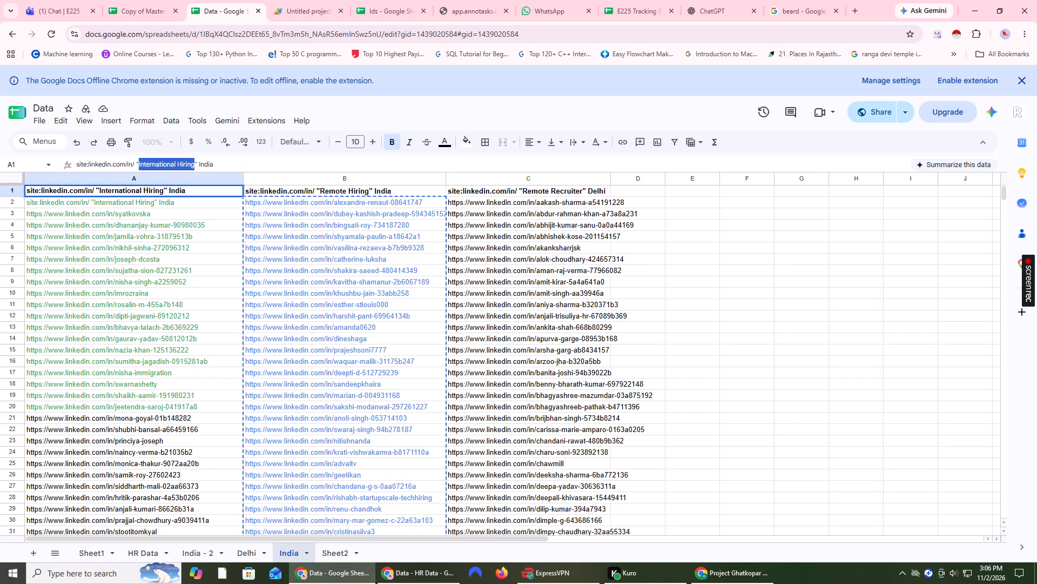
key(ctrl+c)
Search Data - HR Data for the copied International Hiring keyword and look through the existing Search Keyword entries.
click(415, 583)
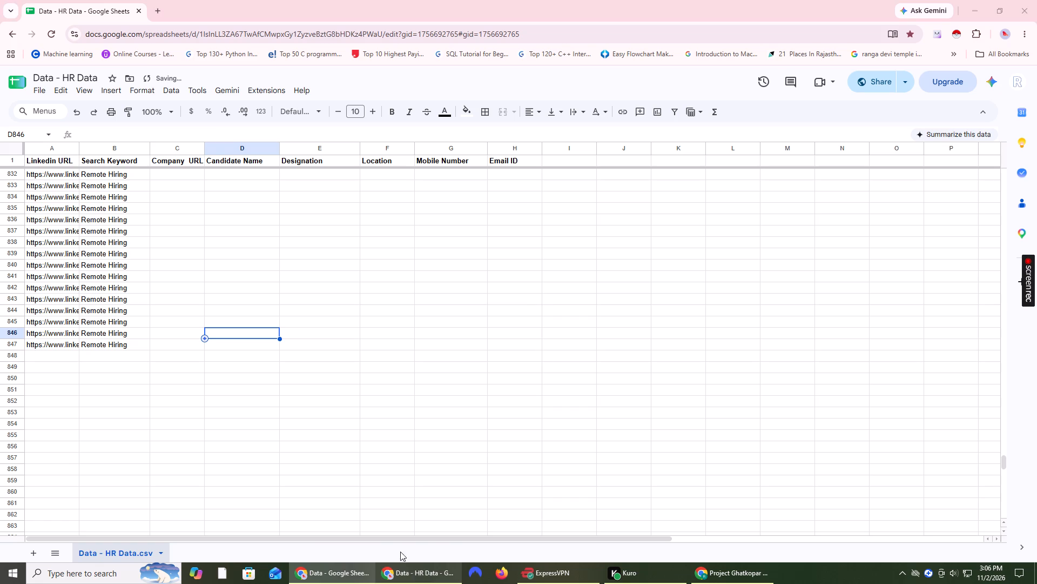
key(ctrl+f)
key(ctrl+v)
key(Return)
key(Return)
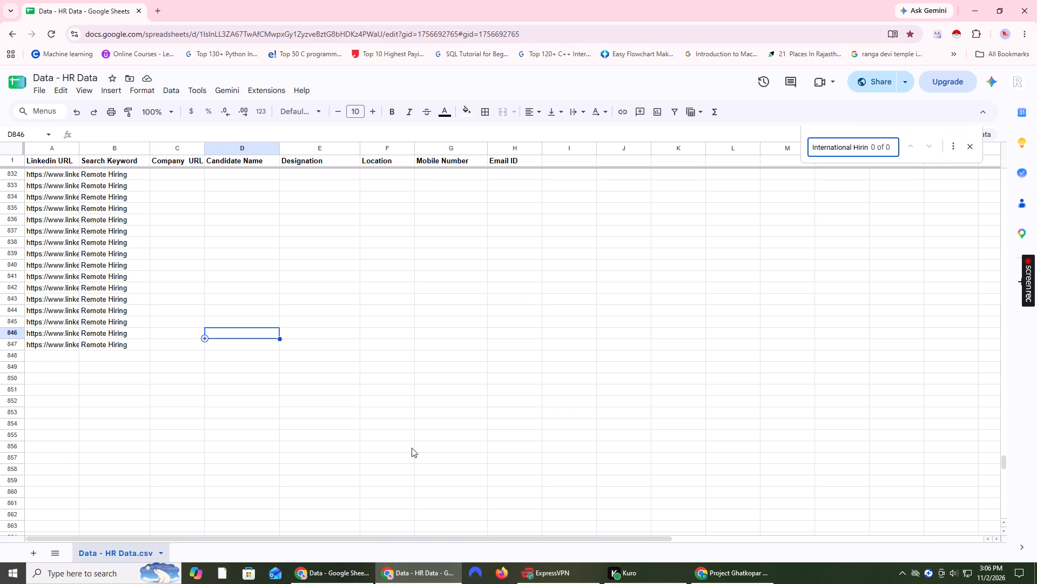
scroll(393, 450, up, 16)
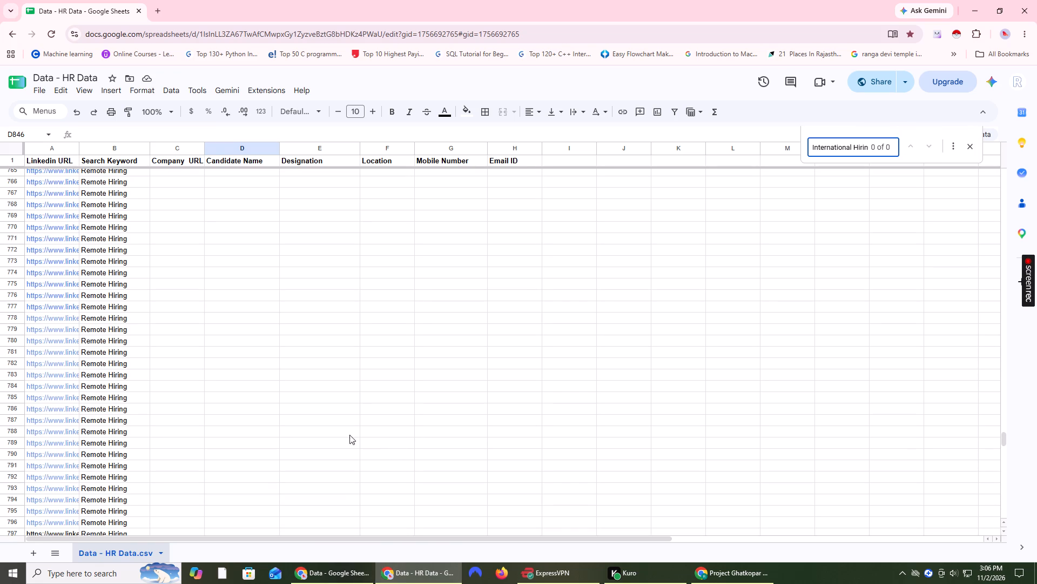
scroll(345, 434, up, 11)
scroll(345, 434, up, 17)
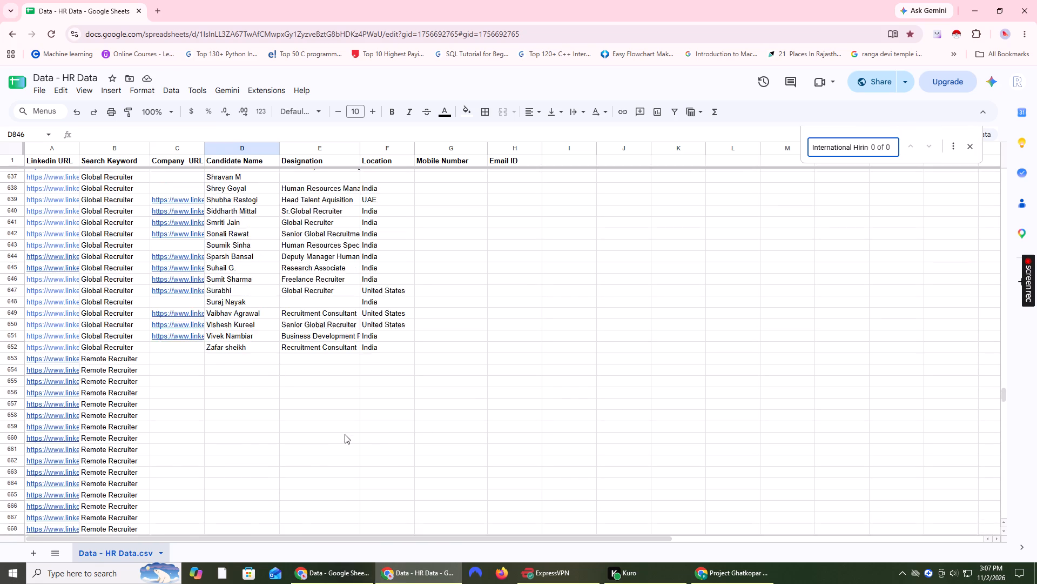
scroll(345, 434, up, 2)
scroll(345, 434, up, 20)
scroll(345, 434, up, 19)
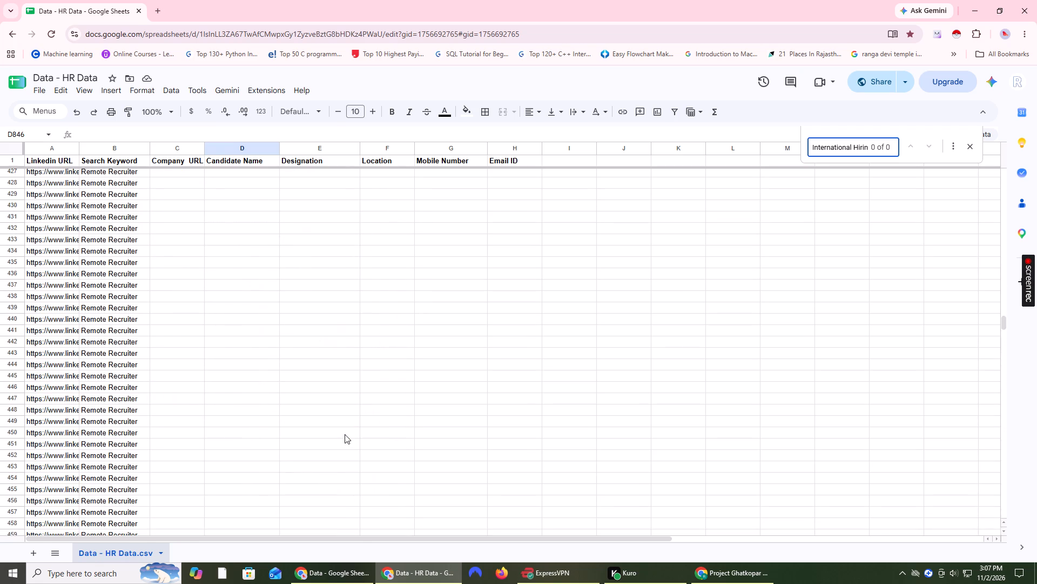
scroll(345, 434, up, 17)
scroll(345, 434, up, 8)
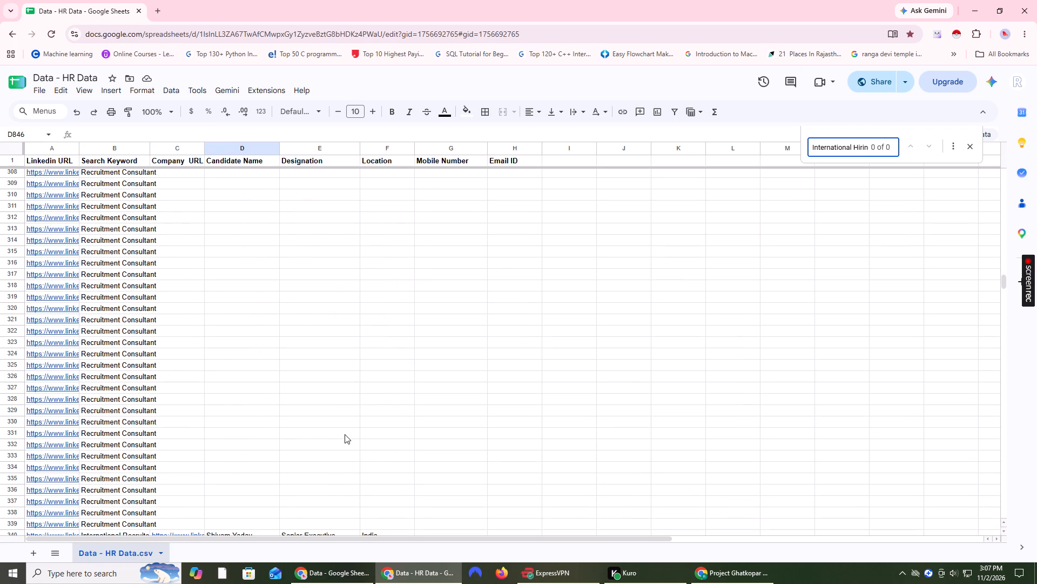
Enter International Hiring as the Search Keyword in B848, the first empty row below the Remote Hiring entries, and close the search.
scroll(345, 434, down, 13)
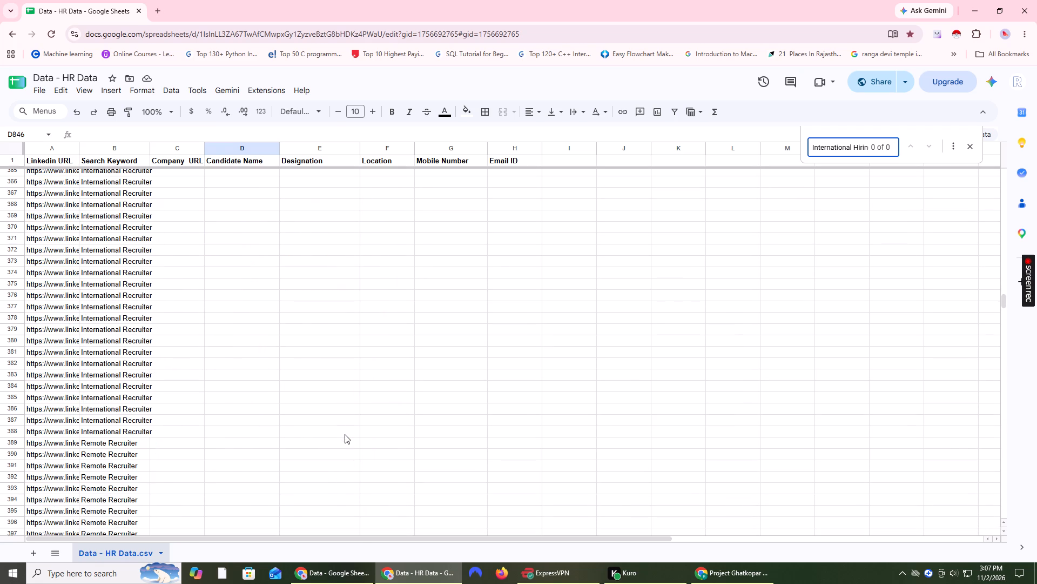
drag(1003, 303, 998, 342)
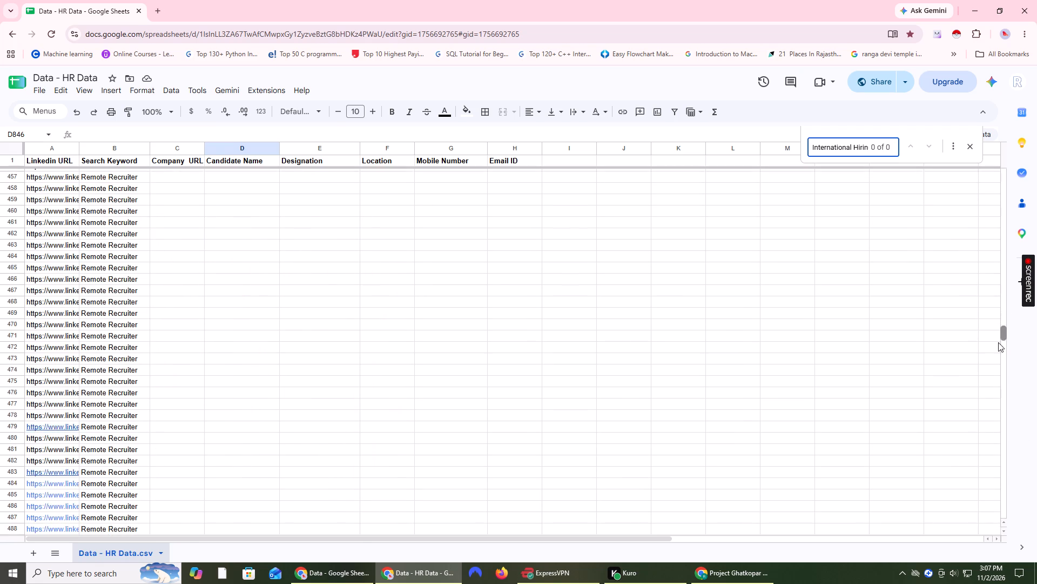
drag(998, 342, 987, 426)
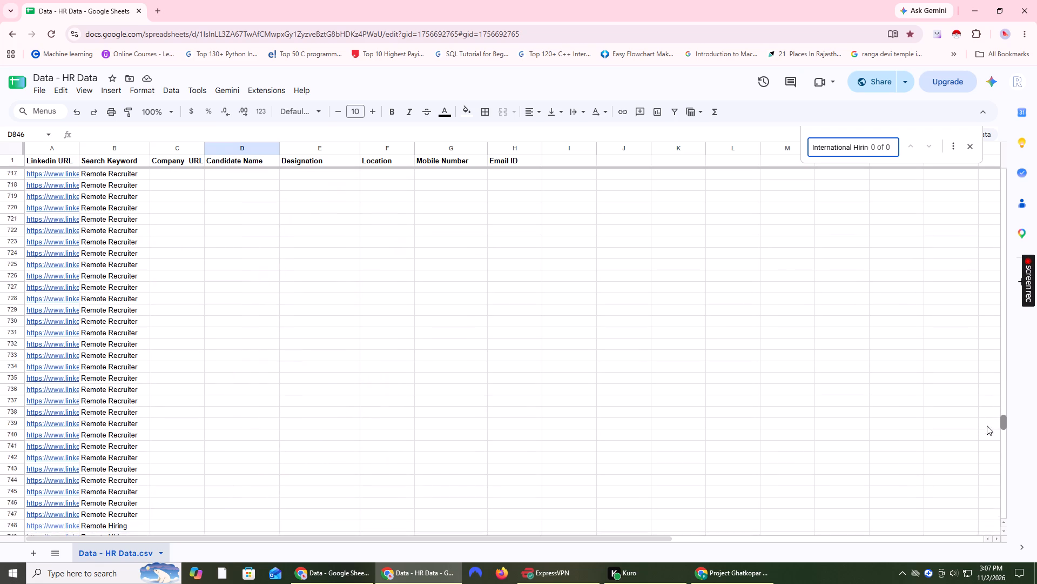
drag(987, 426, 986, 467)
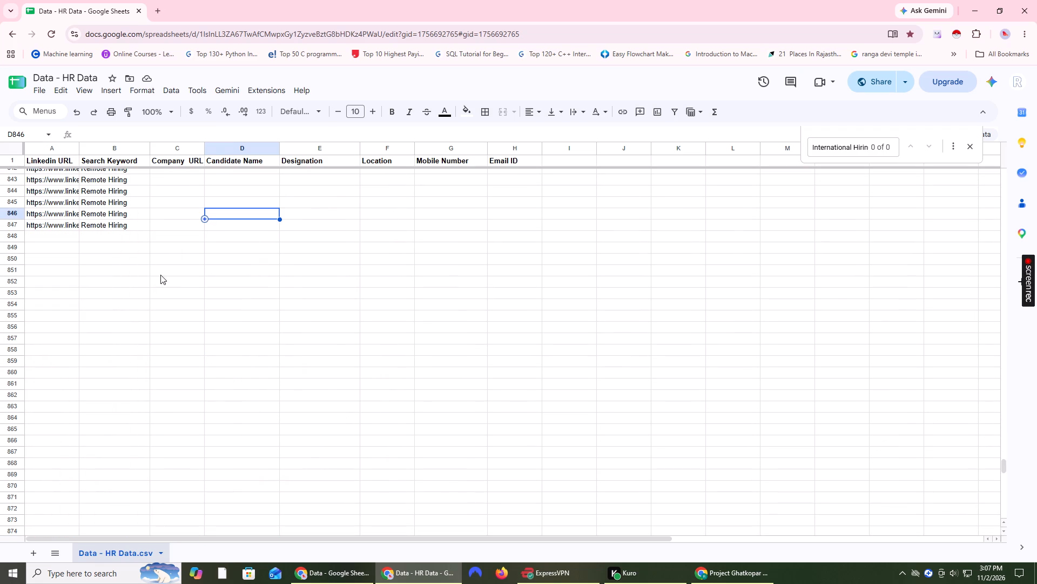
click(106, 237)
key(ctrl+v)
click(104, 271)
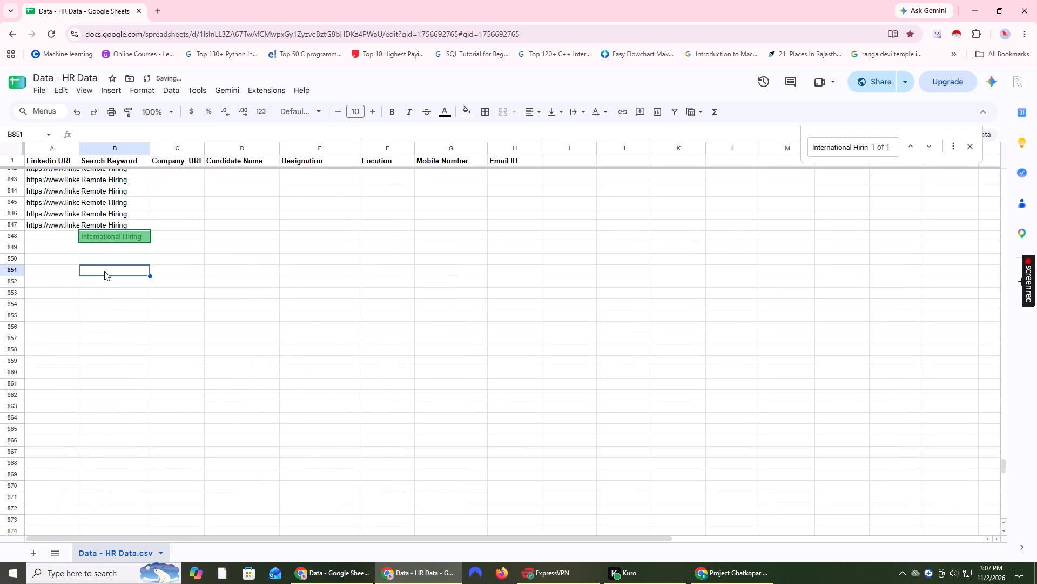
click(969, 152)
click(534, 381)
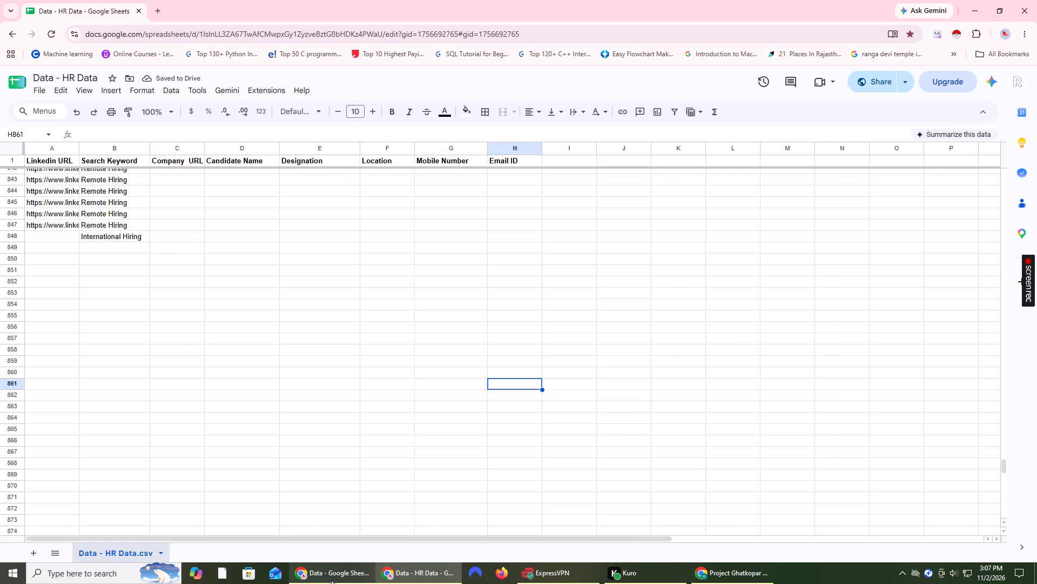
Cut the International Hiring entries A2:A137 from the India sheet of the source Data spreadsheet and paste them at A848 in Data - HR Data.
click(331, 580)
scroll(363, 474, up, 12)
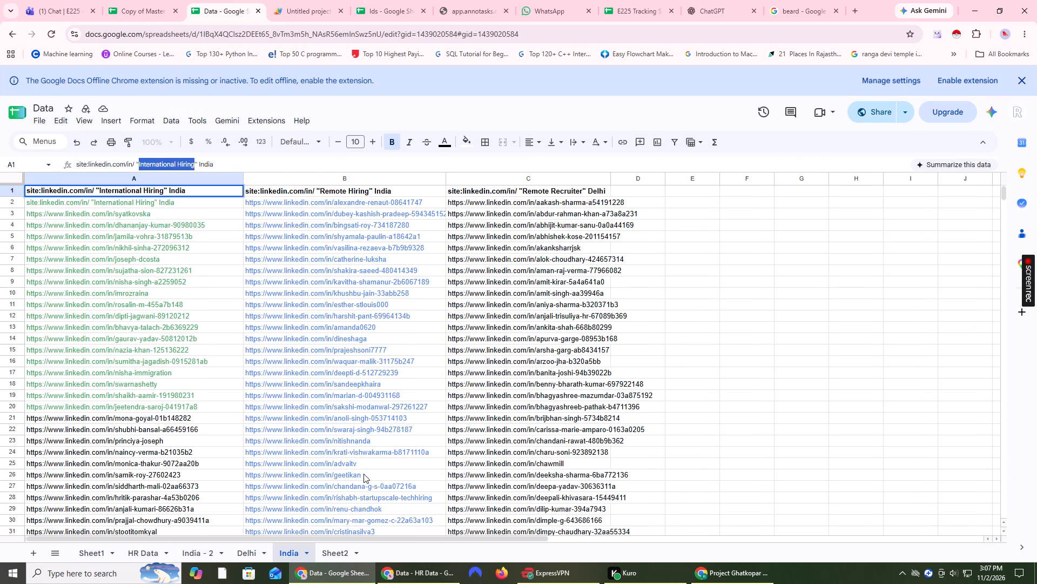
scroll(363, 474, up, 1)
scroll(204, 303, up, 3)
click(183, 202)
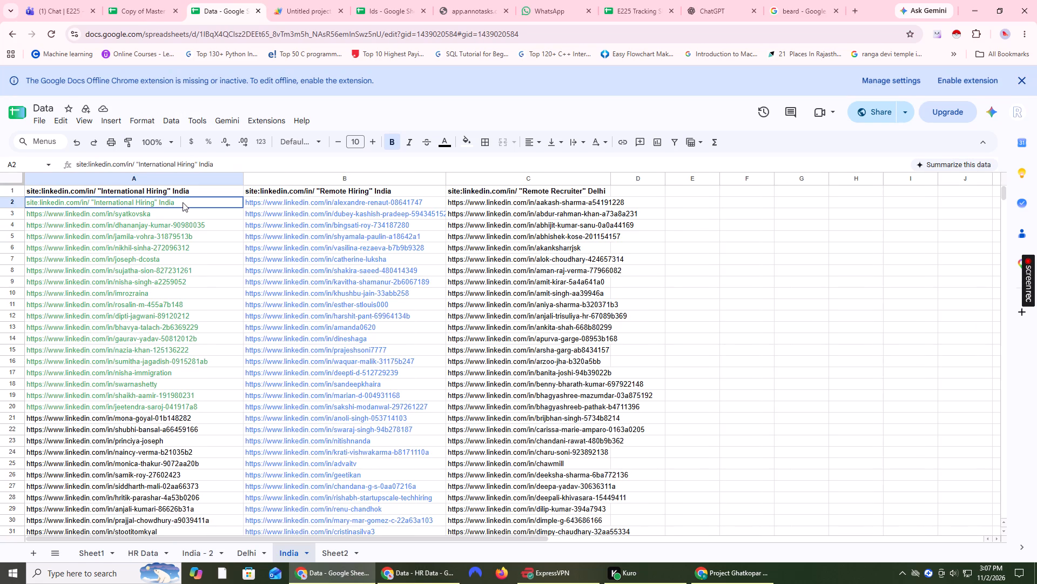
key(ctrl+shift+Down)
key(ctrl+shift+Down)
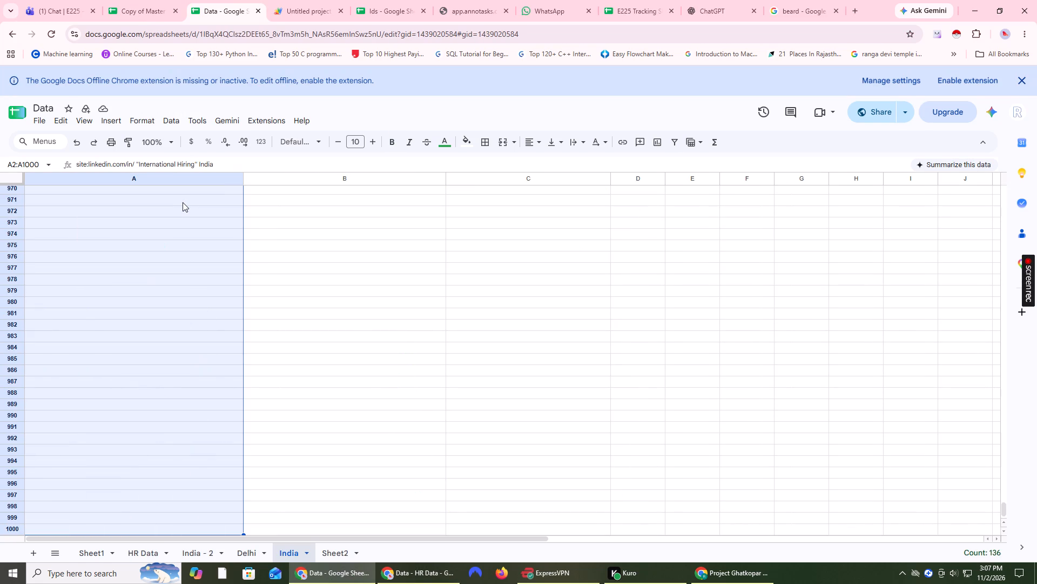
key(ctrl+shift+Up)
key(ctrl+x)
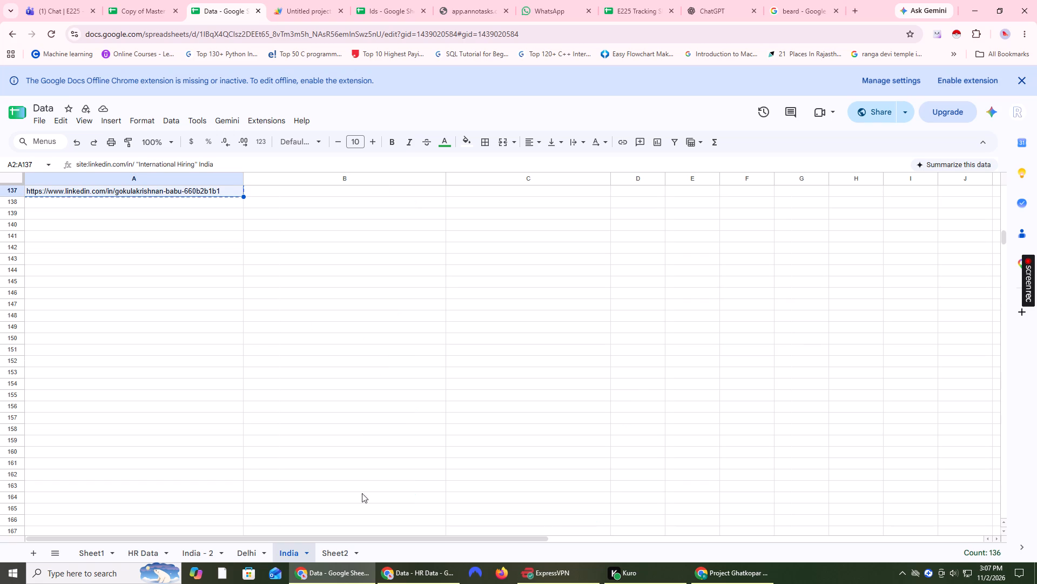
click(436, 573)
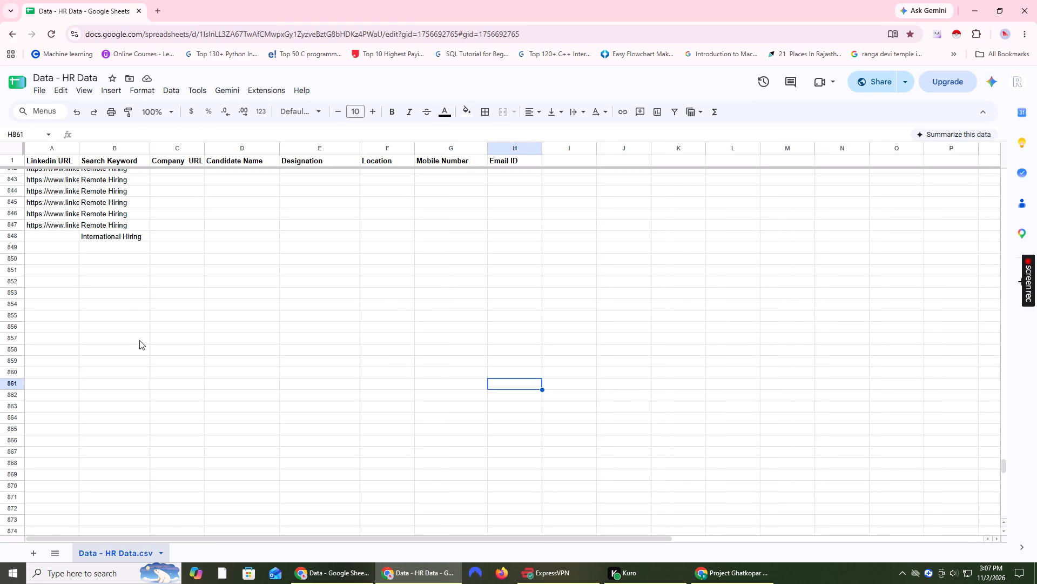
click(58, 240)
key(ctrl+v)
Fill the International Hiring keyword down B848:B983 beside the newly pasted LinkedIn URLs.
click(99, 236)
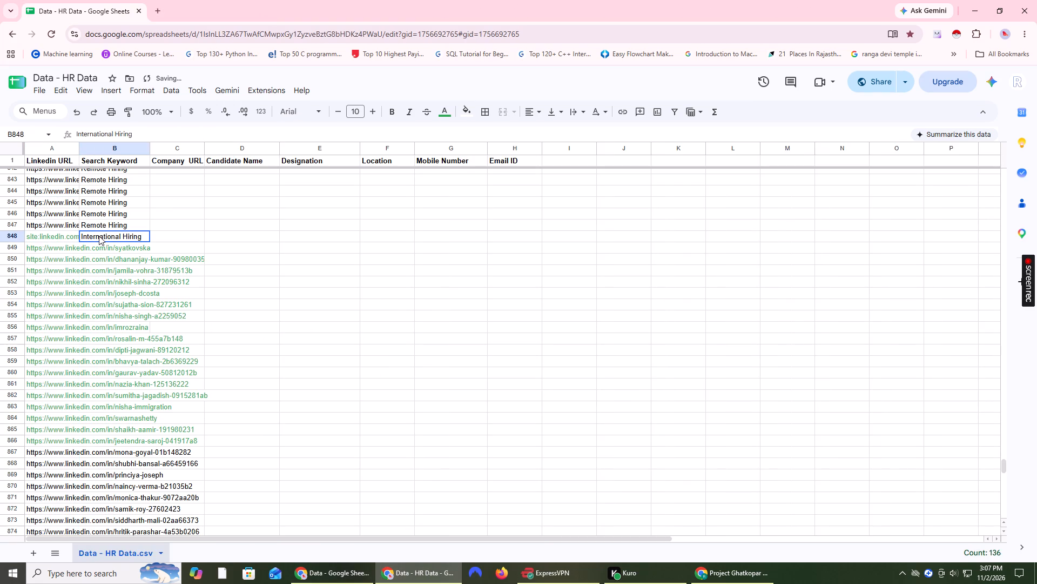
key(ctrl+shift+Down)
key(ctrl+shift+Up)
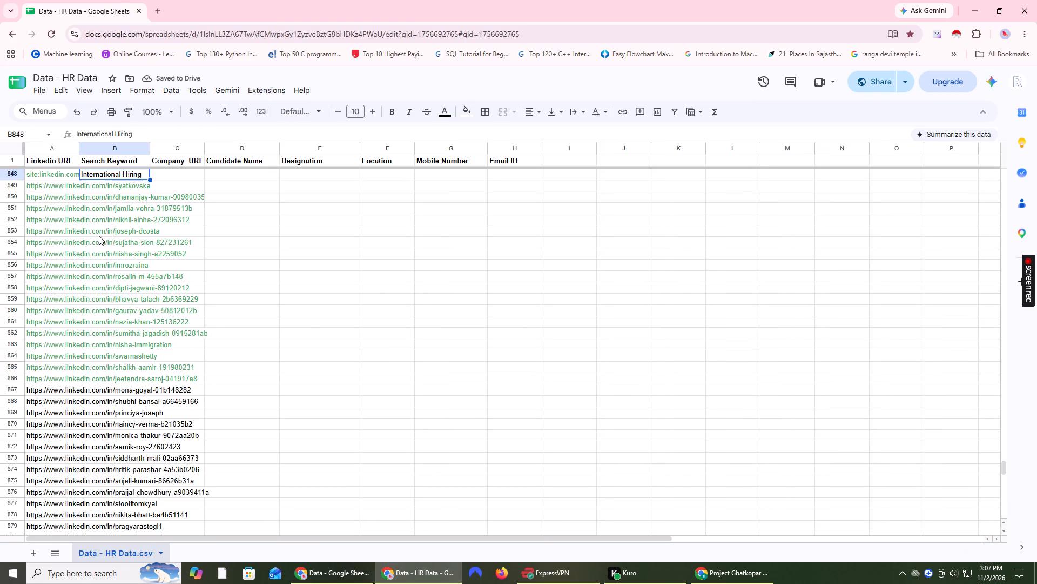
key(shift+Down)
key(shift+Down)
key(shift+Down)
key(shift+Down)
key(shift+Down)
key(shift+Down)
key(shift+Down)
key(shift+Down)
key(shift+Down)
key(shift+Down)
key(shift+Down)
key(shift+Down)
key(shift+Down)
key(shift+Down)
key(shift+Down)
key(shift+Down)
key(shift+Down)
key(shift+Down)
key(shift+Down)
key(shift+Down)
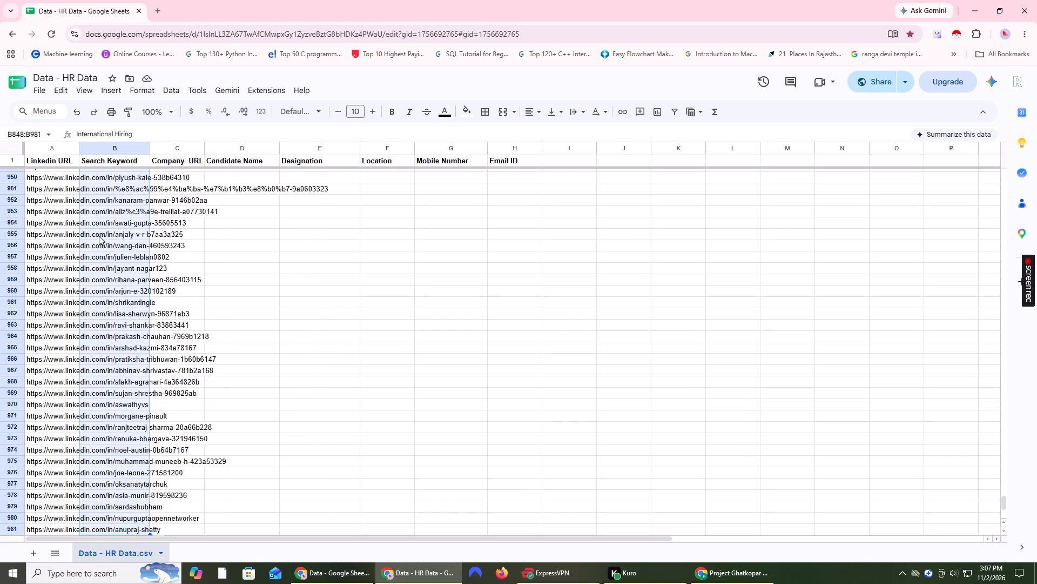
key(shift+Up)
key(shift+Up)
key(shift+Up)
key(shift+Up)
key(shift+Up)
key(shift+Up)
key(shift+Up)
key(shift+Up)
key(shift+Up)
key(shift+Up)
key(shift+Up)
key(shift+Up)
key(shift+Down)
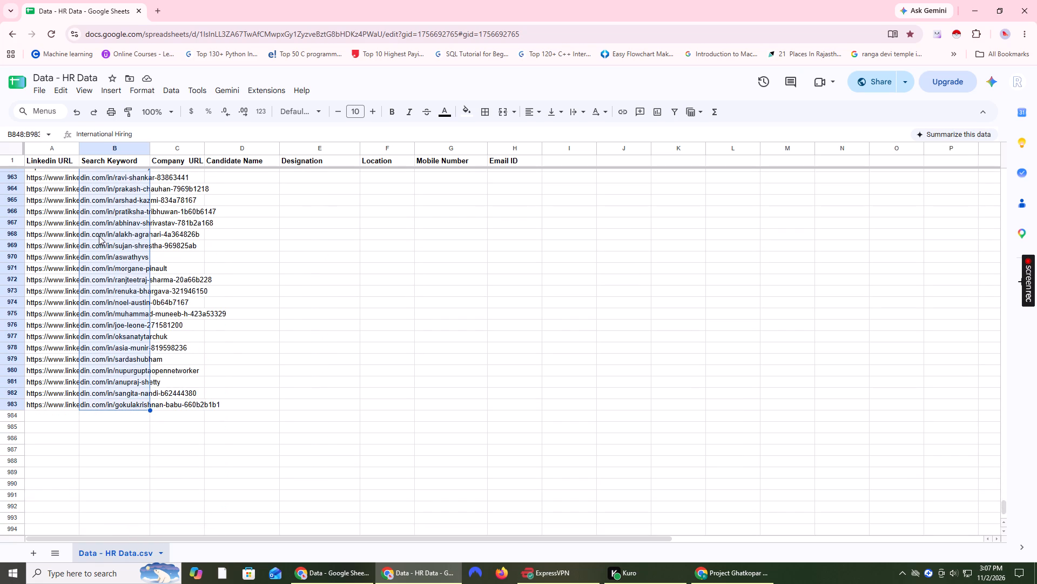
key(ctrl+d)
click(325, 374)
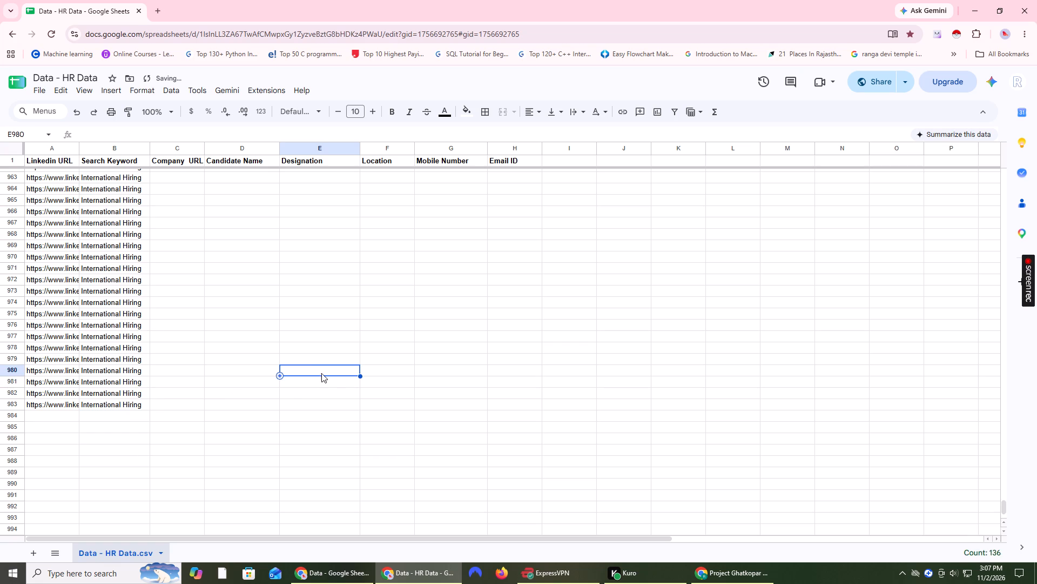
Set the text colour of all LinkedIn URL entries in A2:A983 to dark cornflower blue and check the column.
scroll(313, 379, up, 5)
scroll(314, 376, up, 20)
scroll(314, 376, up, 5)
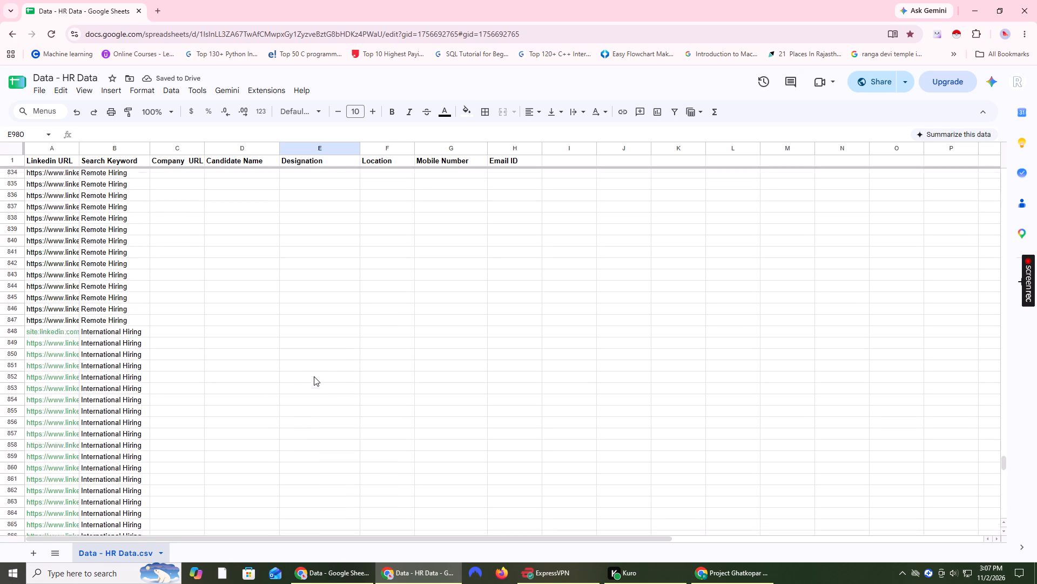
scroll(314, 376, up, 2)
scroll(314, 376, up, 20)
scroll(314, 376, up, 10)
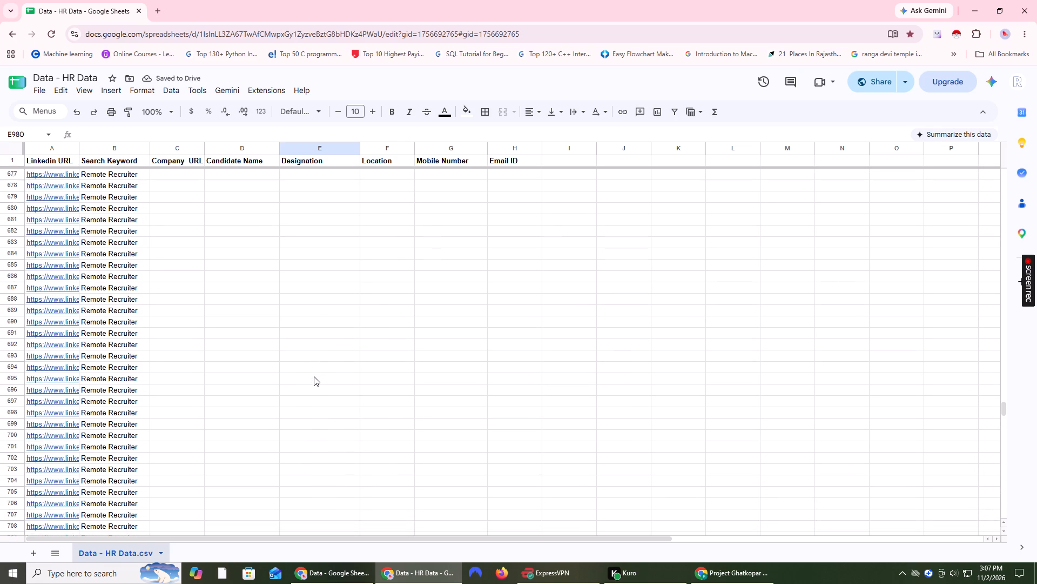
scroll(314, 376, up, 20)
scroll(314, 376, up, 20)
scroll(314, 376, up, 10)
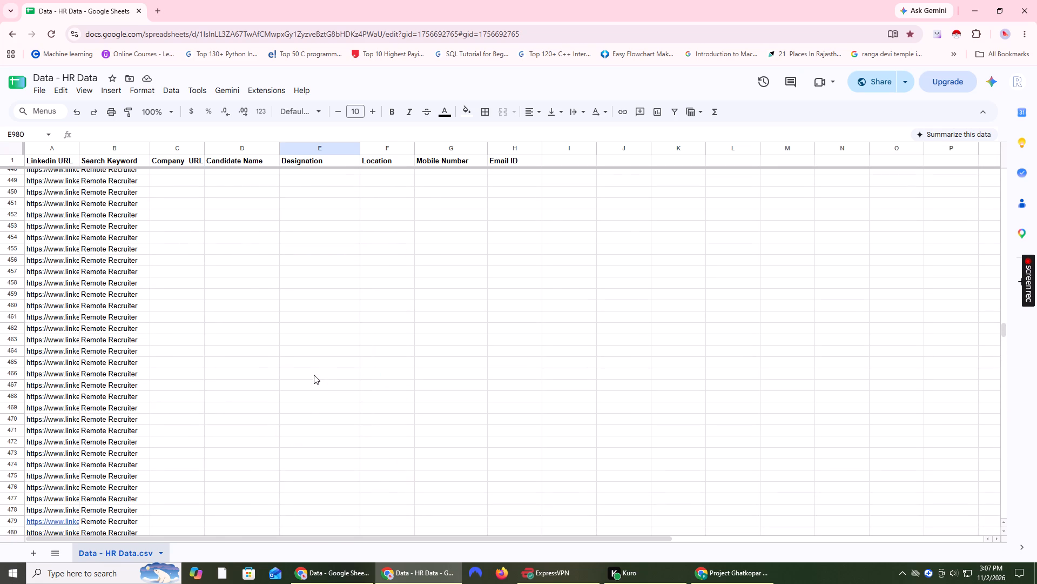
scroll(314, 375, up, 3)
drag(1002, 322, 1004, 218)
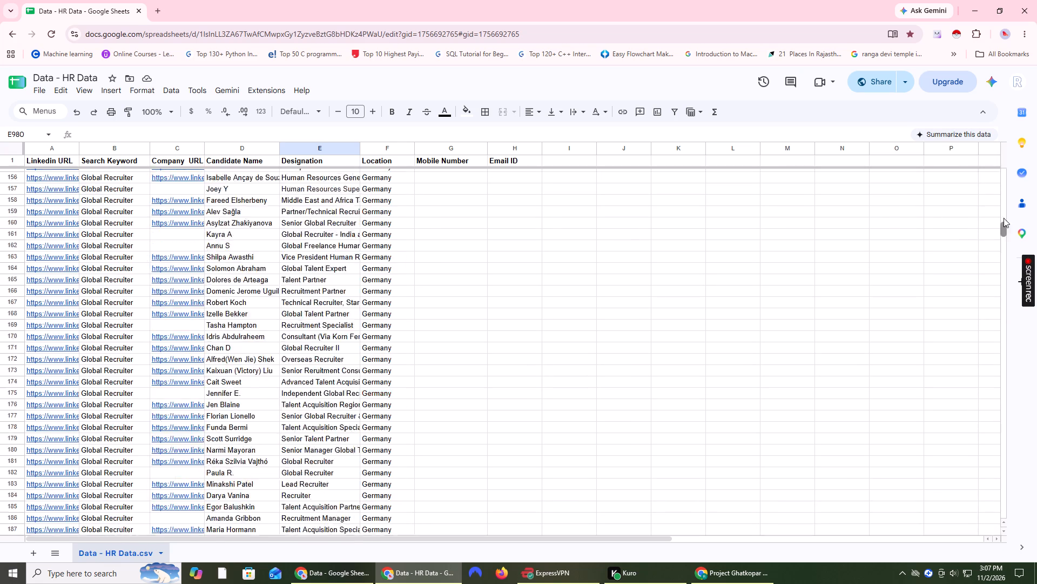
drag(1004, 218, 1011, 181)
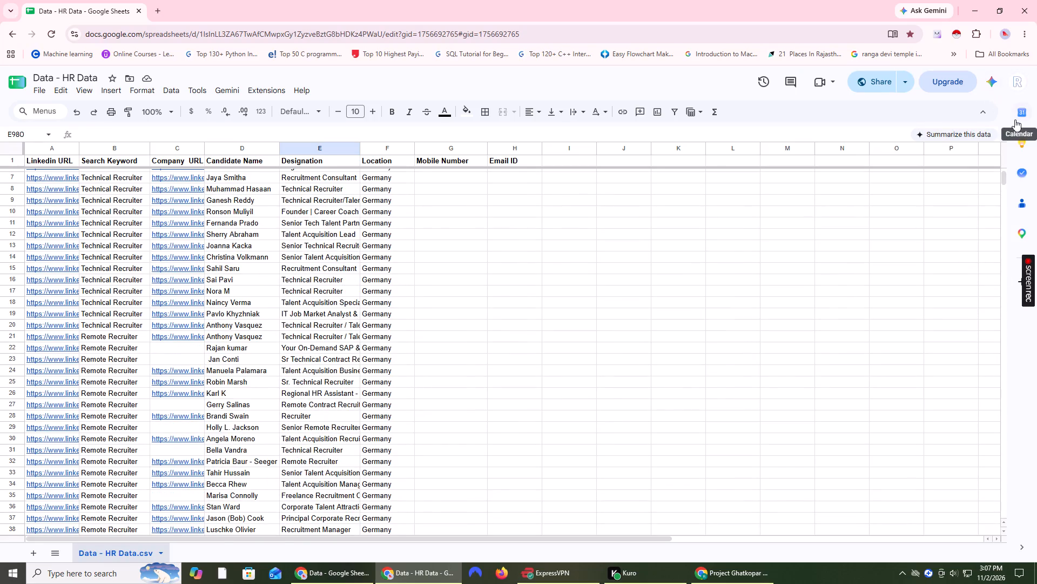
scroll(168, 120, up, 7)
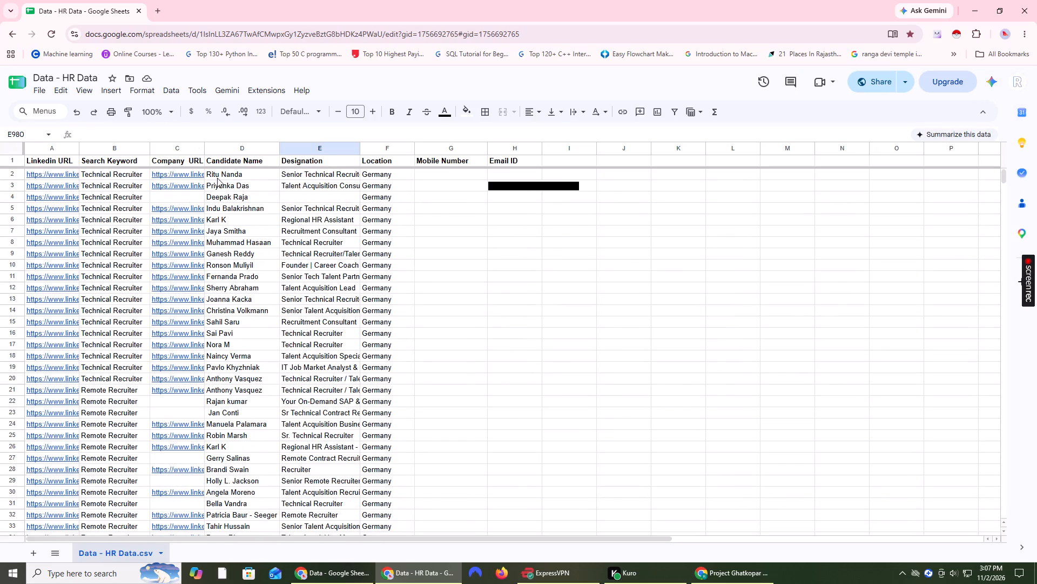
click(30, 173)
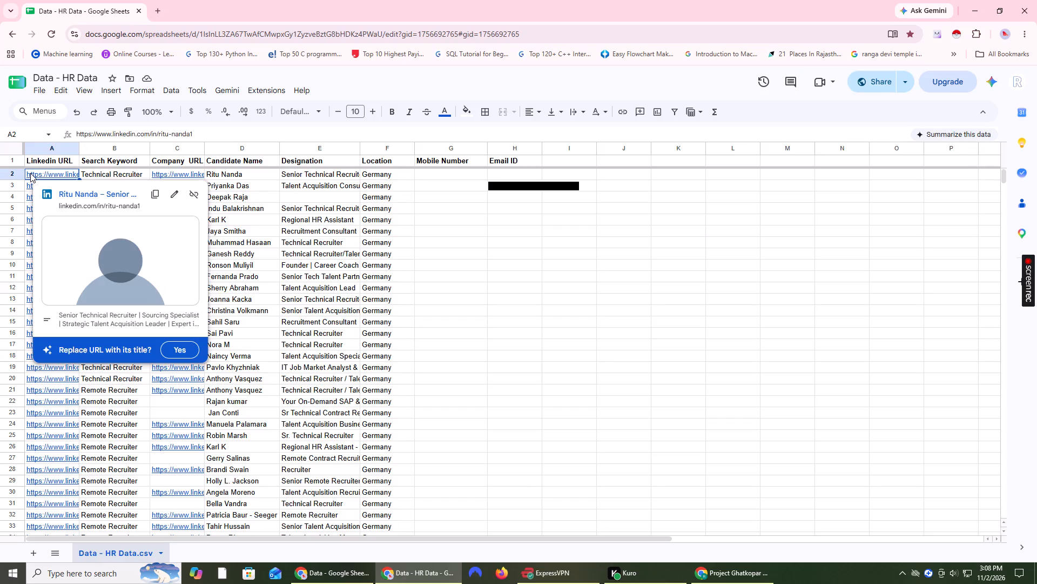
key(ctrl+shift+Down)
key(ctrl+shift+Down)
key(ctrl+shift+Down)
key(ctrl+shift+Down)
key(ctrl+shift+Down)
key(ctrl+shift+Down)
key(ctrl+shift+Up)
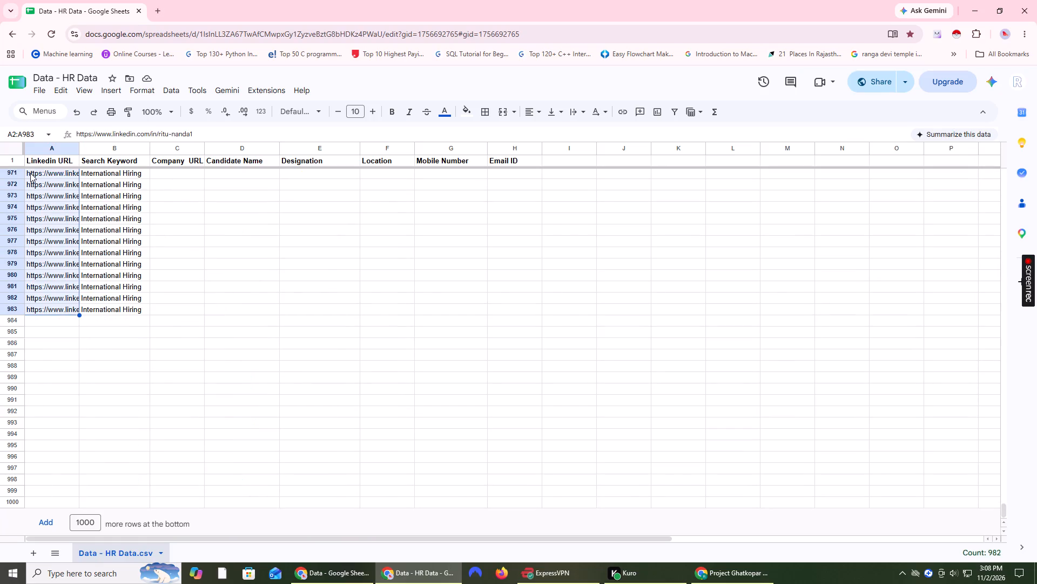
scroll(112, 298, up, 11)
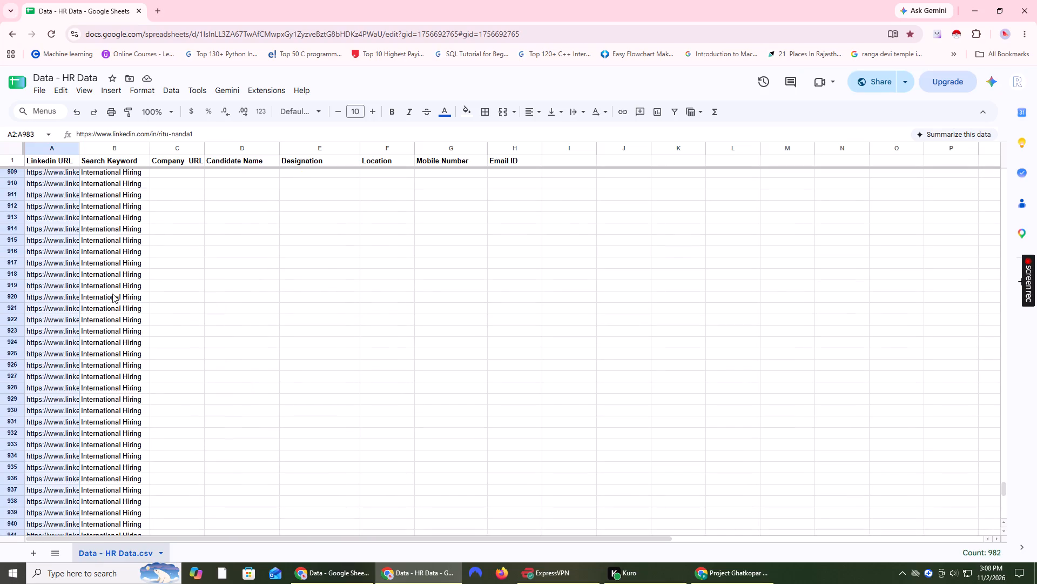
scroll(112, 294, up, 20)
scroll(112, 294, up, 20)
scroll(112, 294, up, 12)
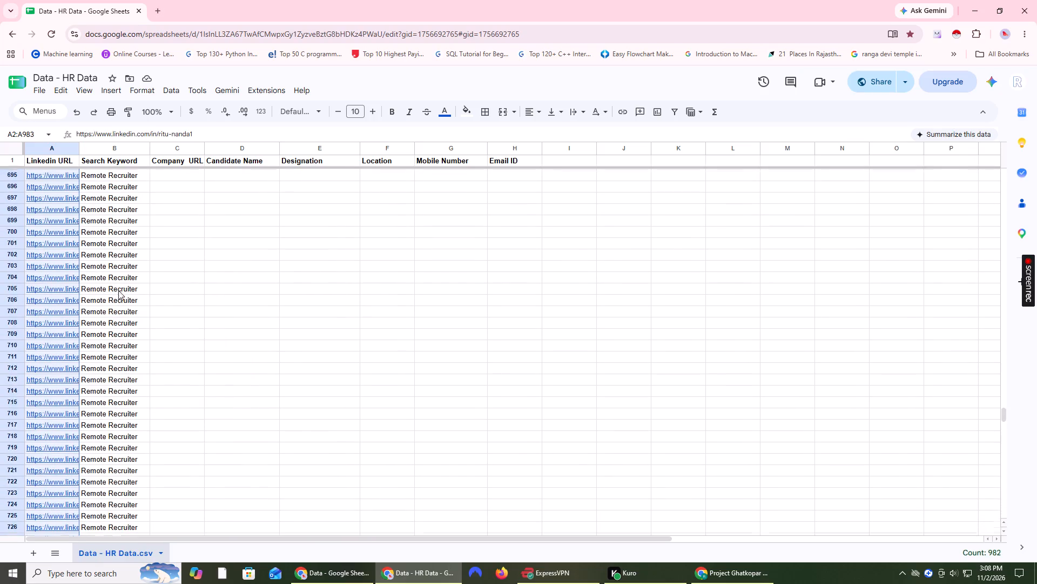
scroll(118, 290, up, 20)
scroll(118, 290, up, 20)
scroll(118, 290, up, 6)
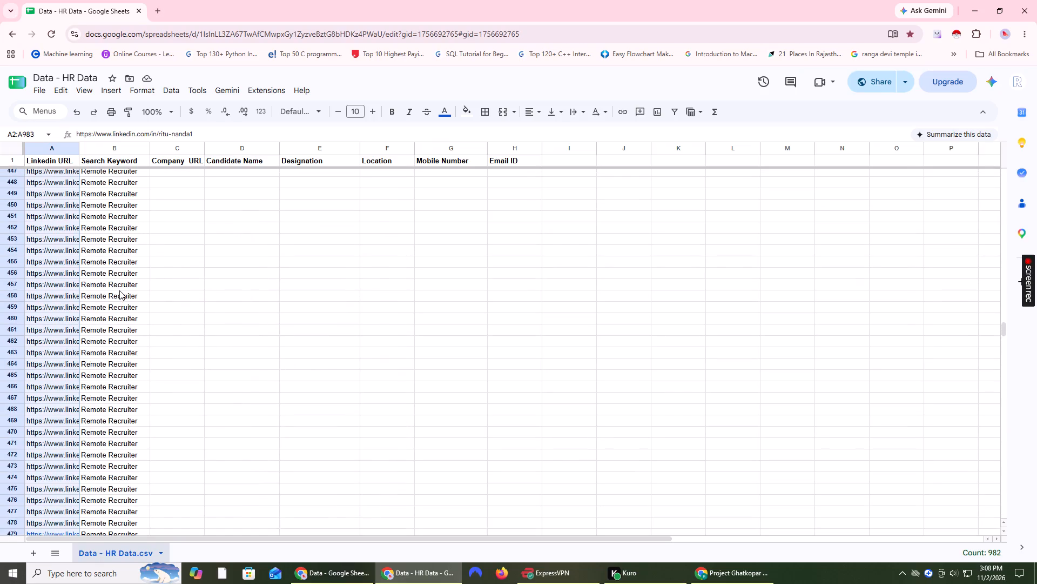
scroll(119, 290, up, 13)
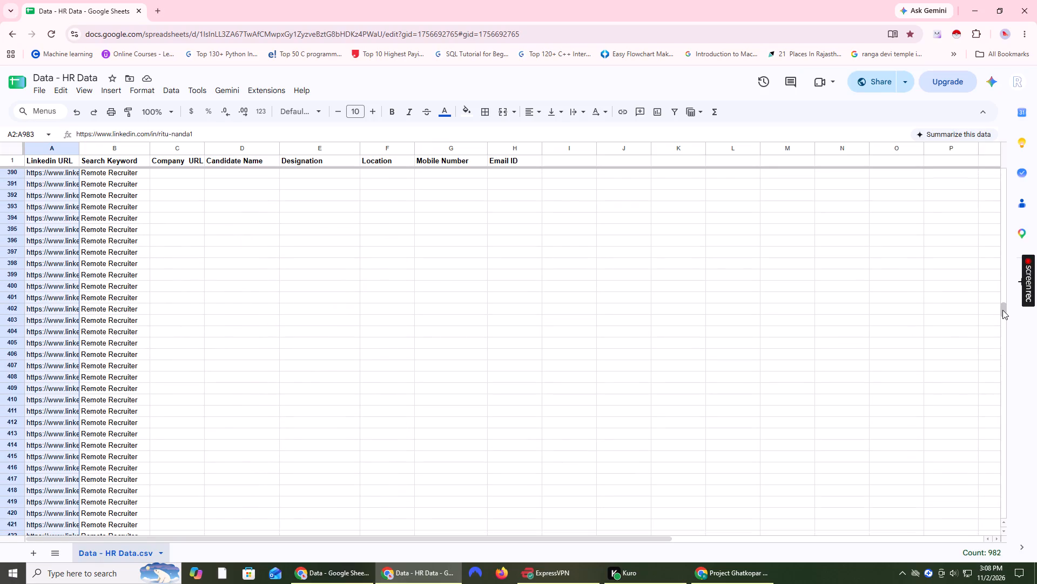
drag(1002, 310, 1007, 162)
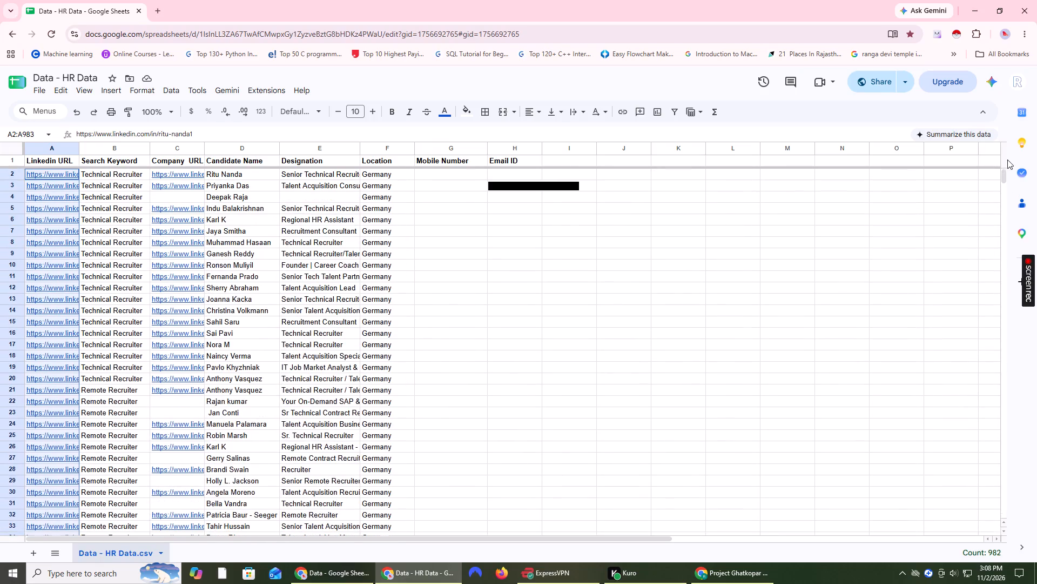
click(445, 110)
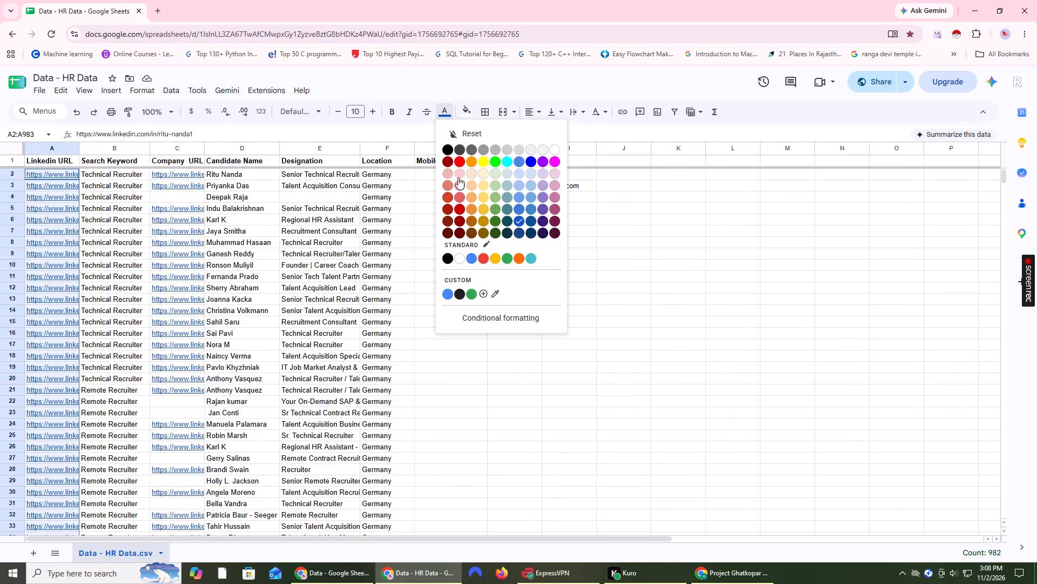
click(518, 220)
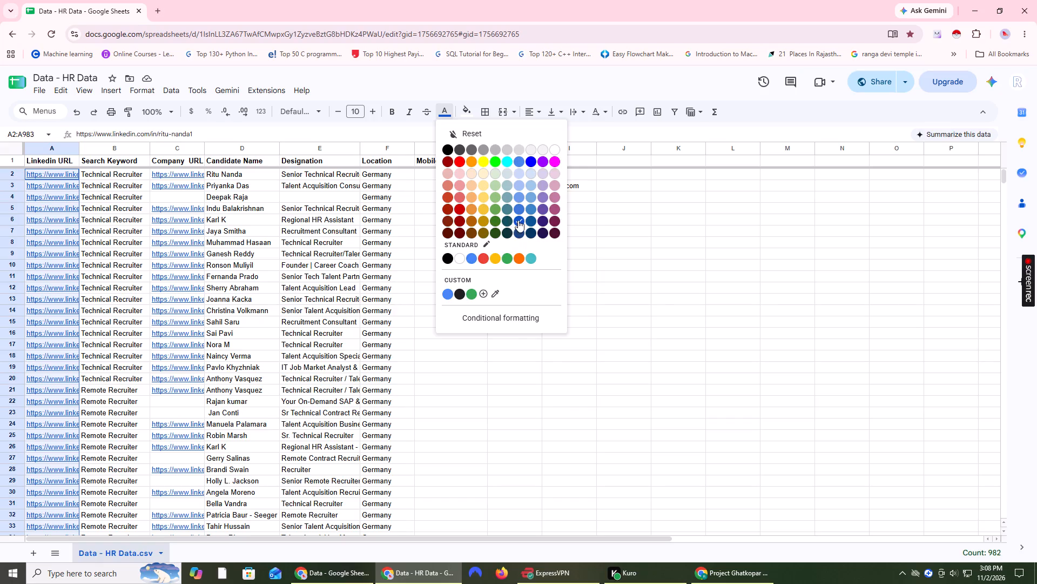
click(467, 307)
scroll(463, 284, down, 17)
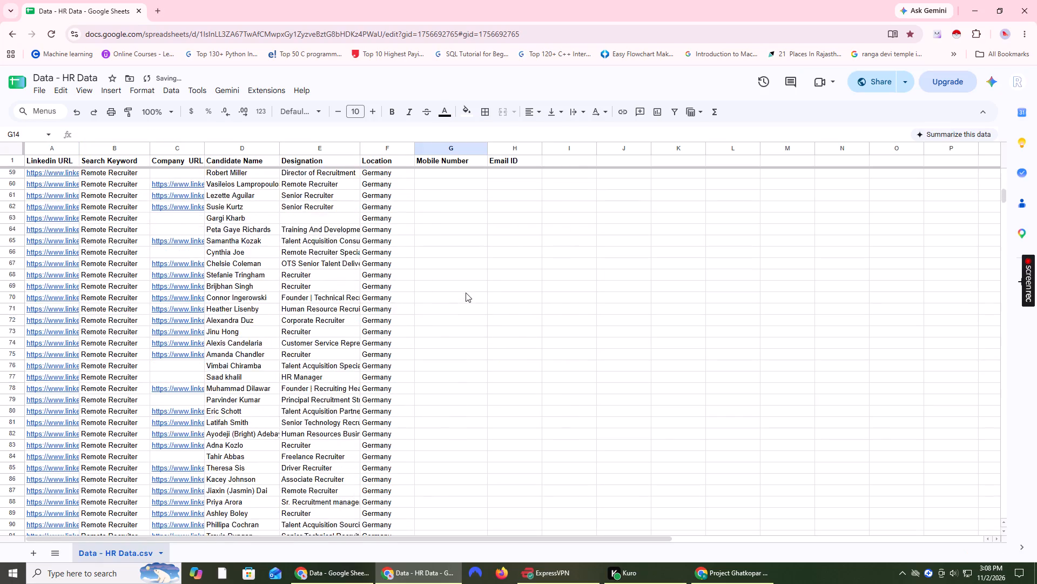
scroll(466, 293, down, 20)
scroll(466, 293, down, 20)
scroll(466, 293, down, 5)
scroll(452, 317, up, 1)
scroll(452, 317, down, 20)
scroll(452, 317, down, 5)
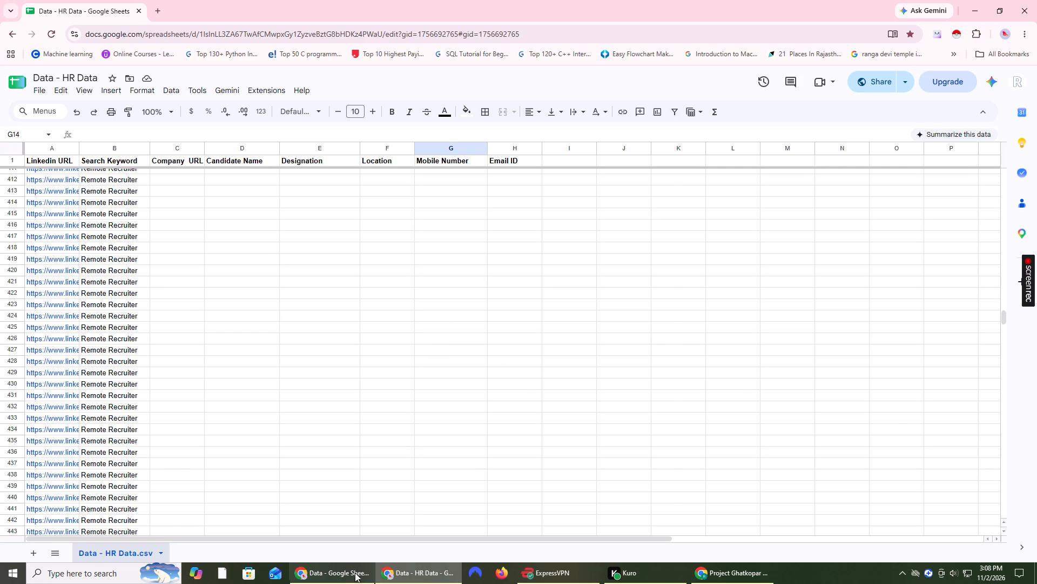
Delete the India sheet from the source Data spreadsheet.
click(329, 567)
scroll(440, 392, up, 7)
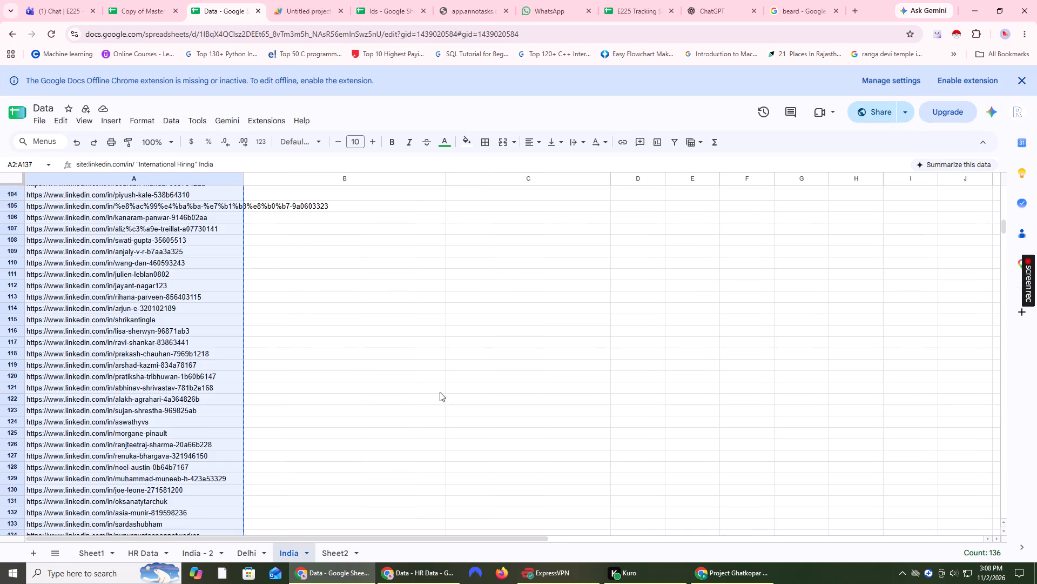
scroll(440, 392, up, 20)
scroll(440, 392, up, 15)
scroll(440, 392, up, 9)
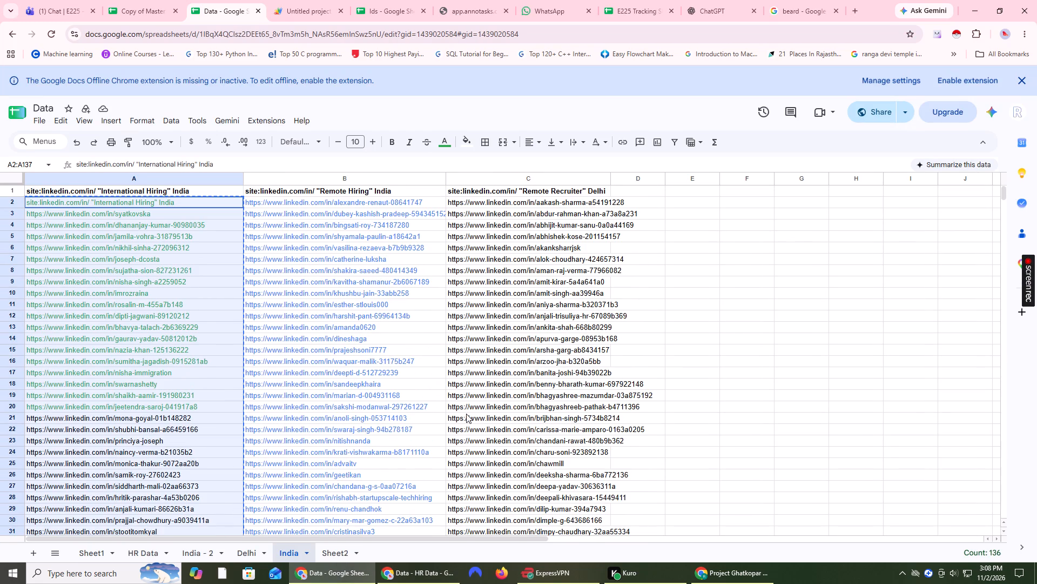
click(333, 550)
click(292, 553)
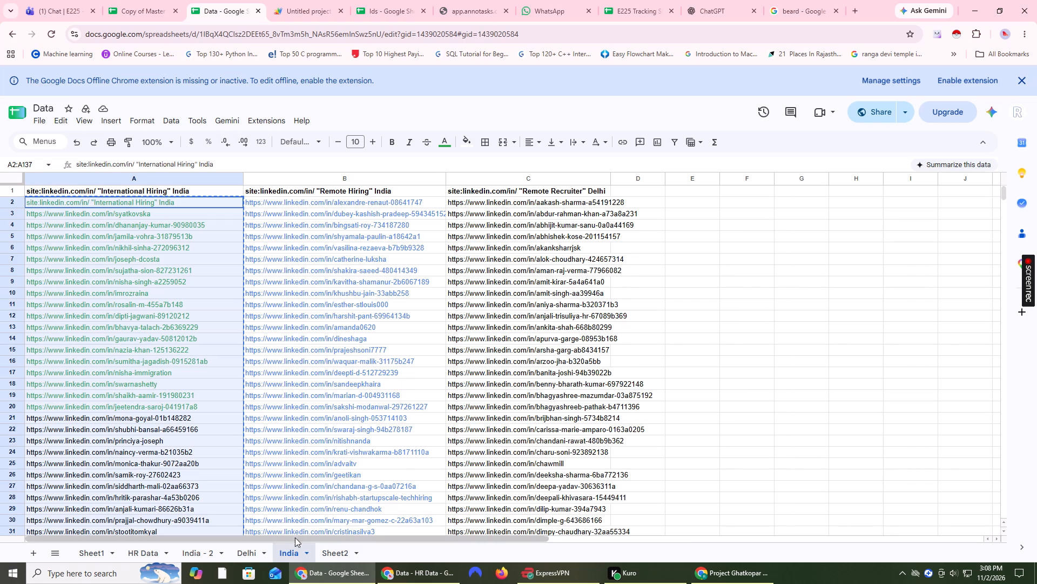
right_click(285, 549)
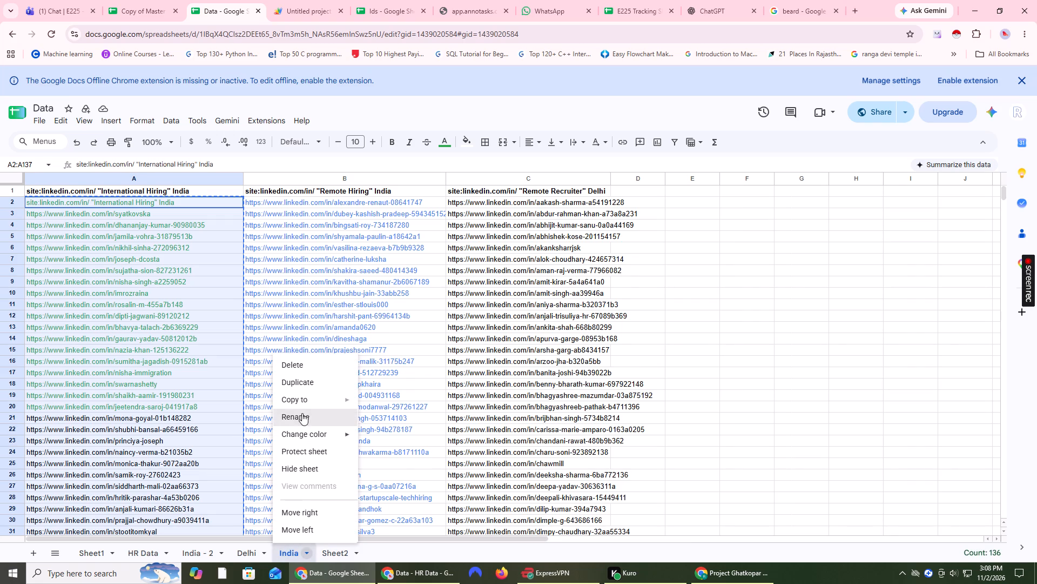
click(296, 368)
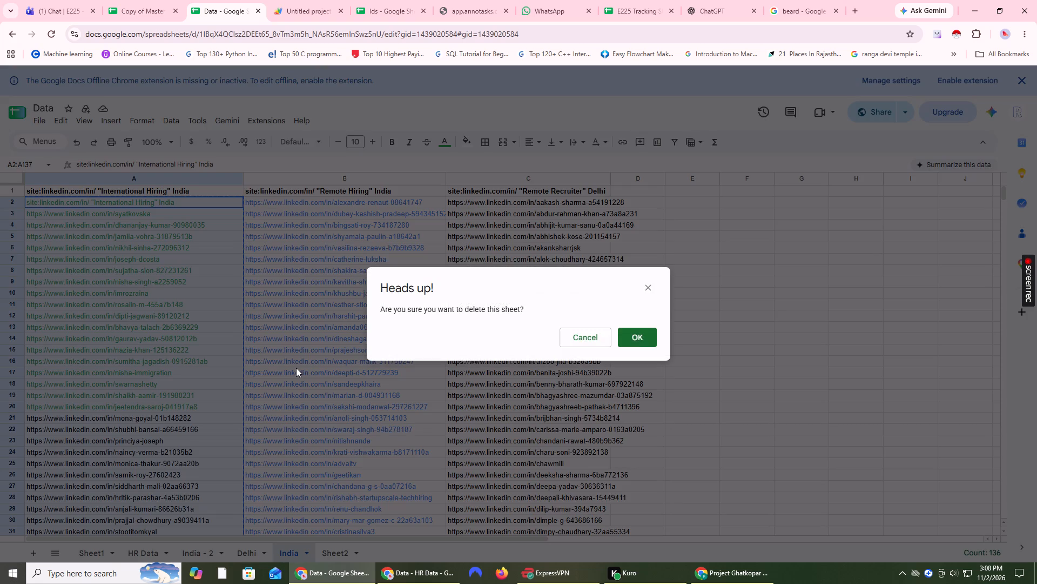
click(640, 336)
click(469, 369)
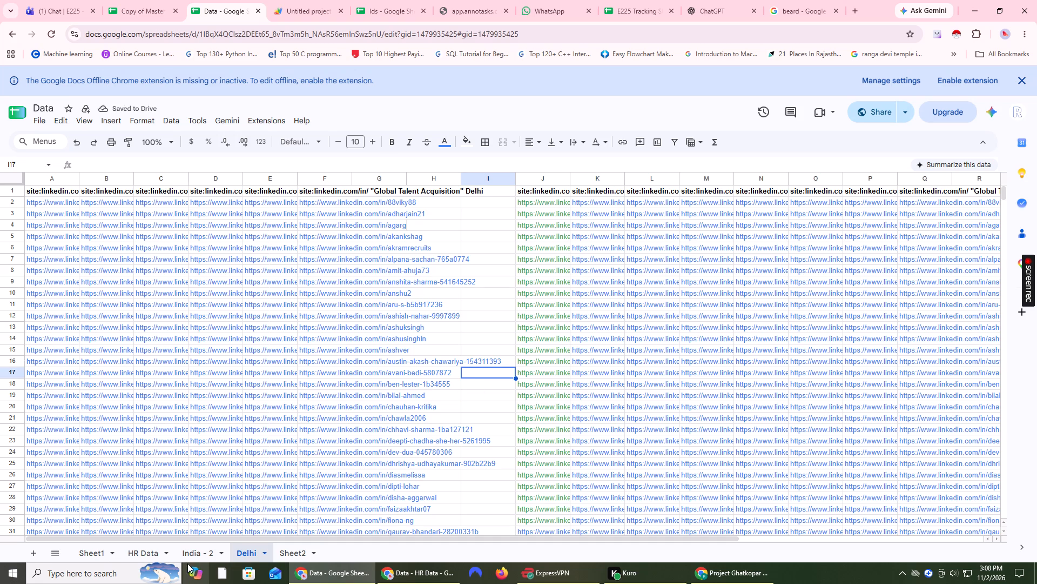
Examine the keyword columns of the India - 2 sheet in the source Data spreadsheet and the existing Search Keyword entries in Data - HR Data.
click(192, 549)
scroll(457, 444, up, 4)
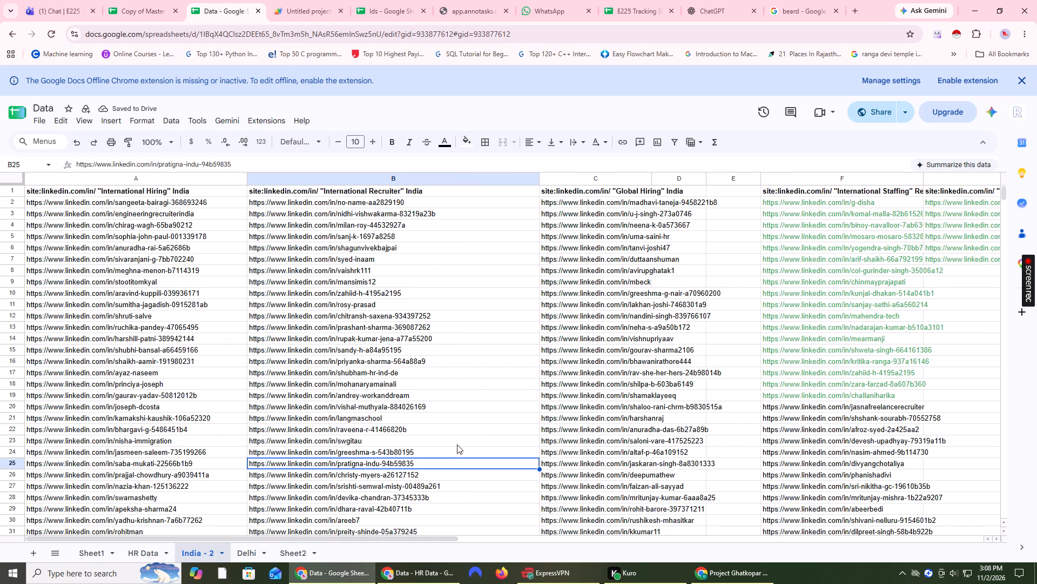
drag(414, 537, 933, 500)
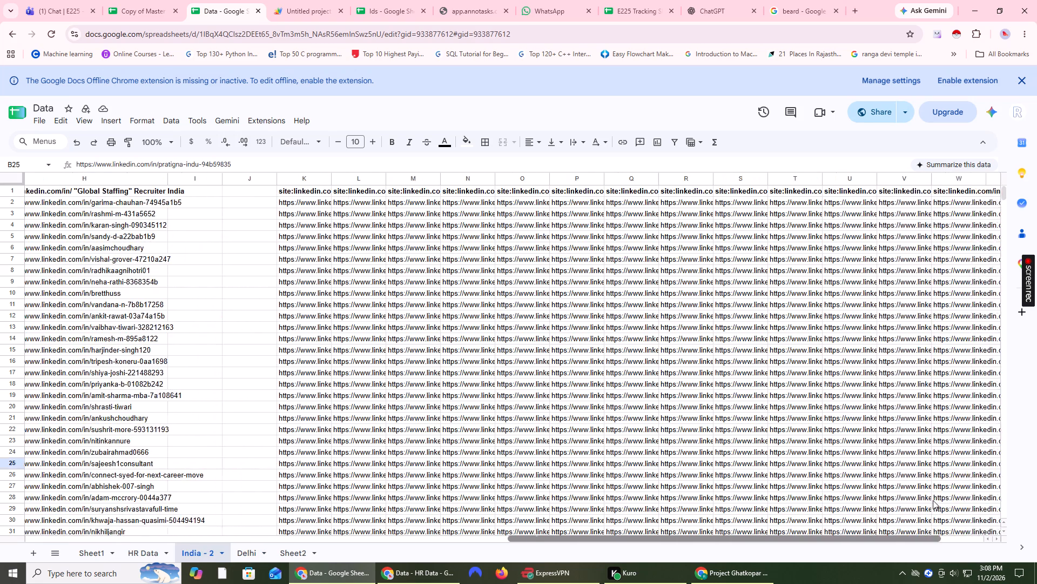
drag(933, 500, 352, 550)
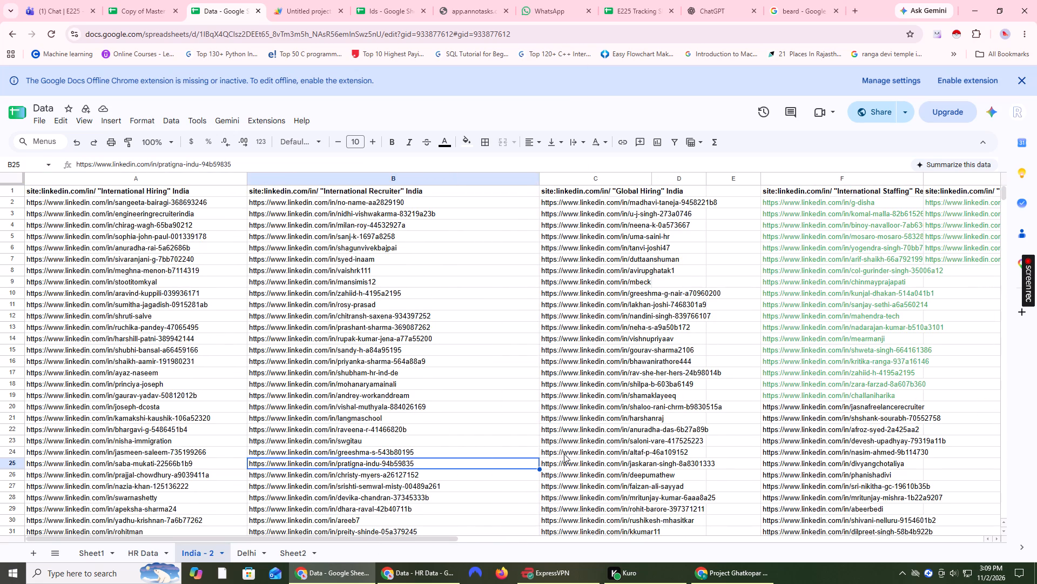
click(565, 446)
click(416, 572)
click(330, 364)
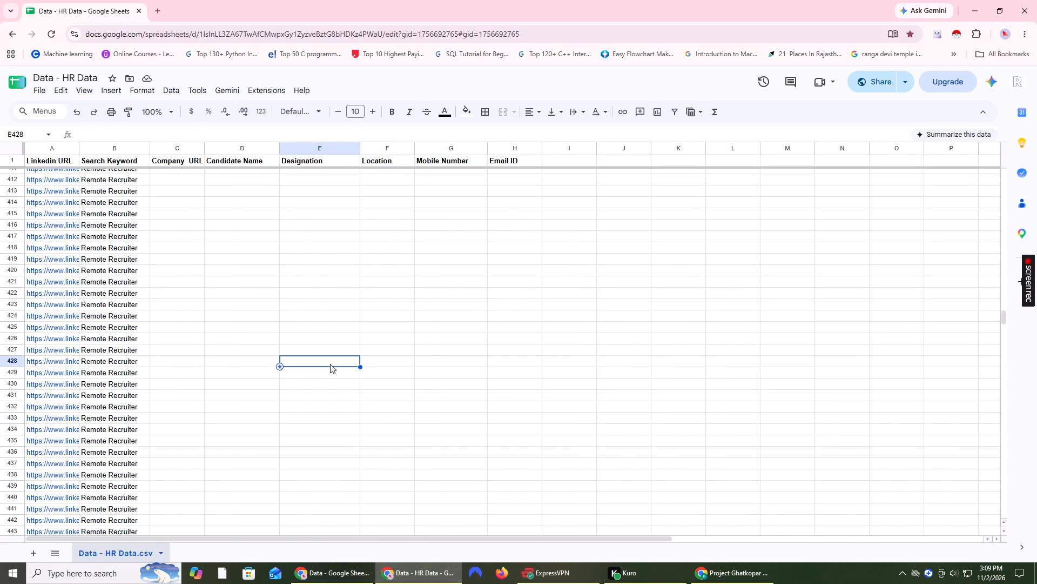
scroll(329, 363, down, 20)
scroll(329, 363, down, 2)
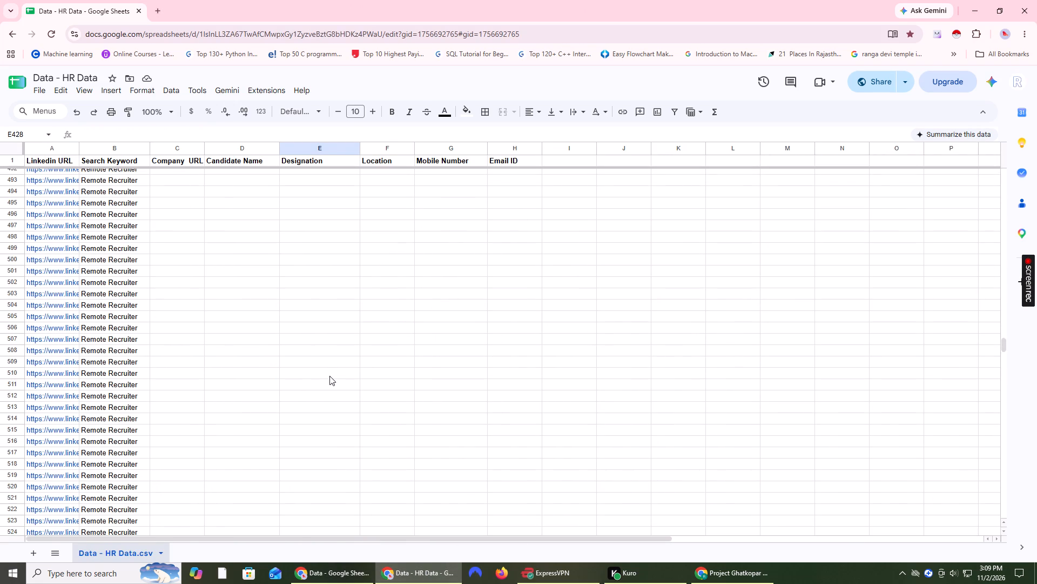
scroll(329, 376, down, 20)
scroll(329, 376, down, 20)
scroll(329, 376, down, 3)
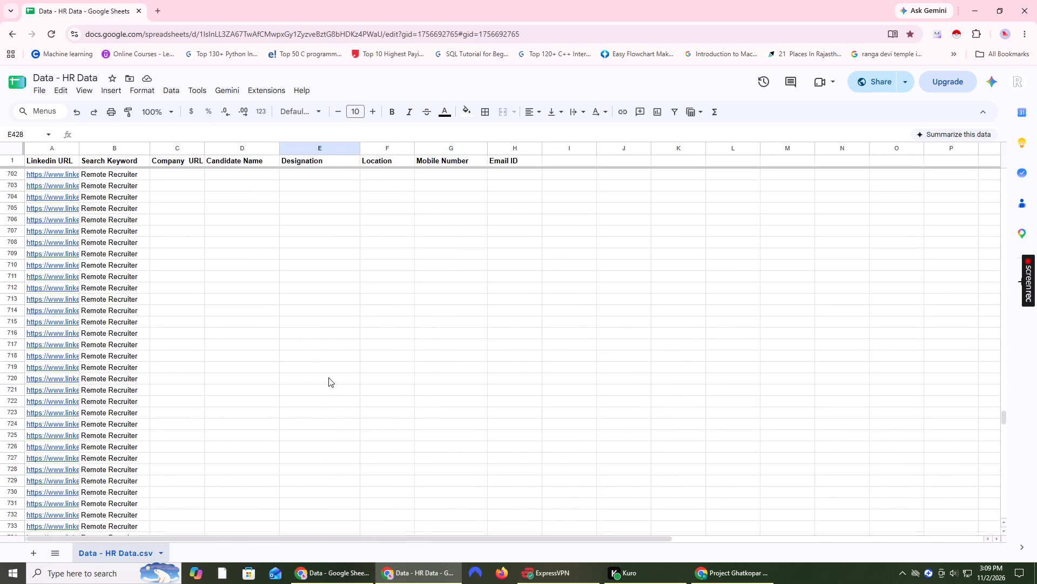
scroll(328, 377, down, 1)
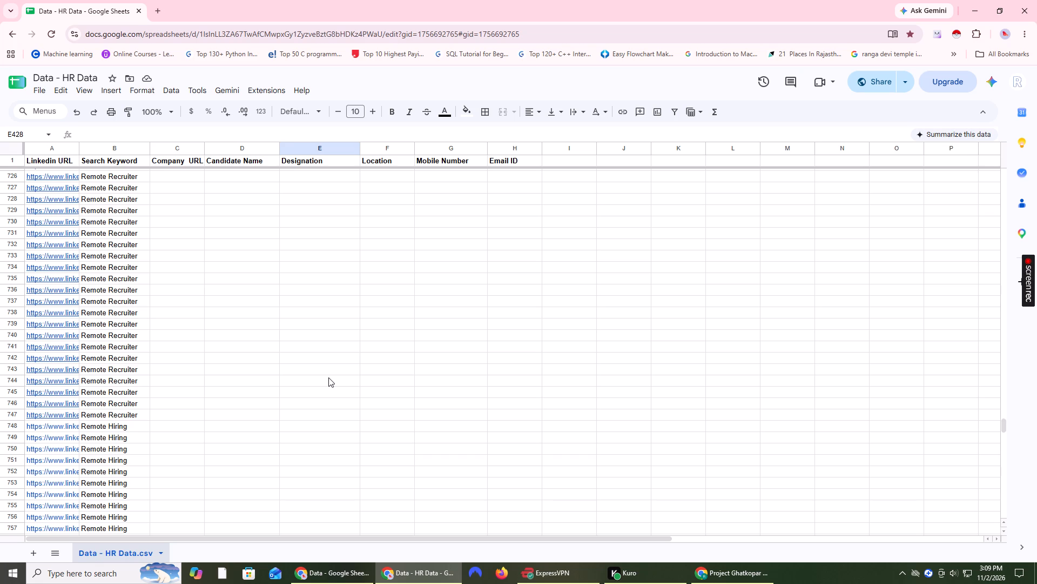